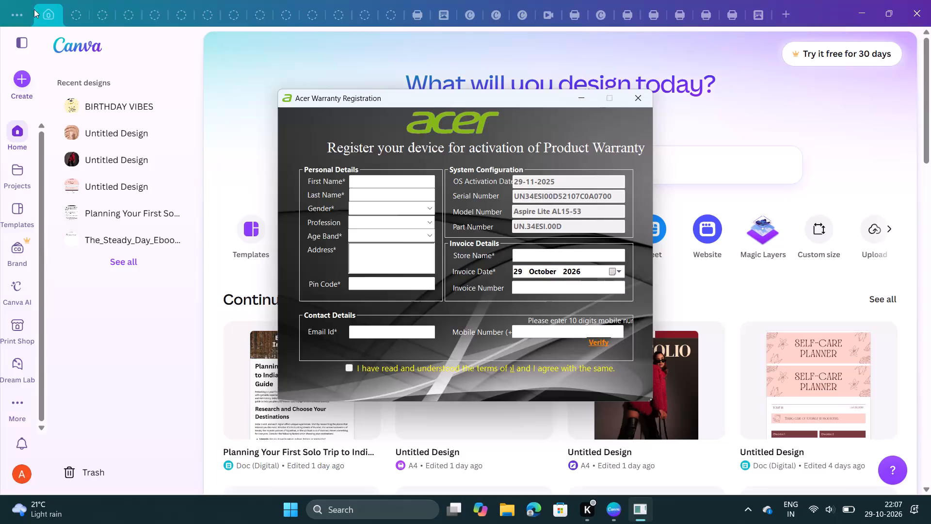
Dismiss the Acer Warranty Registration window without registering the device.
{"action": "left_click", "coordinate": [636, 97]}
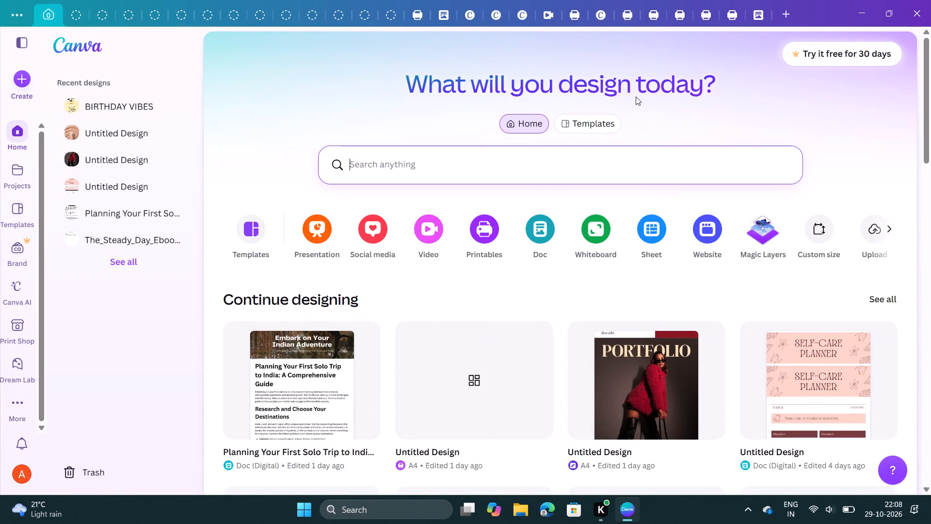
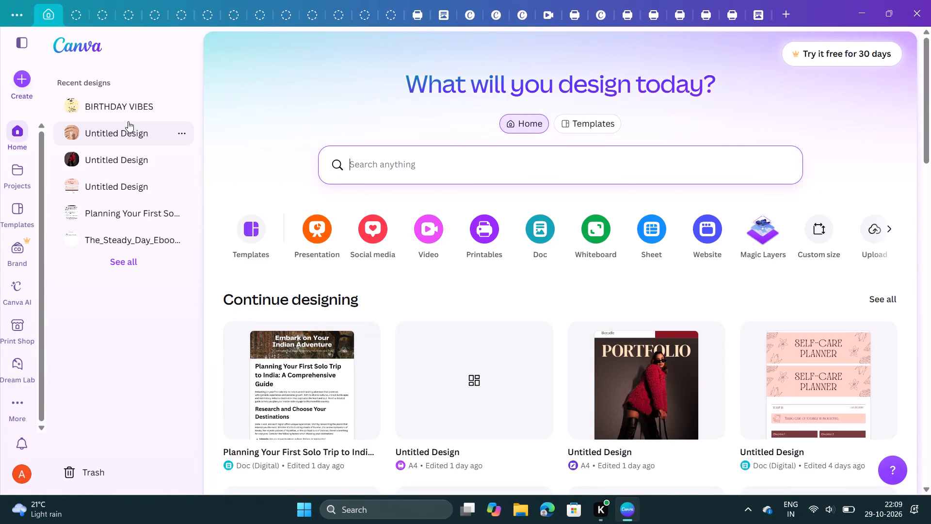
Create a new blank design using the CV (A4, Portrait) format.
{"action": "left_click", "coordinate": [22, 80]}
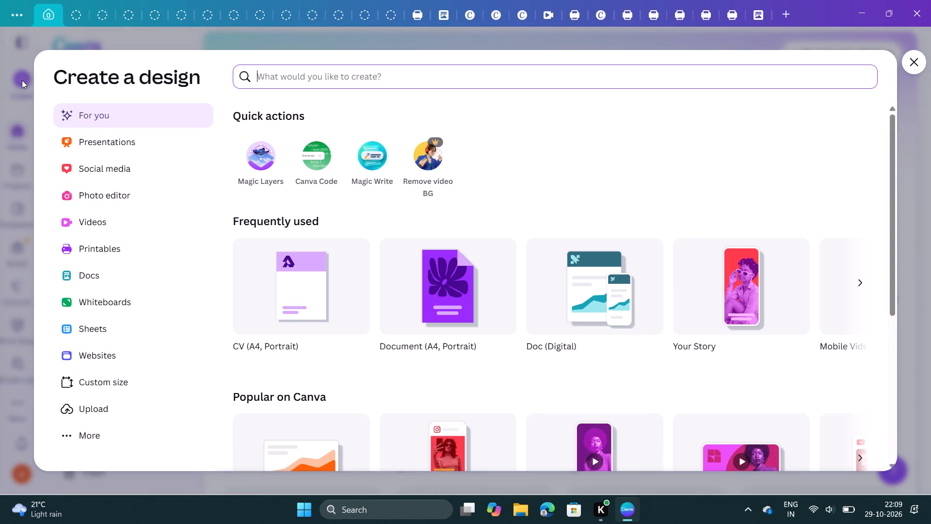
{"action": "left_click", "coordinate": [278, 265]}
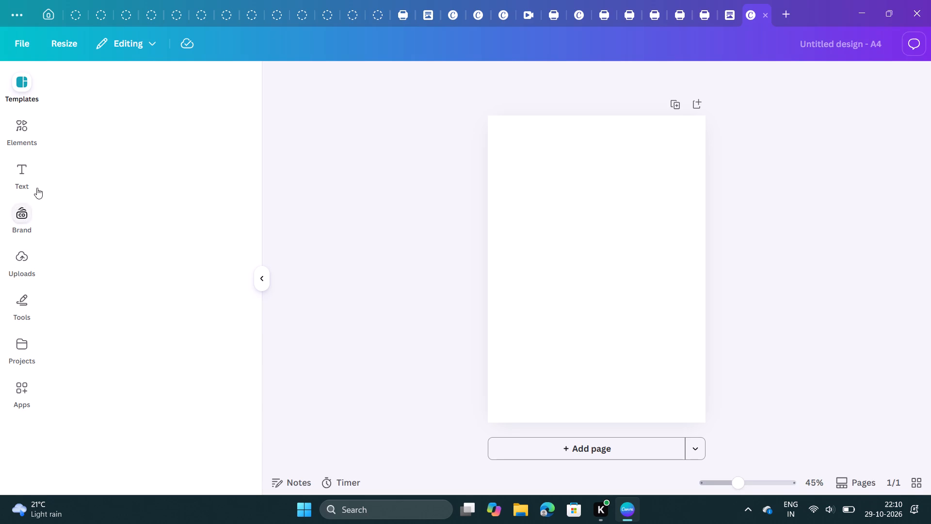
Open the Mockups category in Elements and look through its sections, from Video Mockups to Tablets & TV.
{"action": "left_click", "coordinate": [16, 126]}
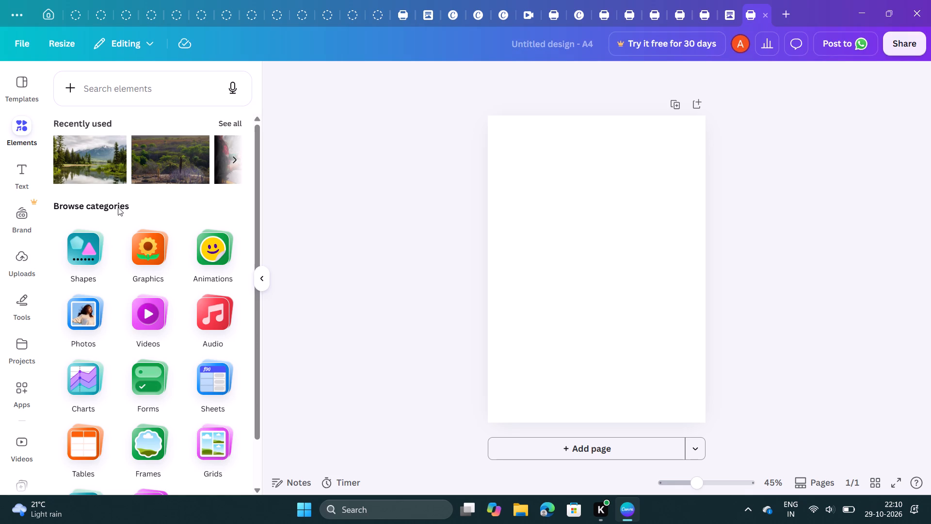
{"action": "scroll", "coordinate": [115, 253], "scroll_direction": "down", "scroll_amount": 3}
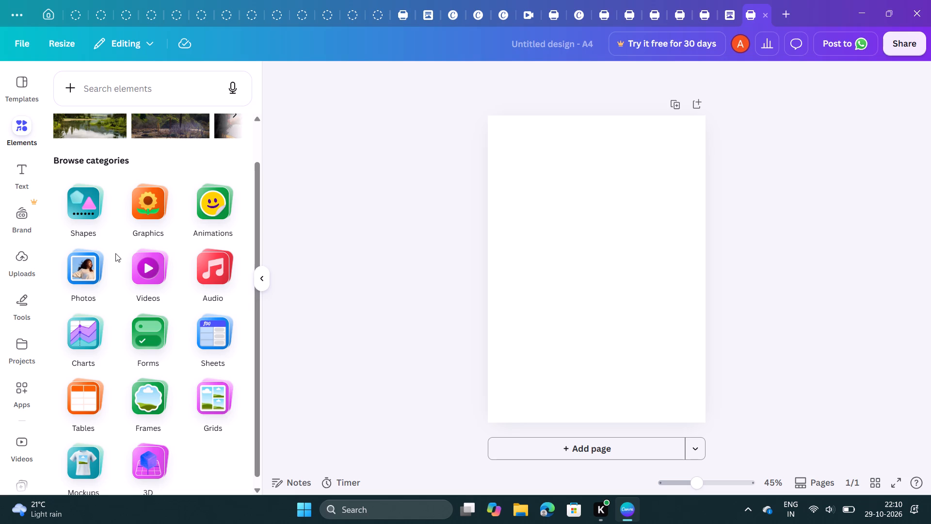
{"action": "left_click", "coordinate": [81, 453]}
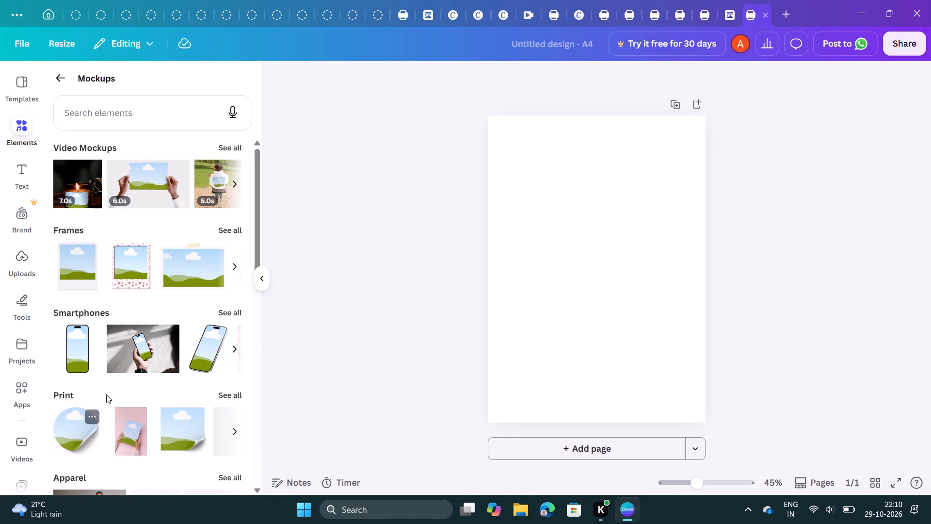
{"action": "scroll", "coordinate": [110, 375], "scroll_direction": "down", "scroll_amount": 2}
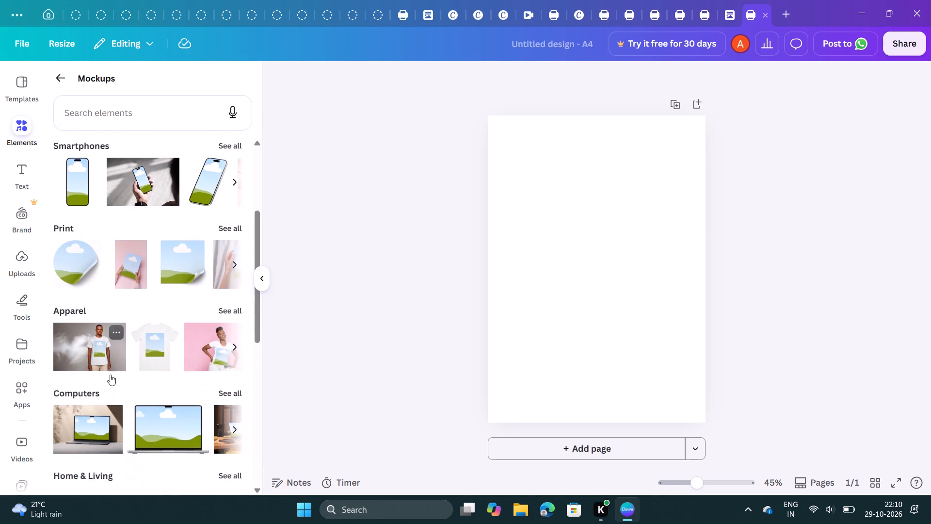
{"action": "scroll", "coordinate": [110, 375], "scroll_direction": "down", "scroll_amount": 4}
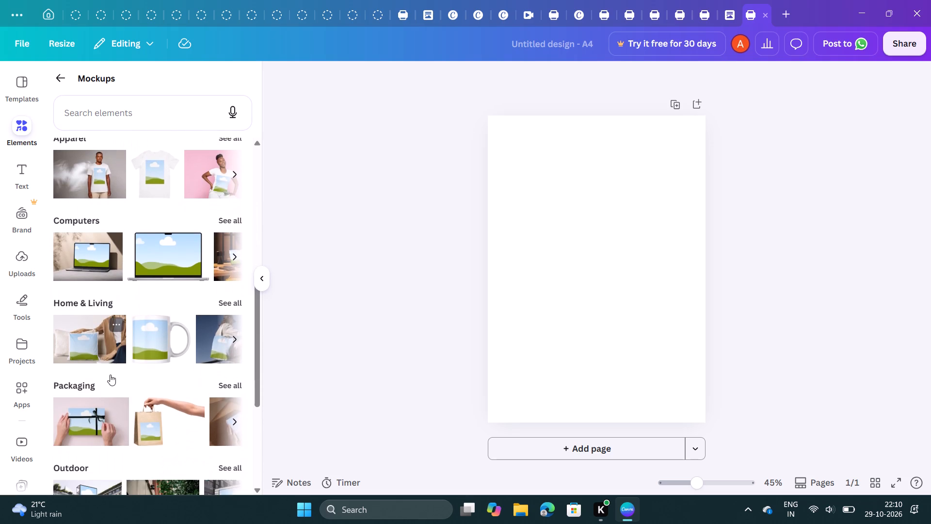
{"action": "scroll", "coordinate": [110, 375], "scroll_direction": "down", "scroll_amount": 4}
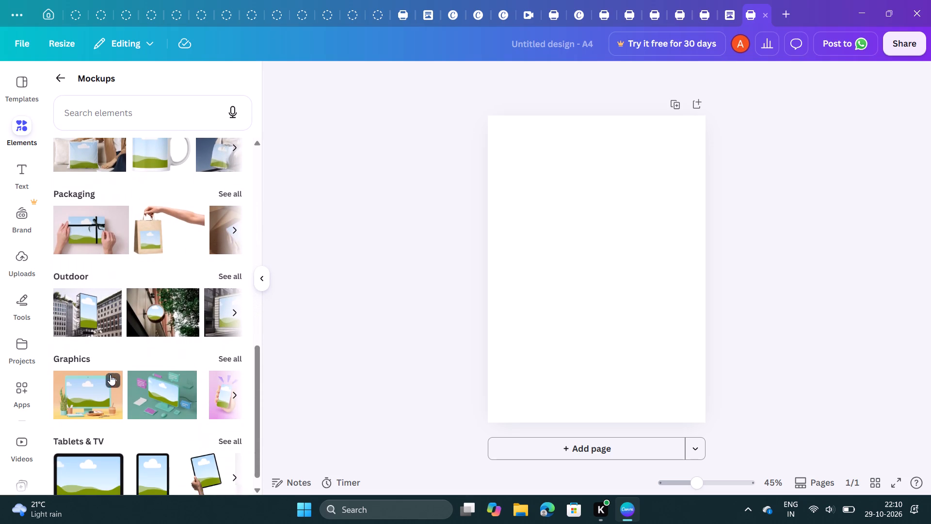
{"action": "scroll", "coordinate": [110, 375], "scroll_direction": "down", "scroll_amount": 1}
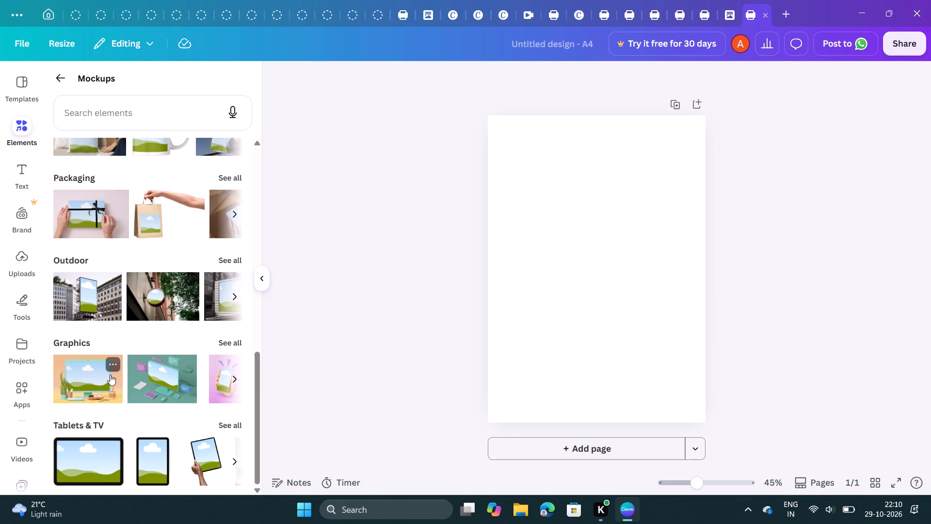
{"action": "scroll", "coordinate": [110, 375], "scroll_direction": "up", "scroll_amount": 3}
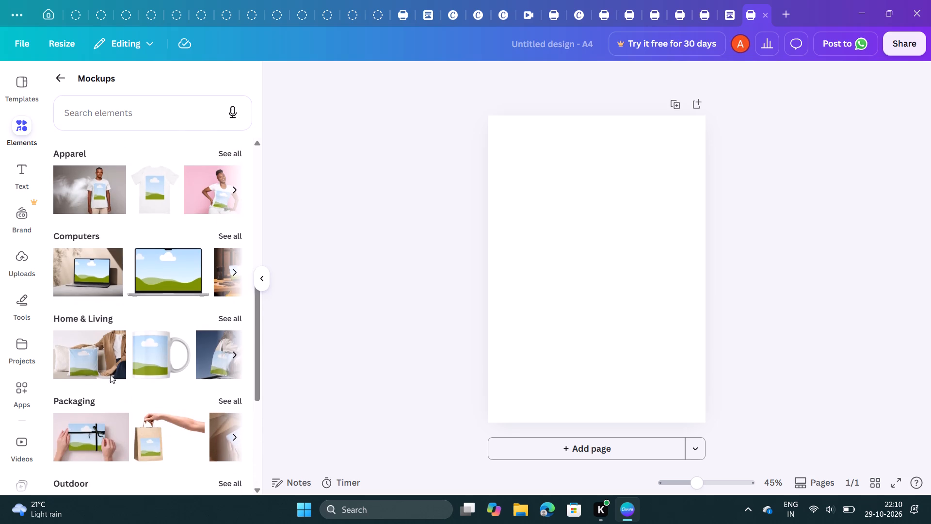
{"action": "scroll", "coordinate": [110, 375], "scroll_direction": "up", "scroll_amount": 2}
{"action": "scroll", "coordinate": [110, 375], "scroll_direction": "down", "scroll_amount": 1}
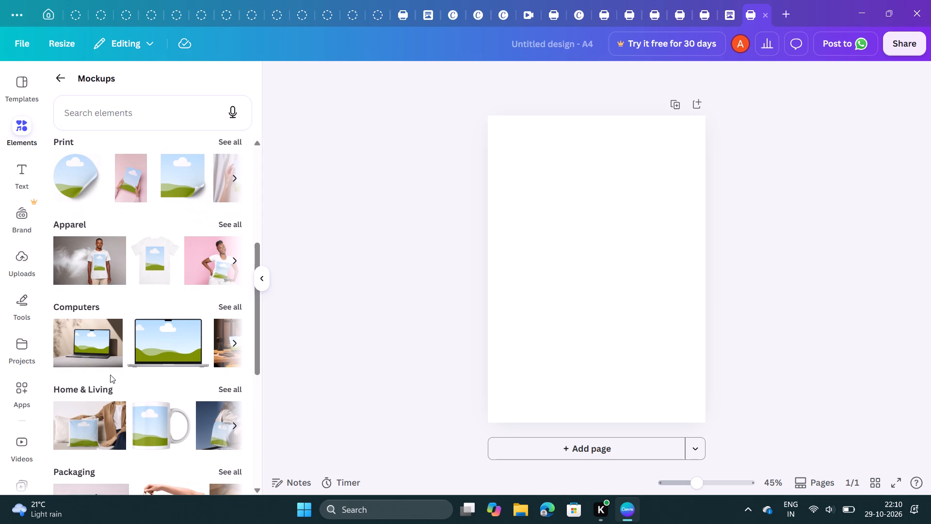
{"action": "scroll", "coordinate": [172, 302], "scroll_direction": "up", "scroll_amount": 2}
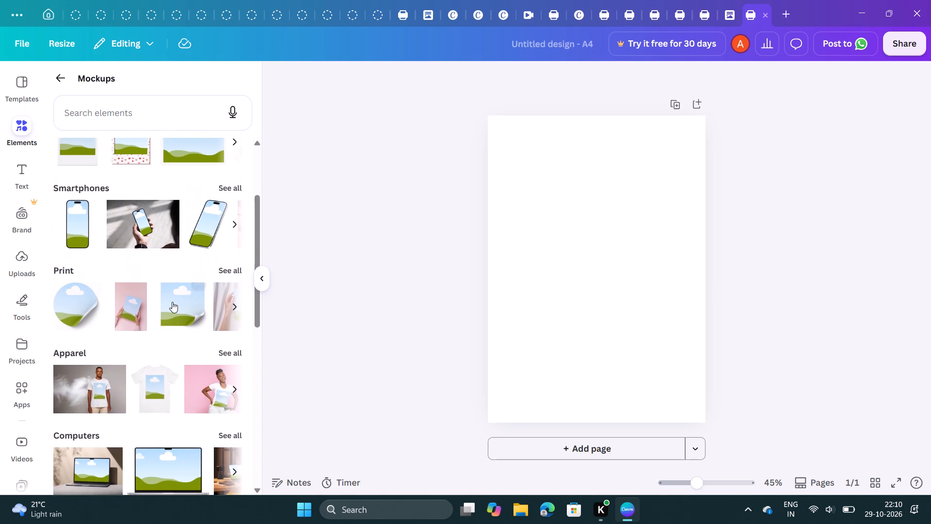
{"action": "scroll", "coordinate": [172, 302], "scroll_direction": "up", "scroll_amount": 1}
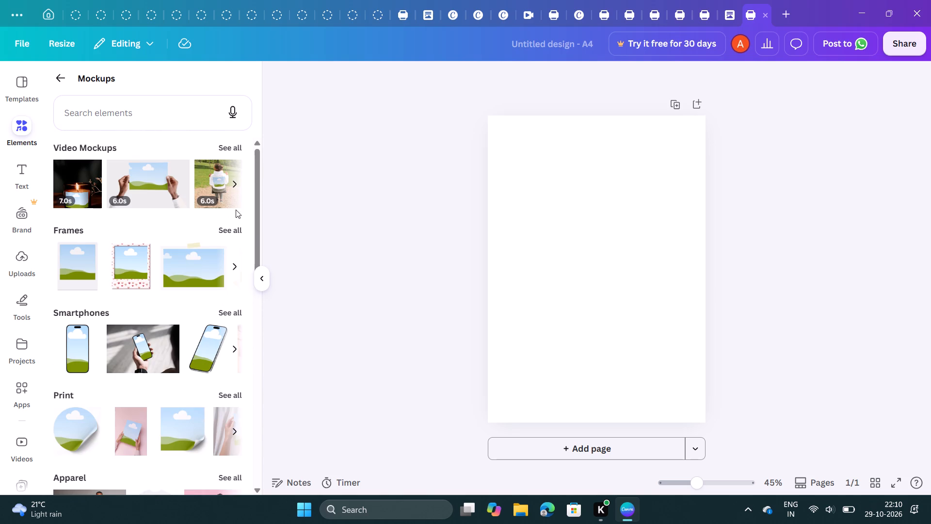
{"action": "scroll", "coordinate": [195, 264], "scroll_direction": "down", "scroll_amount": 2}
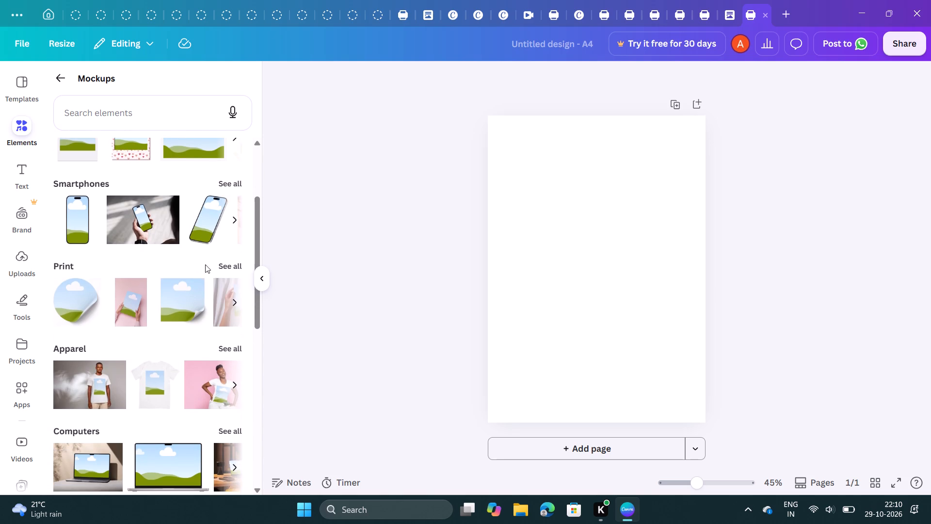
{"action": "scroll", "coordinate": [226, 274], "scroll_direction": "down", "scroll_amount": 2}
Browse the full Apparel mockup collection for a suitable mockup, then return to the Mockups overview.
{"action": "left_click", "coordinate": [227, 260]}
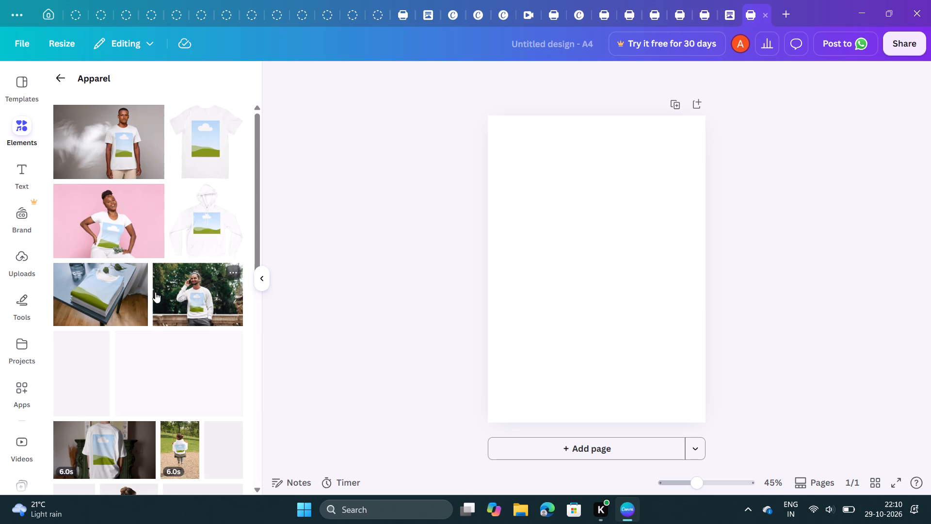
{"action": "scroll", "coordinate": [150, 295], "scroll_direction": "down", "scroll_amount": 3}
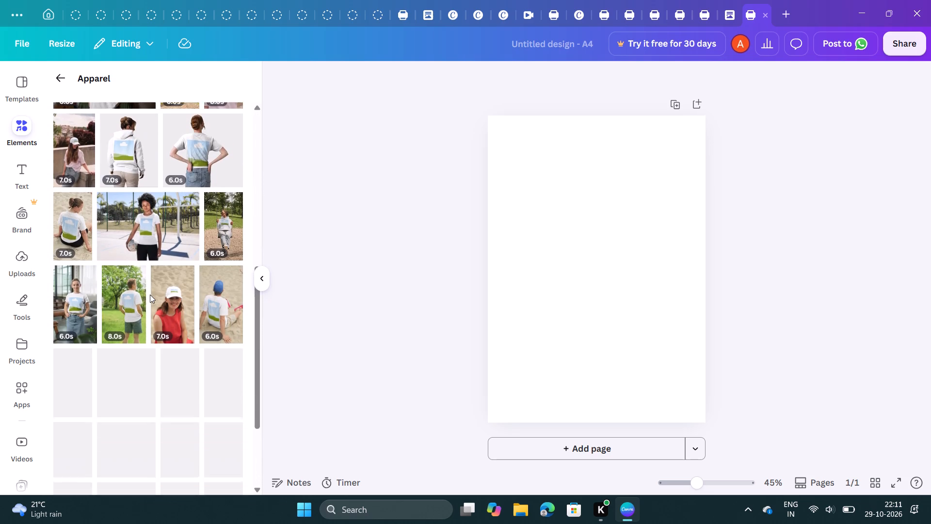
{"action": "scroll", "coordinate": [150, 295], "scroll_direction": "down", "scroll_amount": 2}
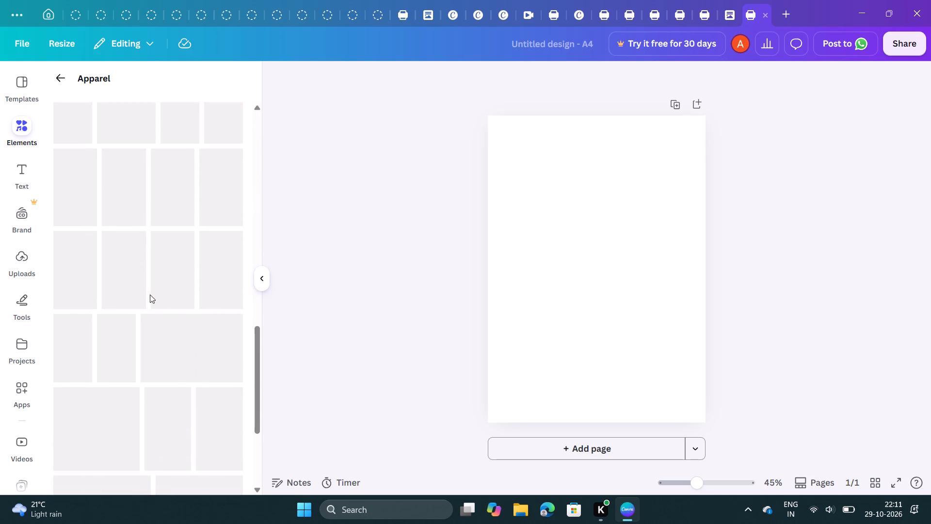
{"action": "scroll", "coordinate": [150, 295], "scroll_direction": "down", "scroll_amount": 1}
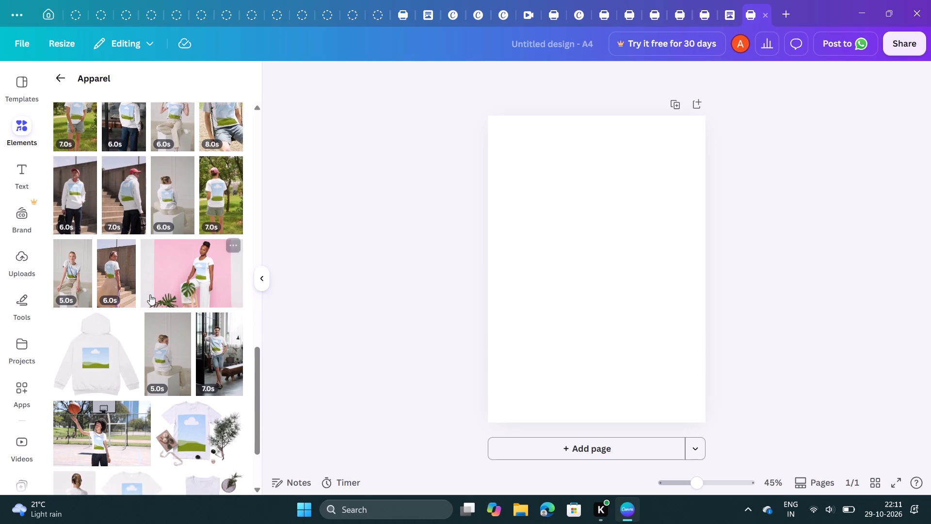
{"action": "scroll", "coordinate": [150, 295], "scroll_direction": "down", "scroll_amount": 3}
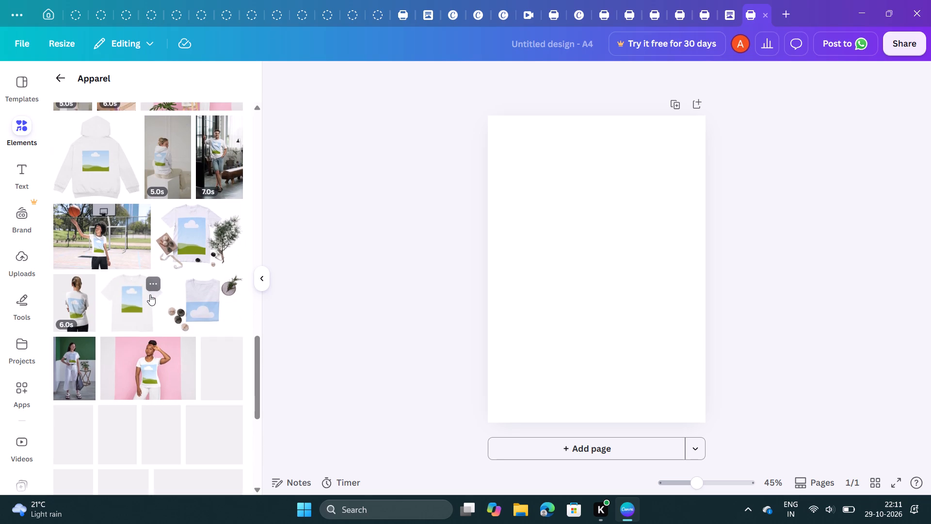
{"action": "scroll", "coordinate": [150, 295], "scroll_direction": "down", "scroll_amount": 5}
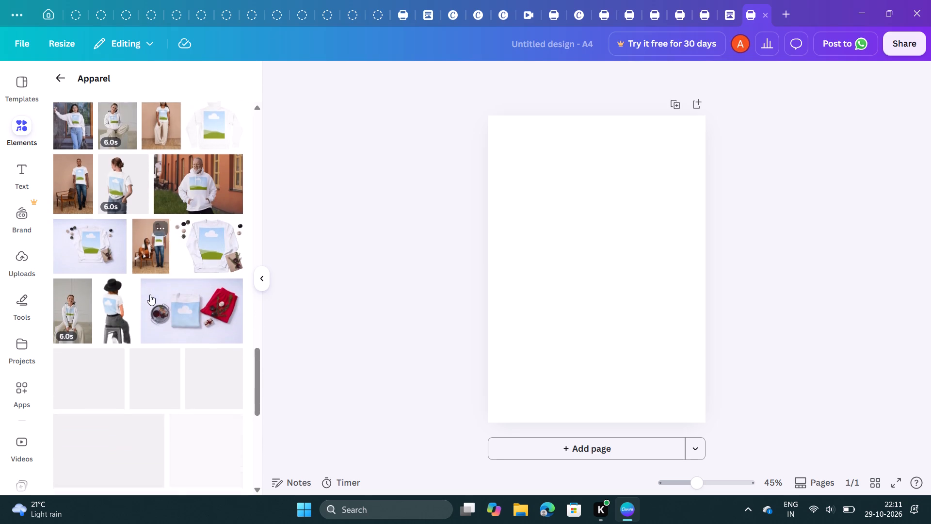
{"action": "scroll", "coordinate": [150, 295], "scroll_direction": "down", "scroll_amount": 4}
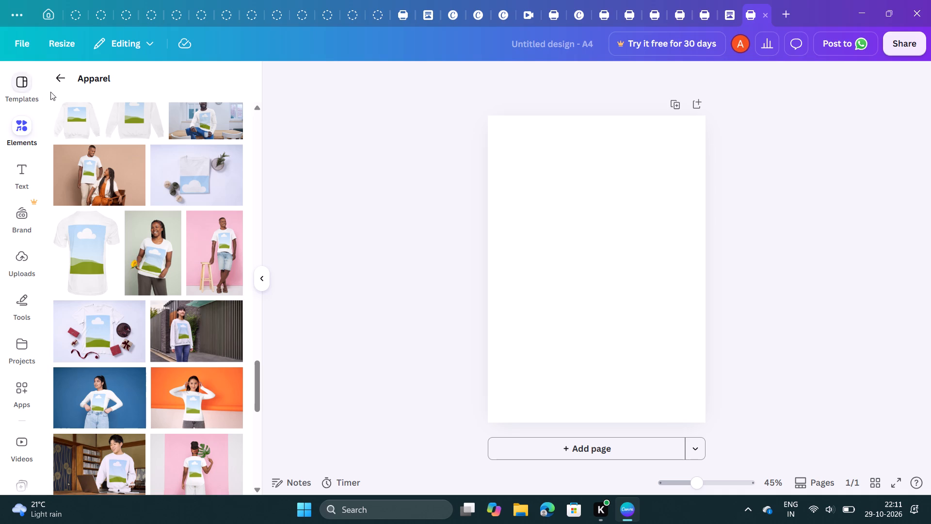
{"action": "left_click", "coordinate": [61, 78]}
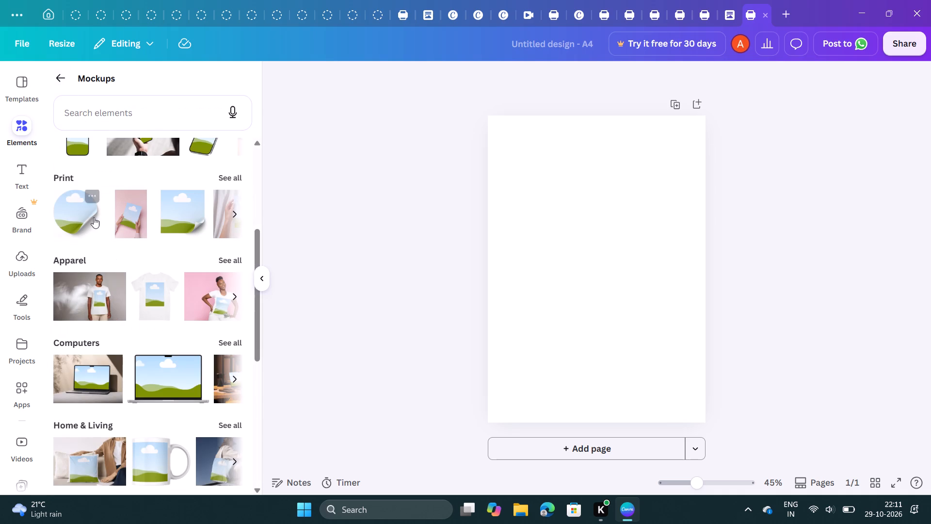
Browse the full Print mockup collection for a suitable mockup, then return to the Mockups overview.
{"action": "left_click", "coordinate": [232, 174]}
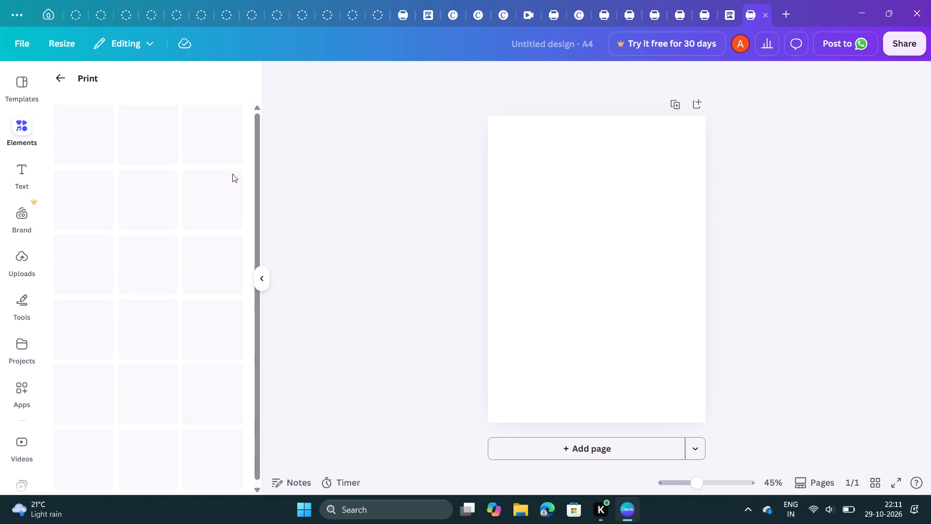
{"action": "scroll", "coordinate": [187, 227], "scroll_direction": "down", "scroll_amount": 1}
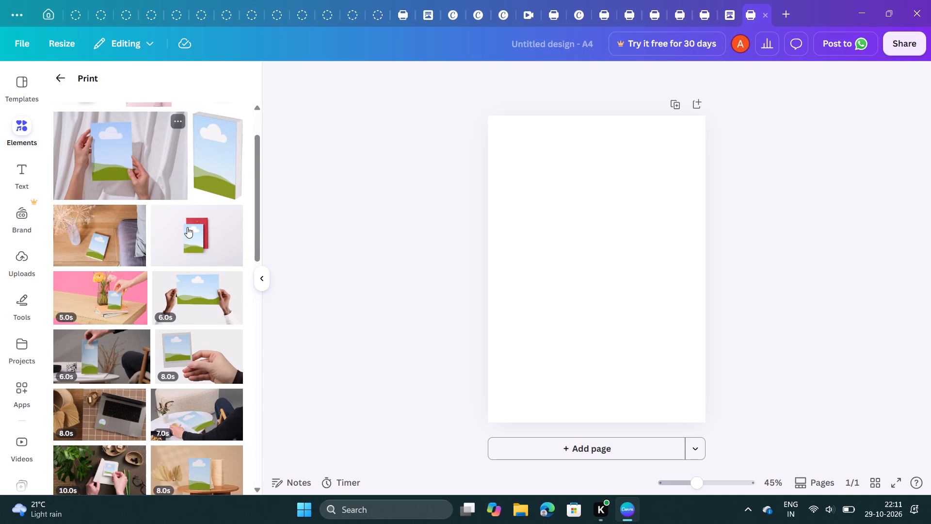
{"action": "scroll", "coordinate": [187, 227], "scroll_direction": "down", "scroll_amount": 3}
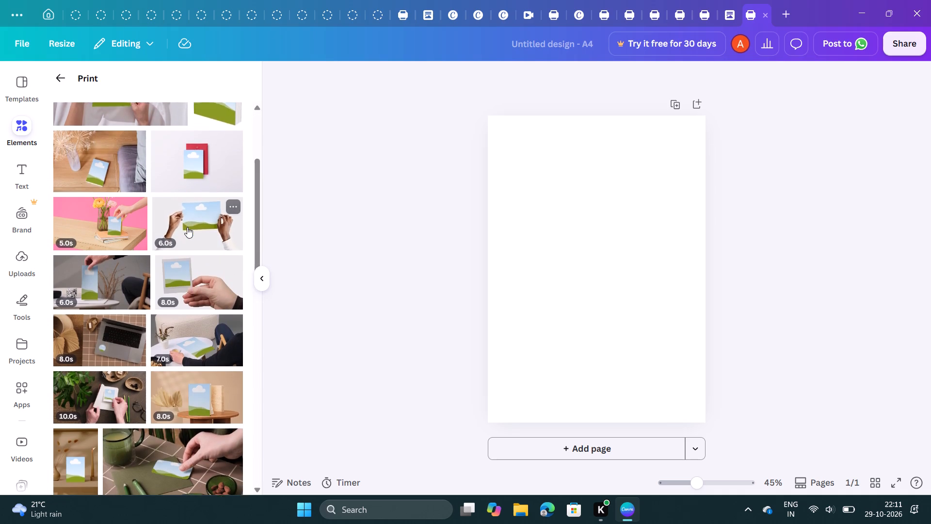
{"action": "scroll", "coordinate": [187, 227], "scroll_direction": "down", "scroll_amount": 3}
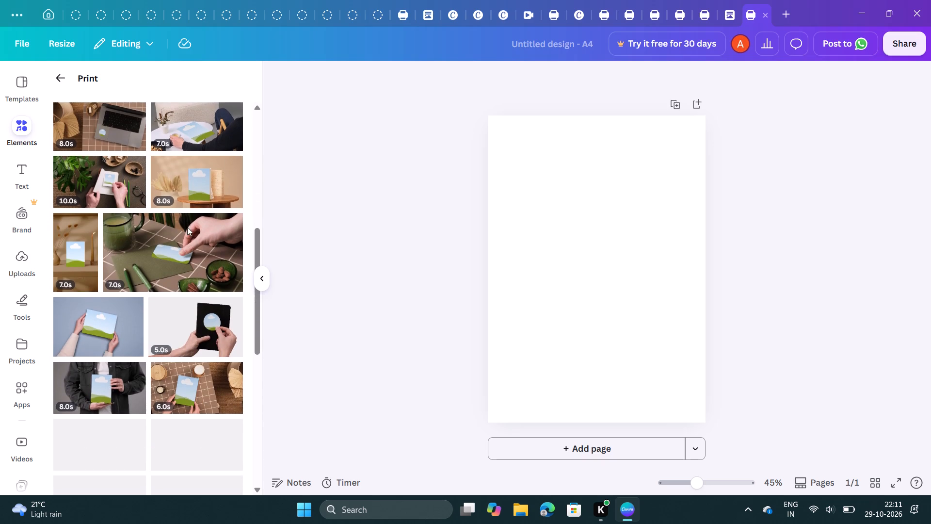
{"action": "scroll", "coordinate": [187, 227], "scroll_direction": "down", "scroll_amount": 2}
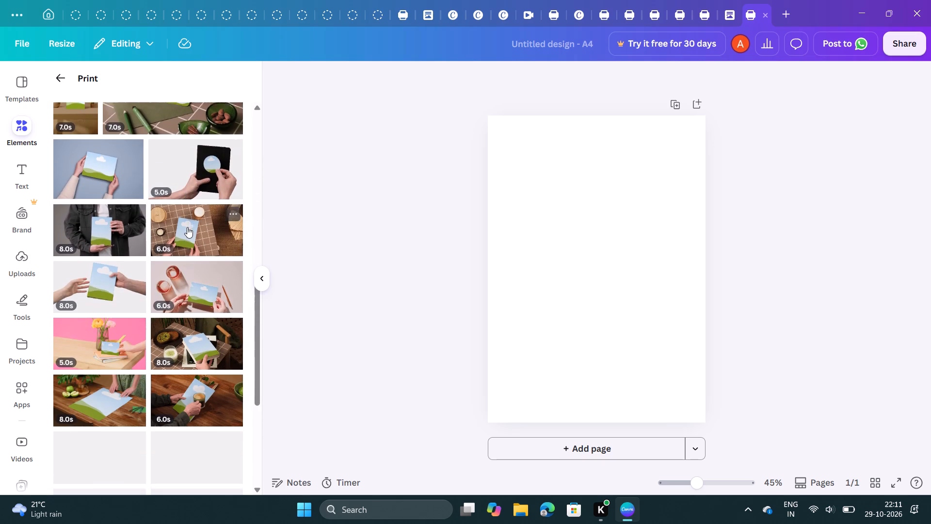
{"action": "scroll", "coordinate": [187, 227], "scroll_direction": "down", "scroll_amount": 2}
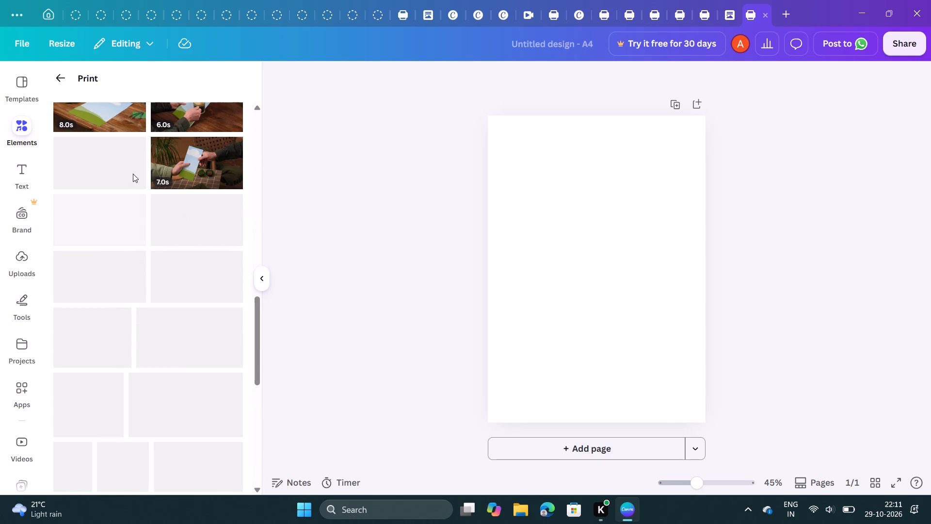
{"action": "scroll", "coordinate": [122, 212], "scroll_direction": "down", "scroll_amount": 2}
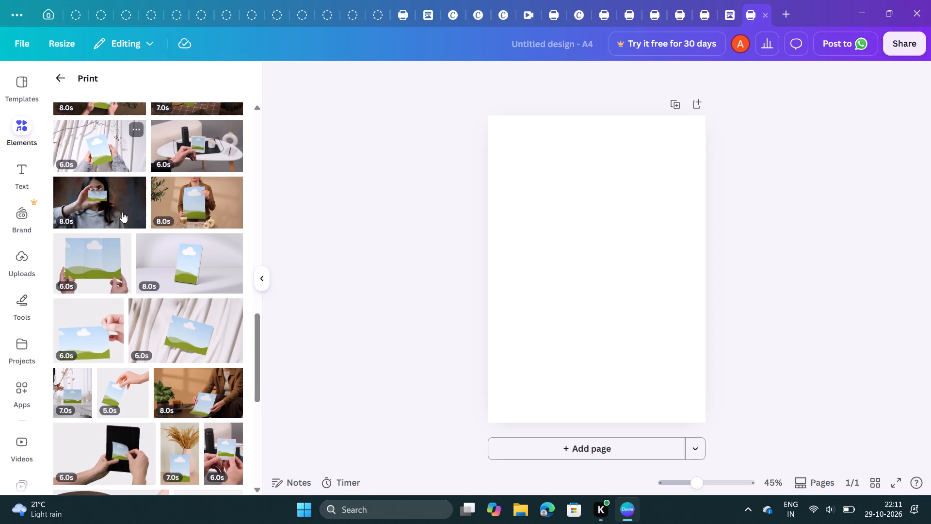
{"action": "scroll", "coordinate": [122, 212], "scroll_direction": "down", "scroll_amount": 5}
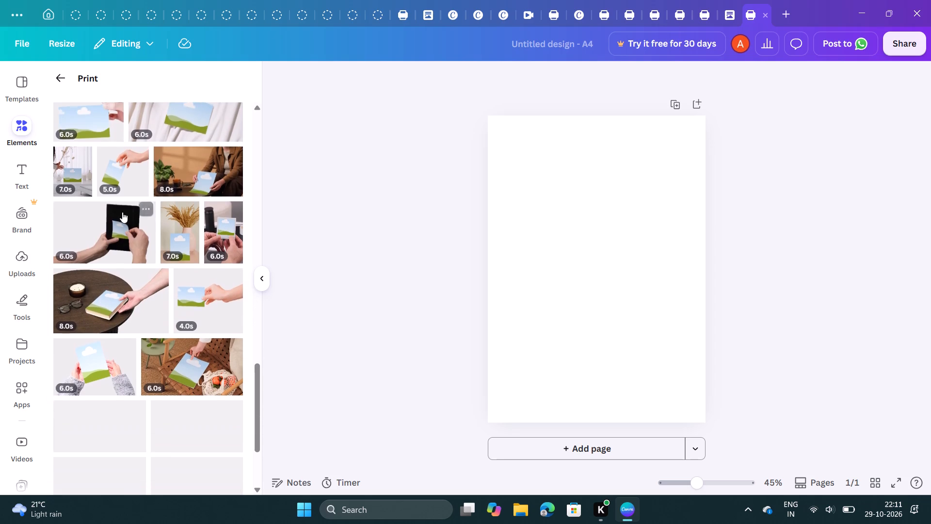
{"action": "scroll", "coordinate": [122, 212], "scroll_direction": "down", "scroll_amount": 2}
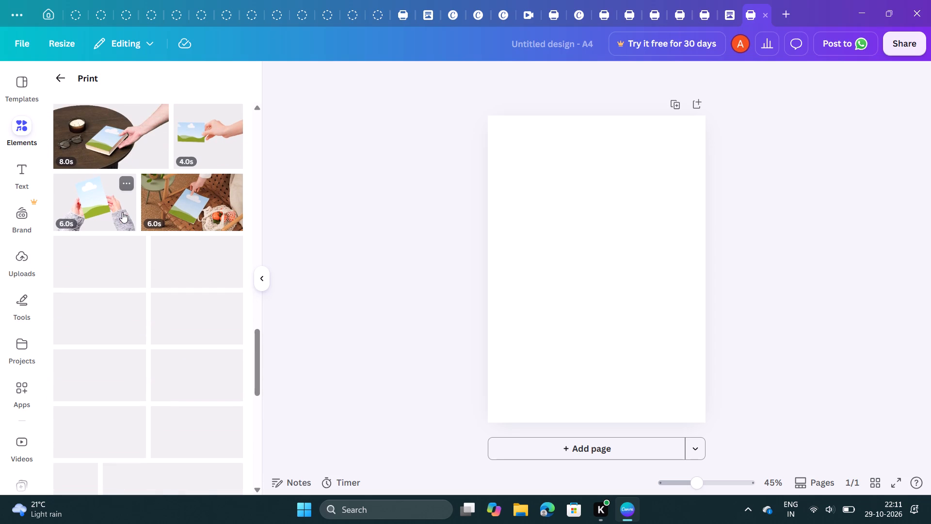
{"action": "scroll", "coordinate": [122, 212], "scroll_direction": "down", "scroll_amount": 3}
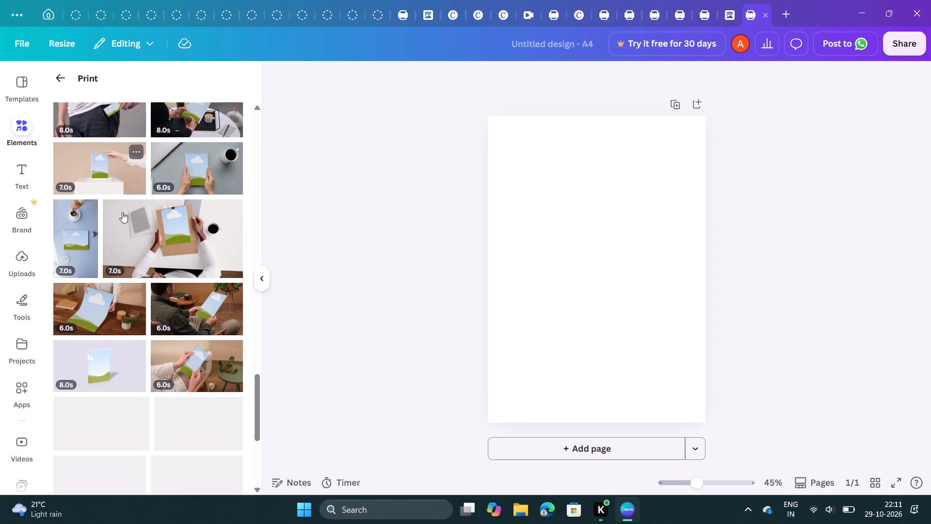
{"action": "scroll", "coordinate": [122, 212], "scroll_direction": "down", "scroll_amount": 2}
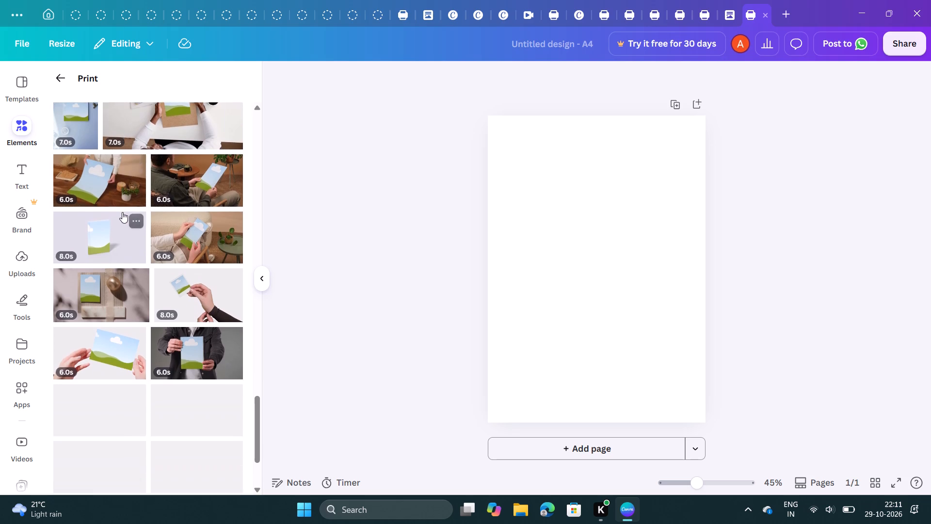
{"action": "scroll", "coordinate": [122, 212], "scroll_direction": "down", "scroll_amount": 2}
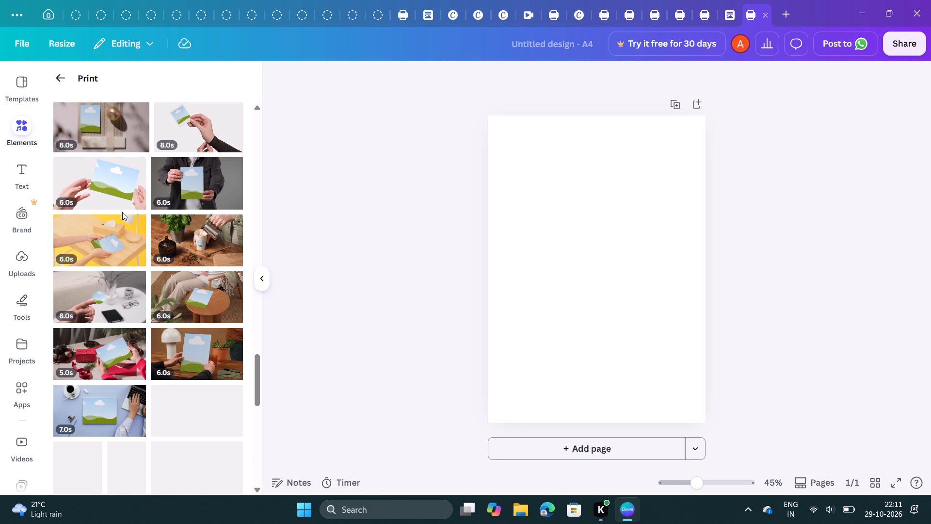
{"action": "left_click", "coordinate": [56, 75]}
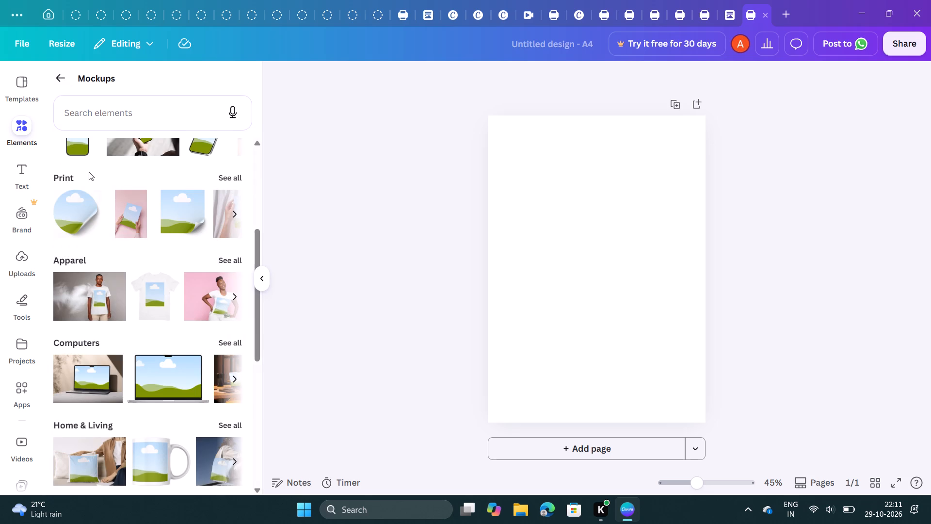
Browse the full Computers mockup collection for a suitable mockup, then return to the Mockups overview.
{"action": "scroll", "coordinate": [89, 172], "scroll_direction": "up", "scroll_amount": 3}
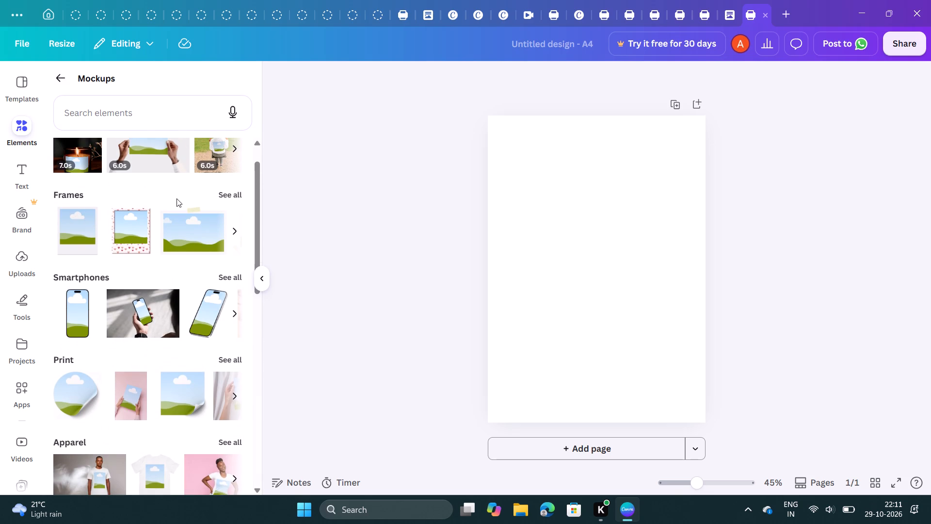
{"action": "scroll", "coordinate": [167, 274], "scroll_direction": "down", "scroll_amount": 2}
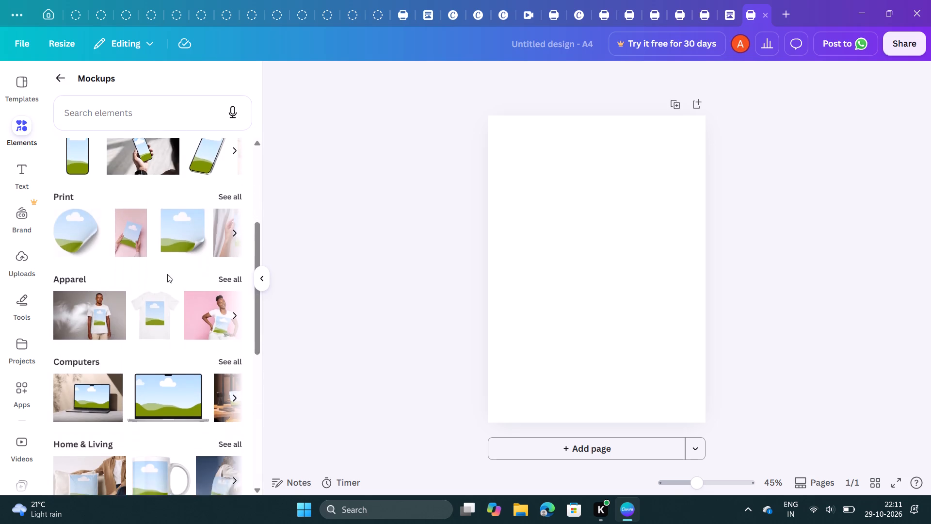
{"action": "scroll", "coordinate": [167, 274], "scroll_direction": "down", "scroll_amount": 1}
{"action": "left_click", "coordinate": [231, 246]}
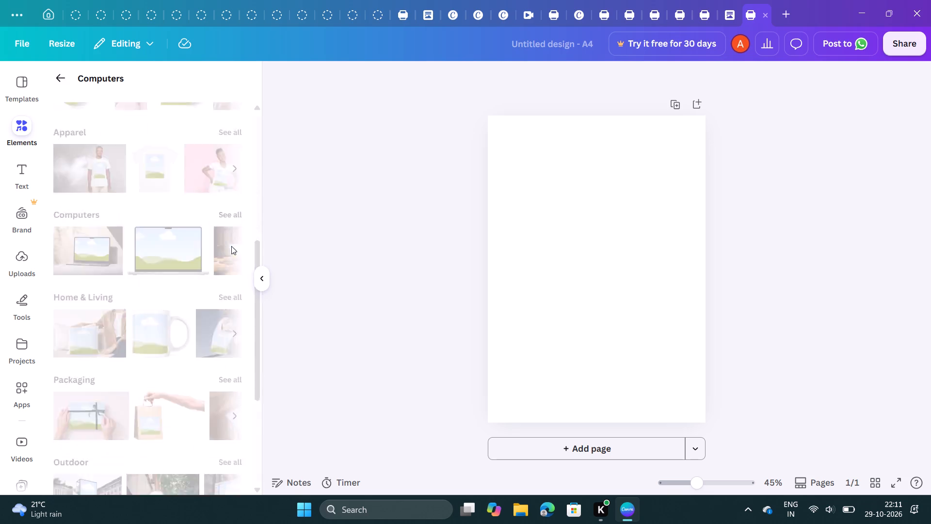
{"action": "scroll", "coordinate": [163, 273], "scroll_direction": "down", "scroll_amount": 2}
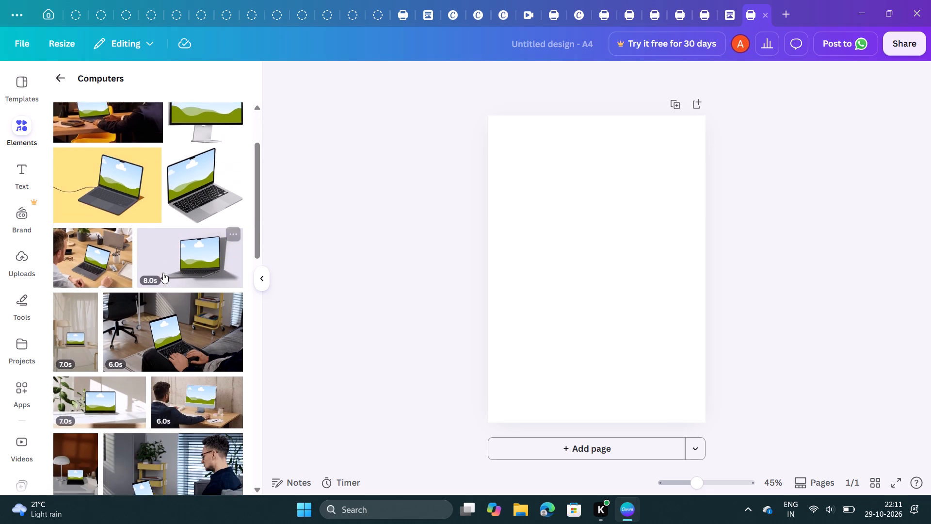
{"action": "scroll", "coordinate": [163, 273], "scroll_direction": "down", "scroll_amount": 2}
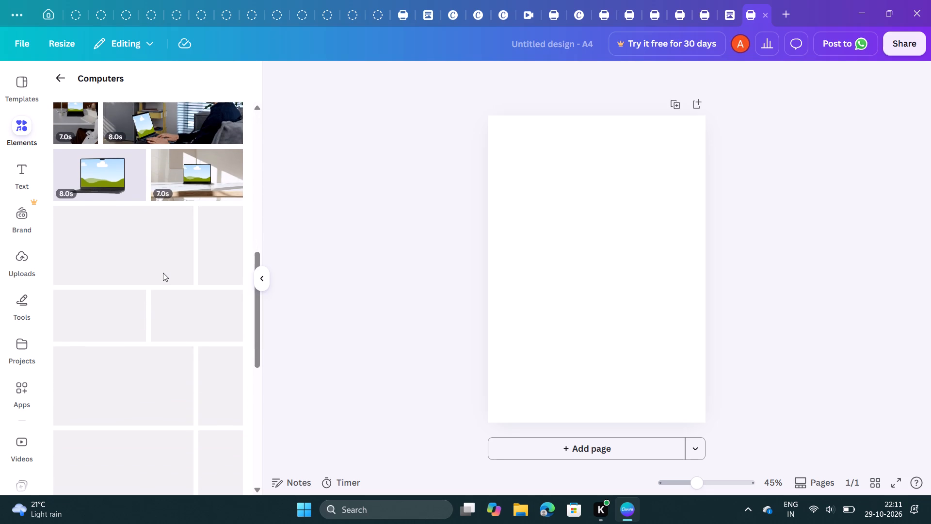
{"action": "scroll", "coordinate": [163, 273], "scroll_direction": "down", "scroll_amount": 1}
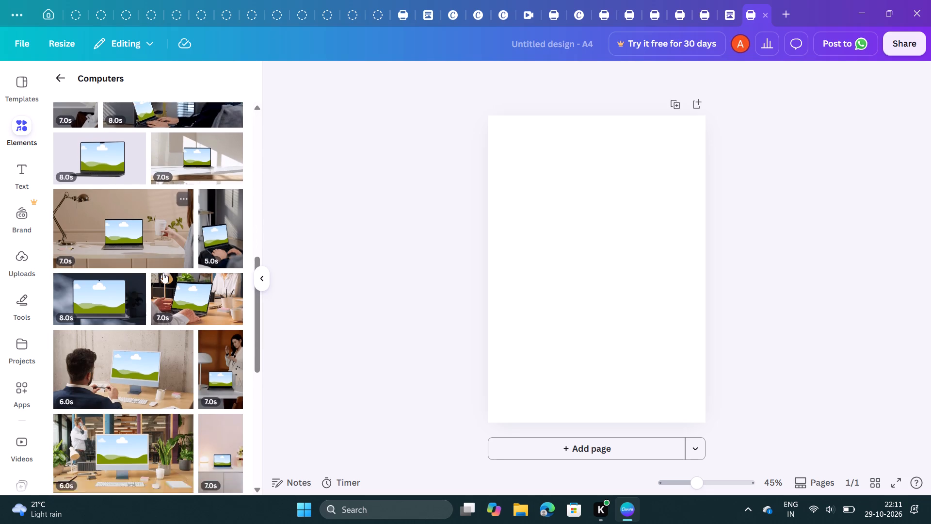
{"action": "scroll", "coordinate": [163, 273], "scroll_direction": "down", "scroll_amount": 4}
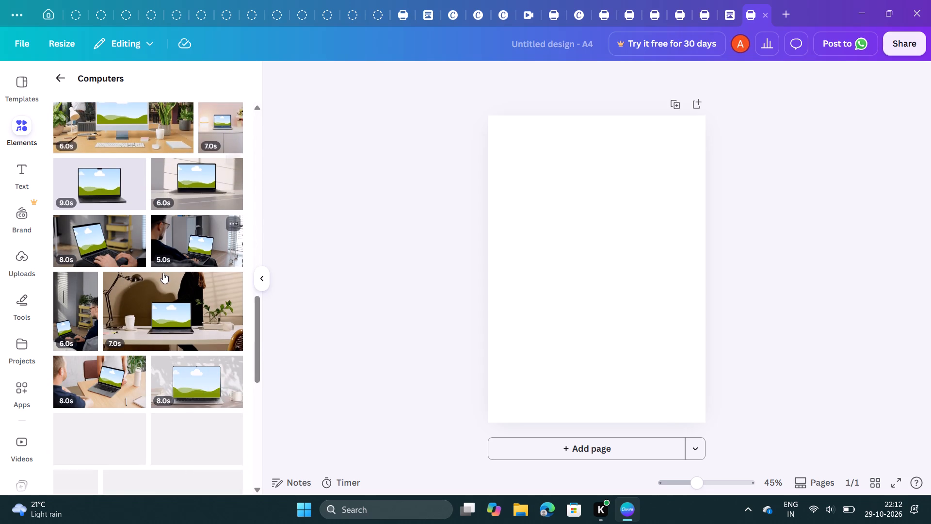
{"action": "scroll", "coordinate": [163, 273], "scroll_direction": "down", "scroll_amount": 5}
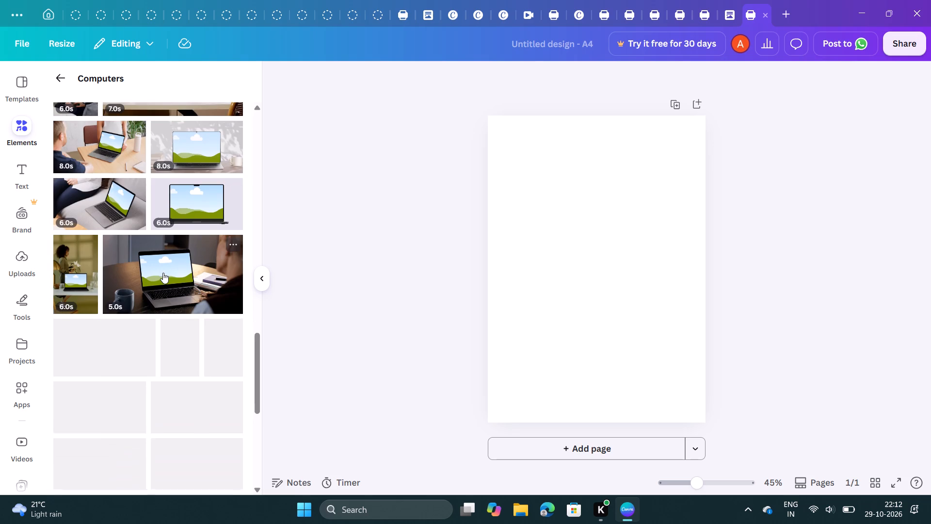
{"action": "scroll", "coordinate": [163, 273], "scroll_direction": "down", "scroll_amount": 5}
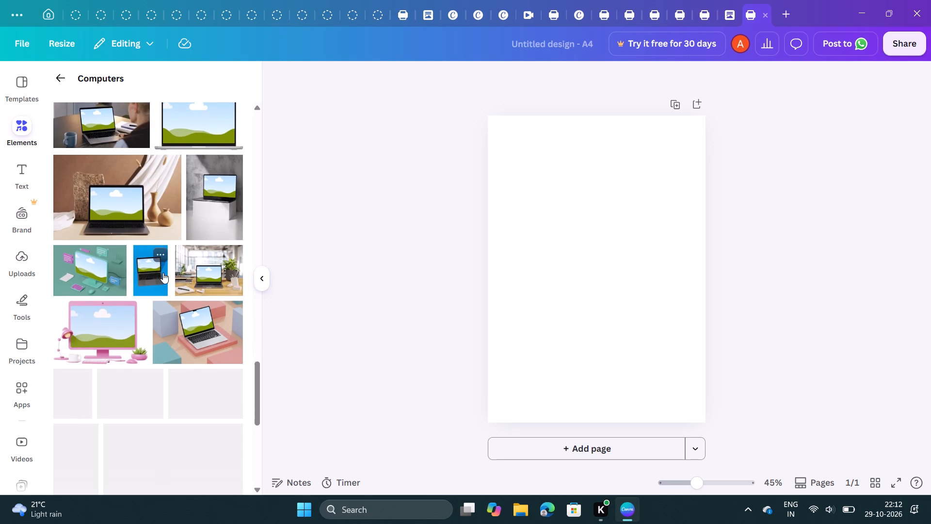
{"action": "scroll", "coordinate": [163, 273], "scroll_direction": "down", "scroll_amount": 2}
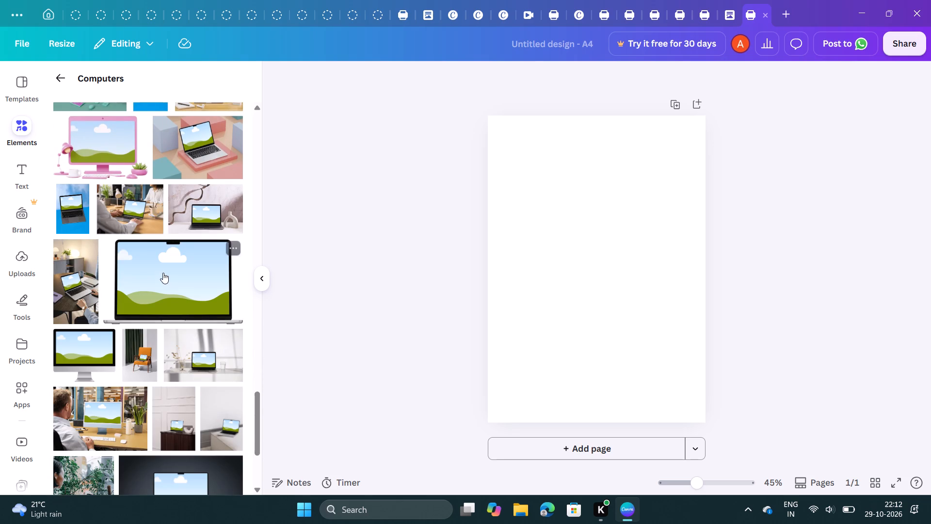
{"action": "left_click", "coordinate": [55, 78]}
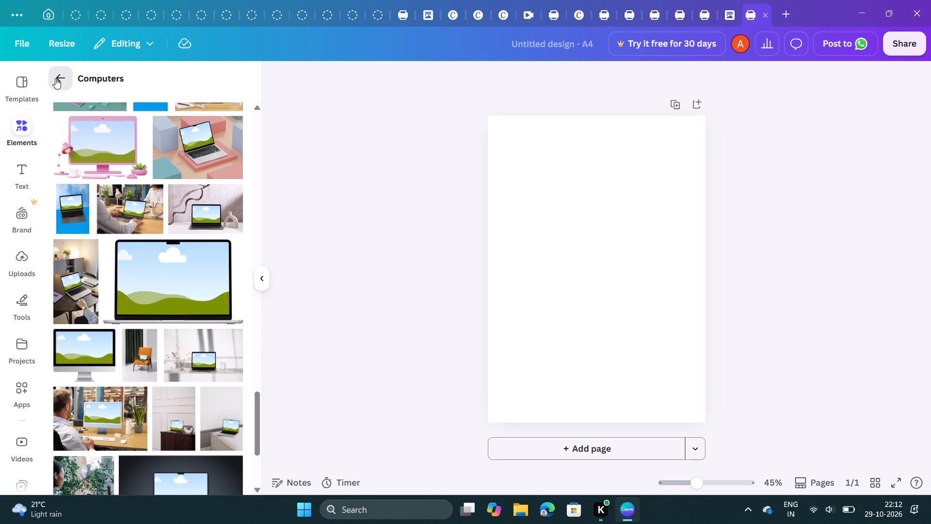
Browse the full Frames mockup collection for a suitable mockup, then return to the Mockups overview.
{"action": "scroll", "coordinate": [124, 231], "scroll_direction": "up", "scroll_amount": 2}
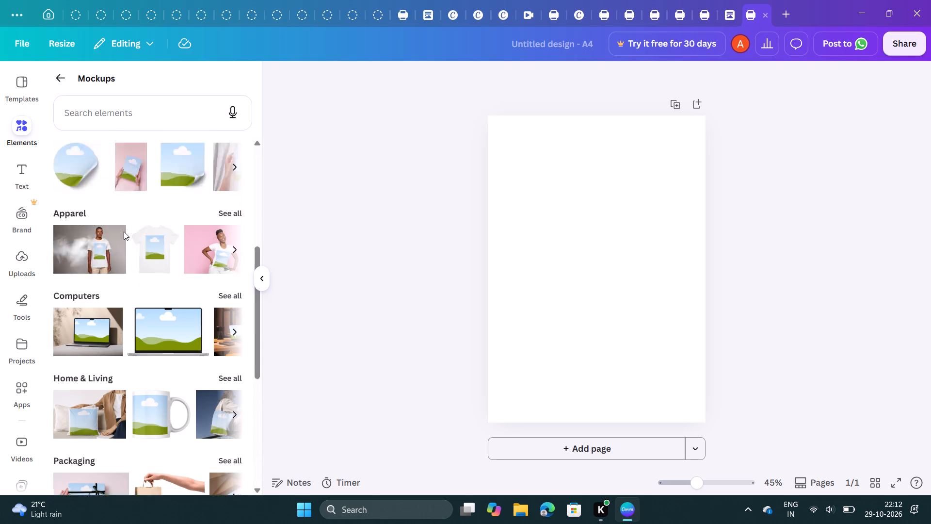
{"action": "scroll", "coordinate": [124, 231], "scroll_direction": "up", "scroll_amount": 2}
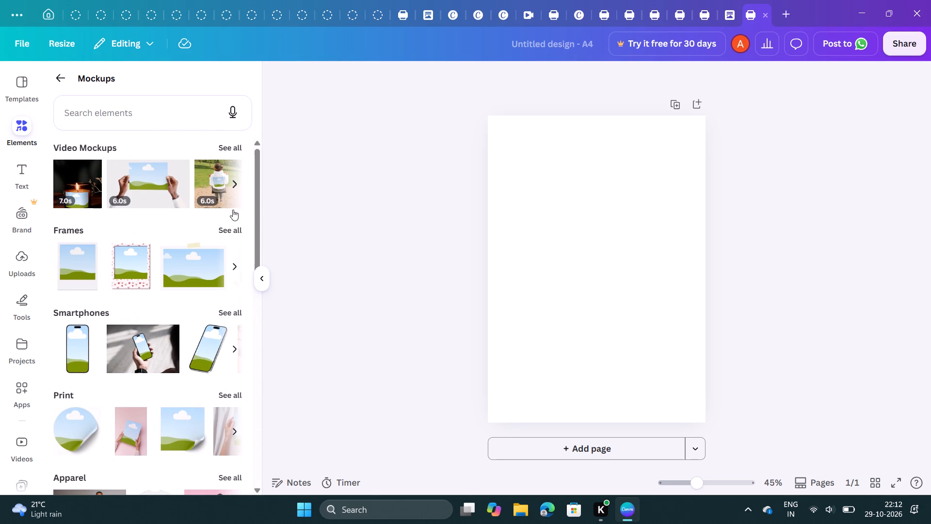
{"action": "left_click", "coordinate": [232, 223]}
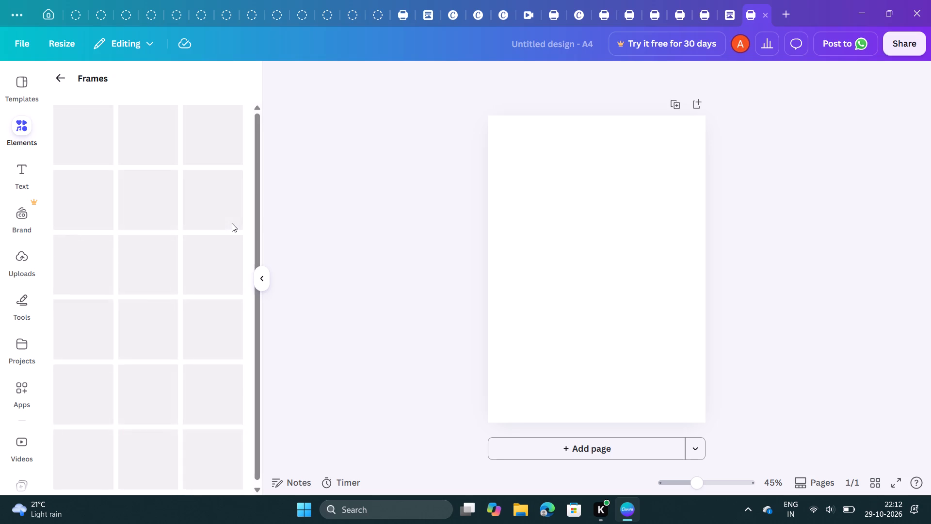
{"action": "scroll", "coordinate": [158, 276], "scroll_direction": "down", "scroll_amount": 2}
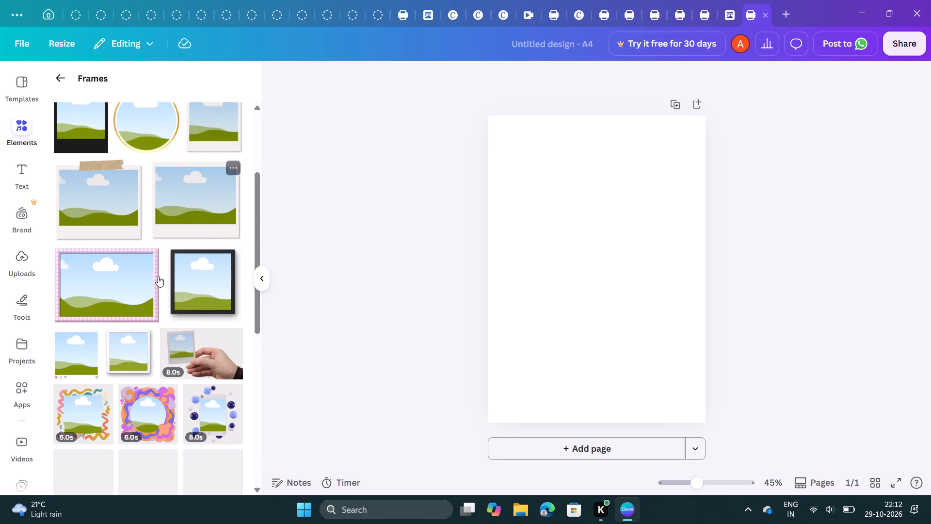
{"action": "scroll", "coordinate": [158, 276], "scroll_direction": "down", "scroll_amount": 3}
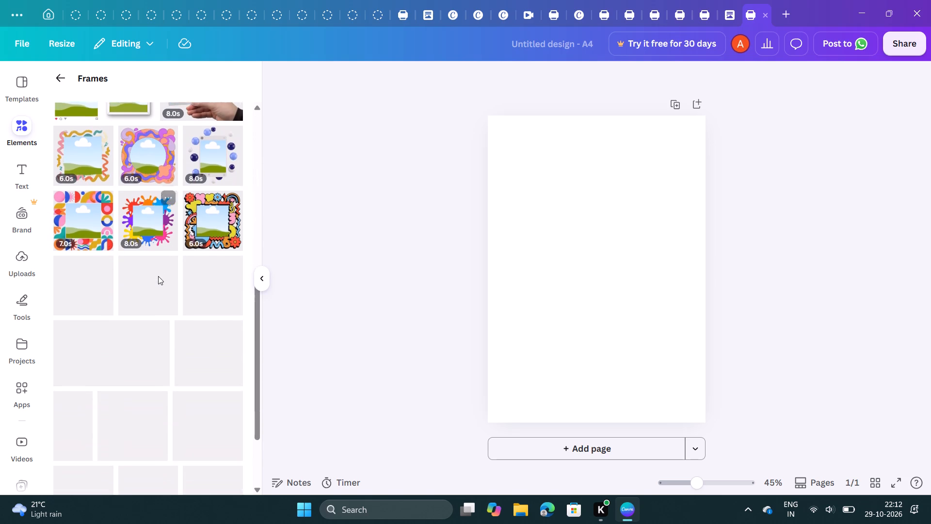
{"action": "scroll", "coordinate": [158, 276], "scroll_direction": "down", "scroll_amount": 3}
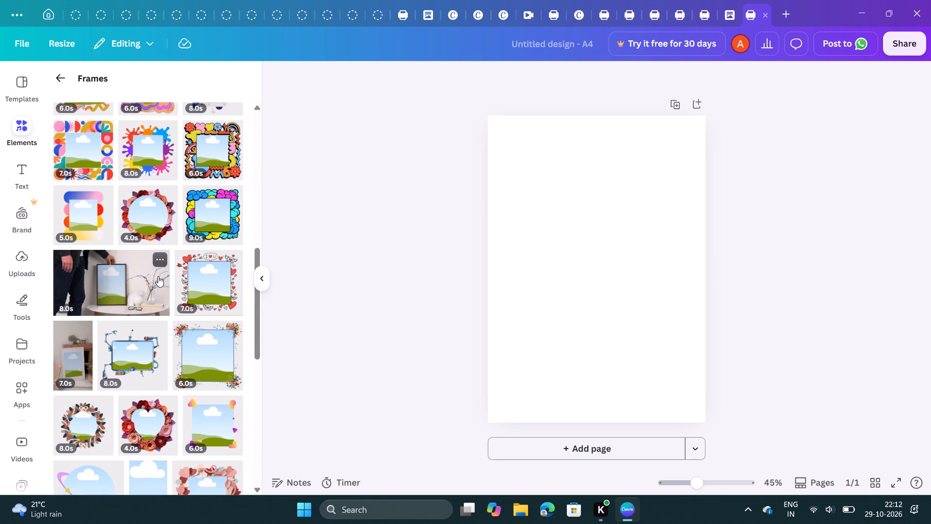
{"action": "scroll", "coordinate": [158, 276], "scroll_direction": "down", "scroll_amount": 4}
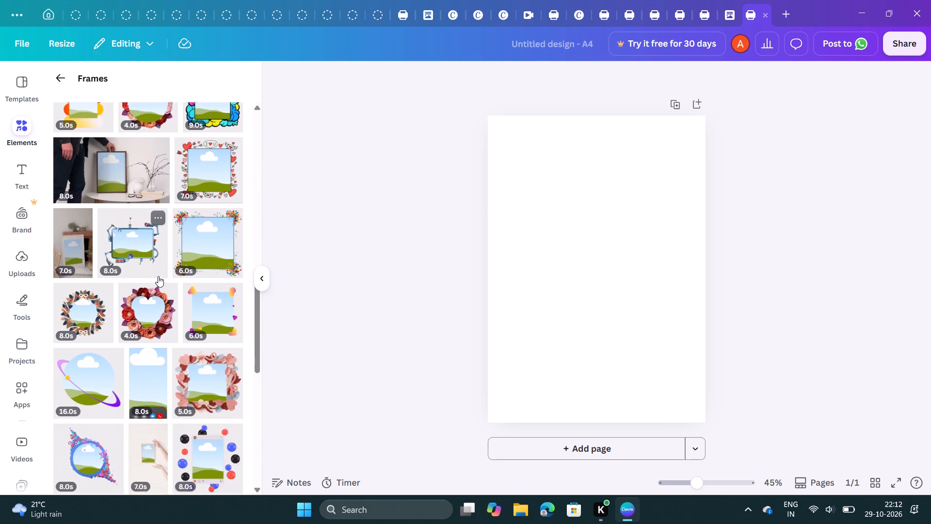
{"action": "scroll", "coordinate": [158, 276], "scroll_direction": "down", "scroll_amount": 3}
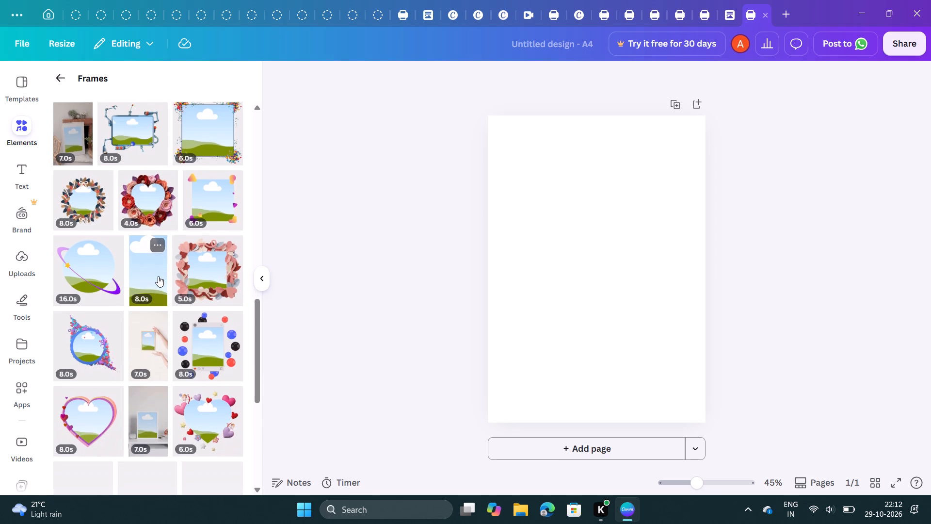
{"action": "scroll", "coordinate": [158, 276], "scroll_direction": "down", "scroll_amount": 4}
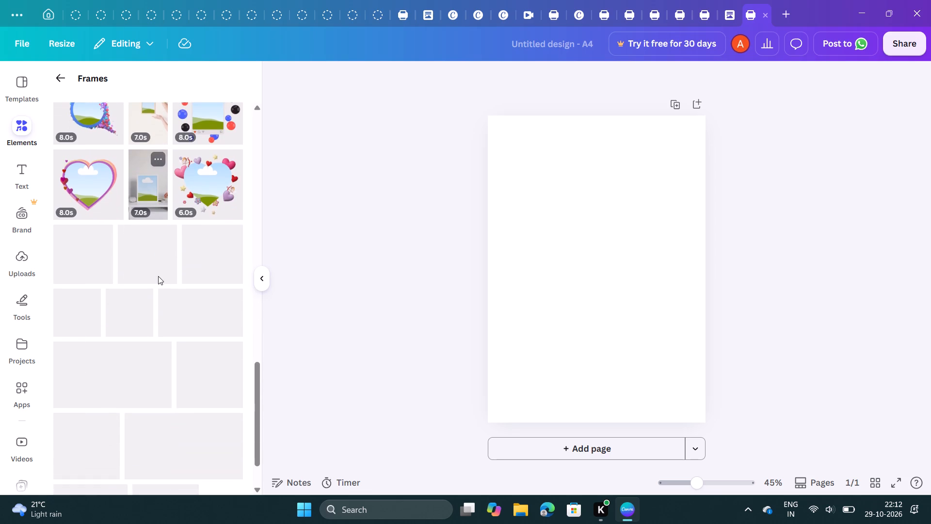
{"action": "scroll", "coordinate": [158, 276], "scroll_direction": "down", "scroll_amount": 4}
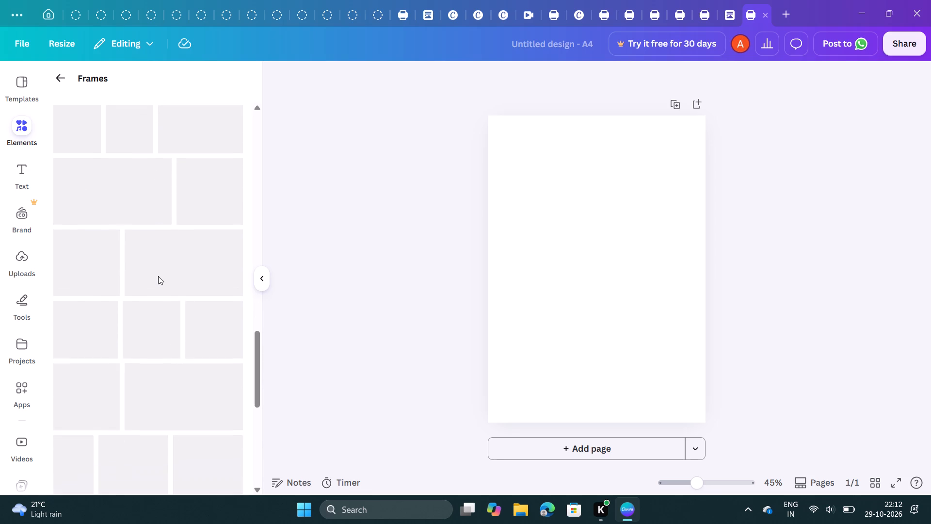
{"action": "scroll", "coordinate": [158, 276], "scroll_direction": "down", "scroll_amount": 1}
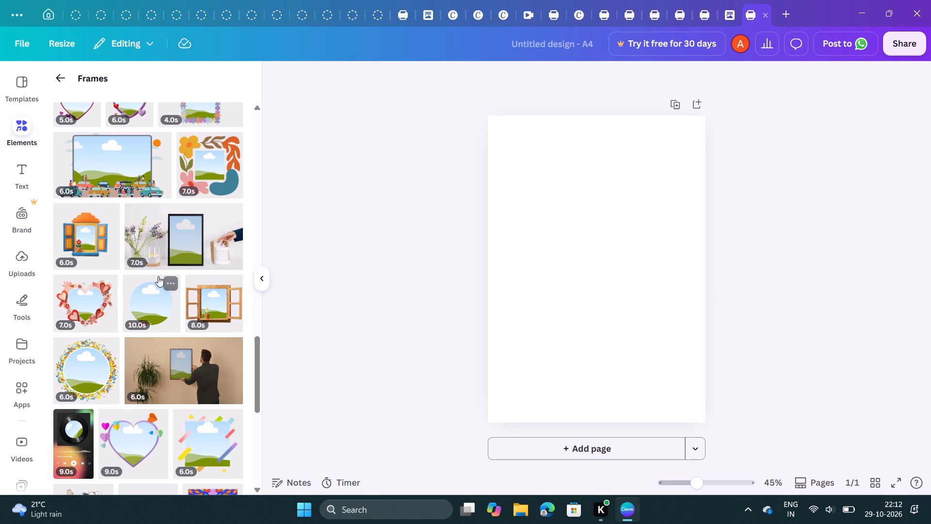
{"action": "scroll", "coordinate": [158, 276], "scroll_direction": "down", "scroll_amount": 5}
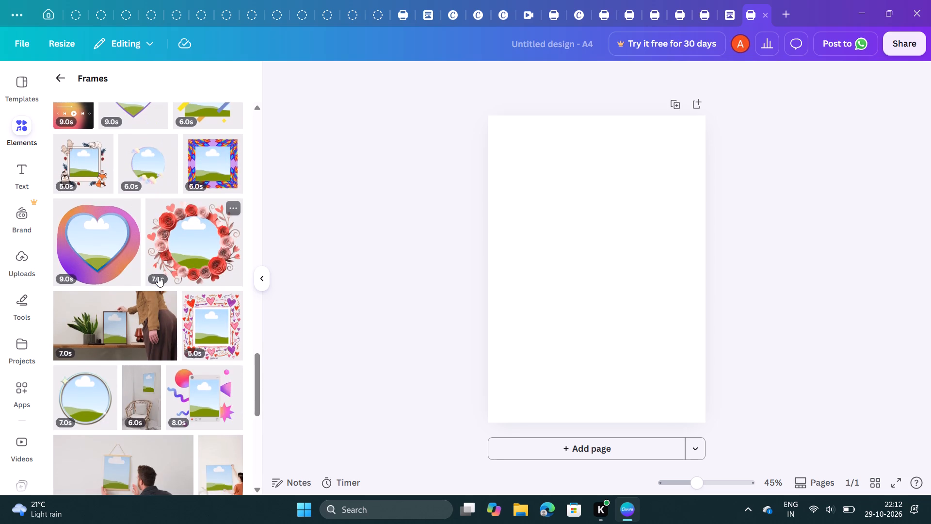
{"action": "scroll", "coordinate": [158, 276], "scroll_direction": "down", "scroll_amount": 6}
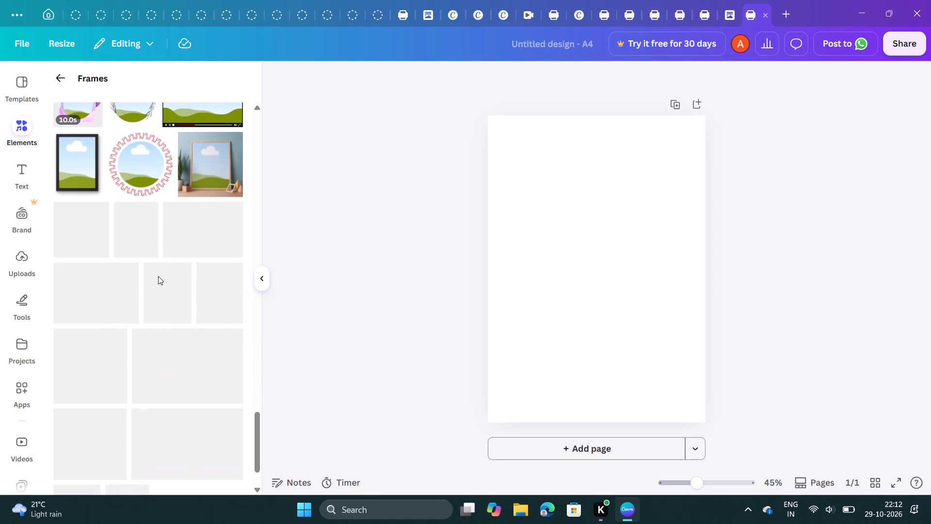
{"action": "scroll", "coordinate": [158, 276], "scroll_direction": "down", "scroll_amount": 1}
{"action": "scroll", "coordinate": [158, 276], "scroll_direction": "up", "scroll_amount": 2}
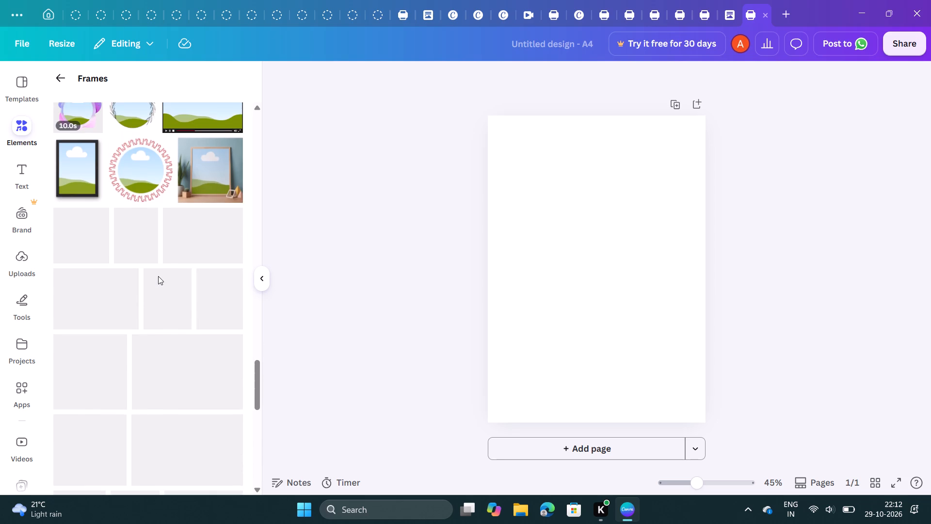
{"action": "scroll", "coordinate": [158, 276], "scroll_direction": "up", "scroll_amount": 1}
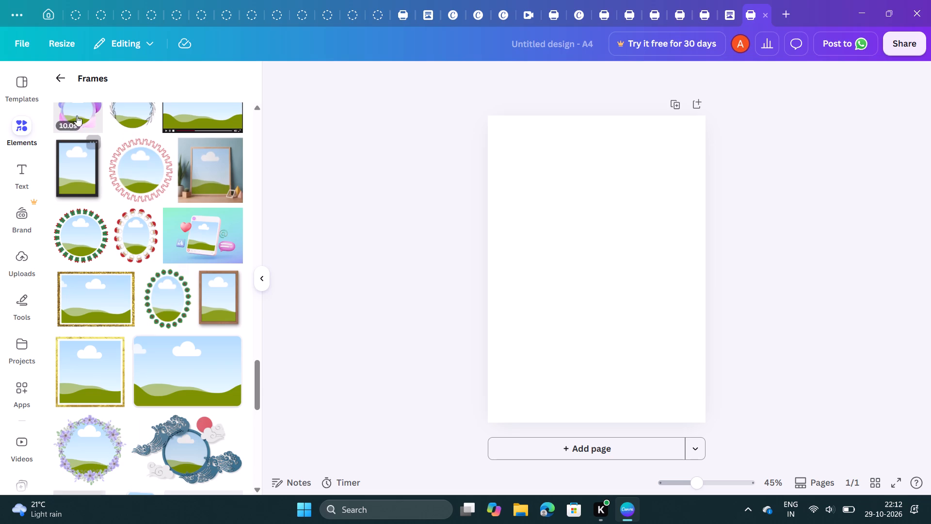
{"action": "left_click", "coordinate": [54, 82]}
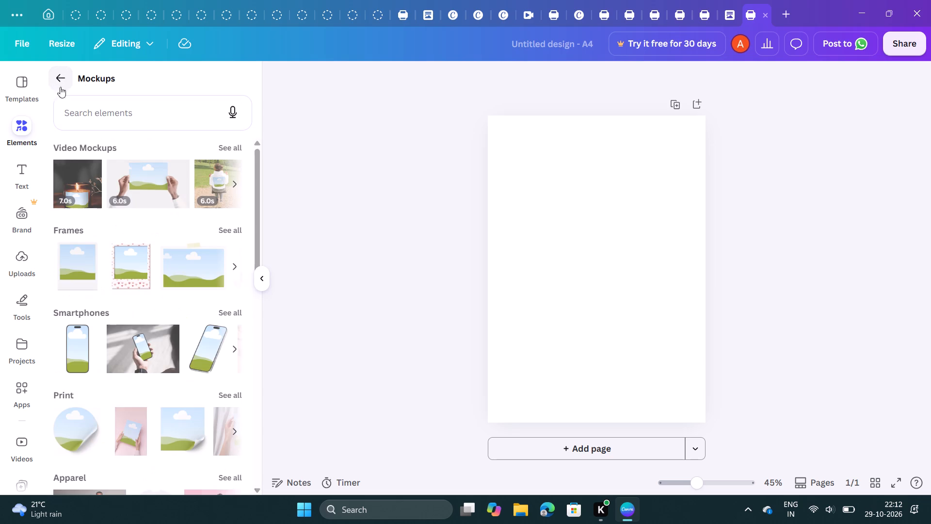
Search the Mockups category for "ebook".
{"action": "left_click", "coordinate": [94, 120]}
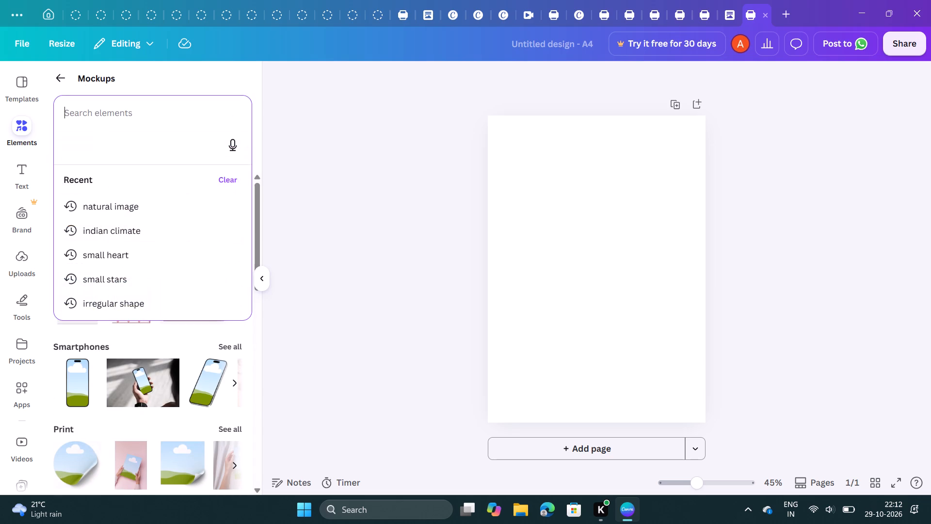
{"action": "type", "text": "eboo"}
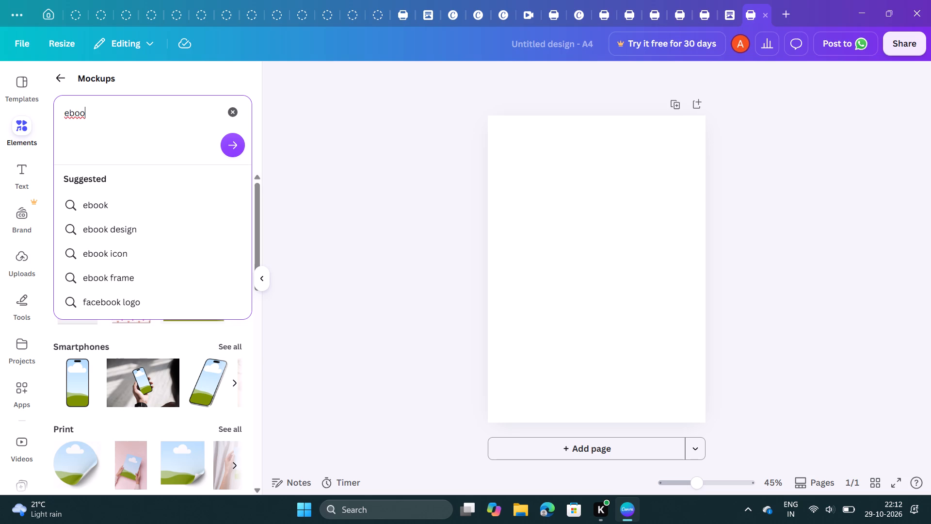
{"action": "left_click", "coordinate": [107, 208]}
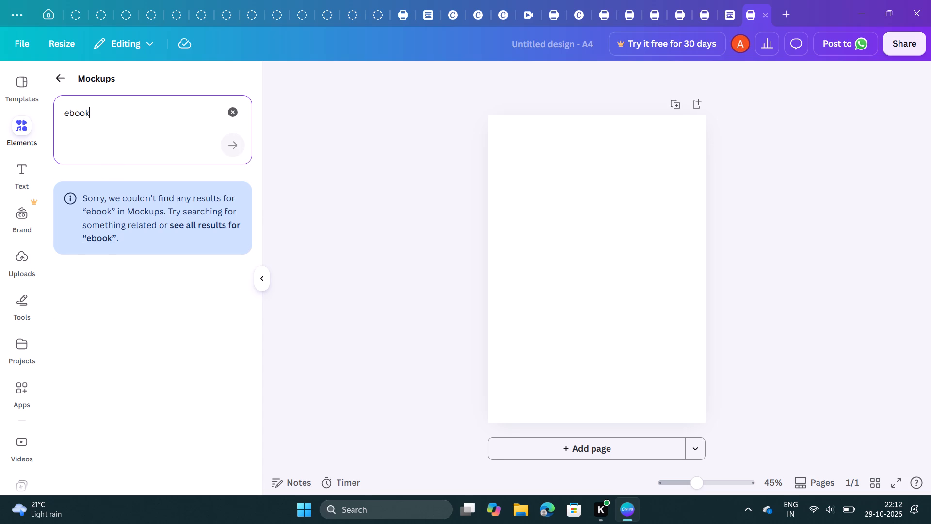
Search the Mockups category for the suggested term "template", then clear the search to return to the mockup sections.
{"action": "key", "text": "space"}
{"action": "type", "text": "templ"}
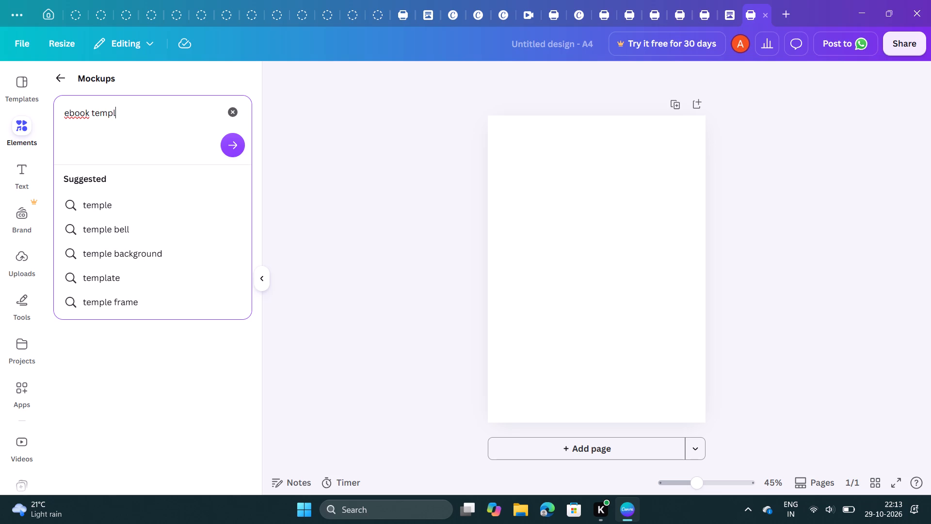
{"action": "left_click", "coordinate": [93, 276]}
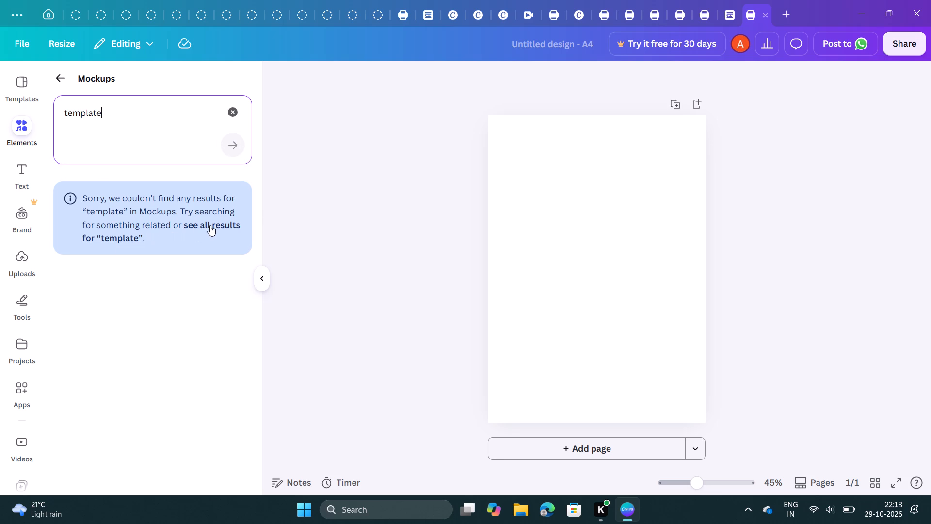
{"action": "left_click", "coordinate": [230, 110]}
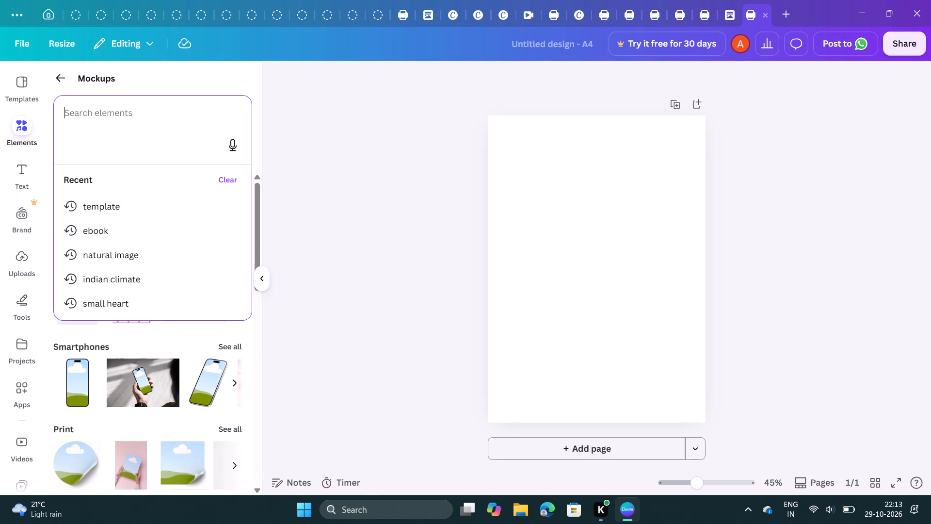
{"action": "scroll", "coordinate": [125, 336], "scroll_direction": "down", "scroll_amount": 1}
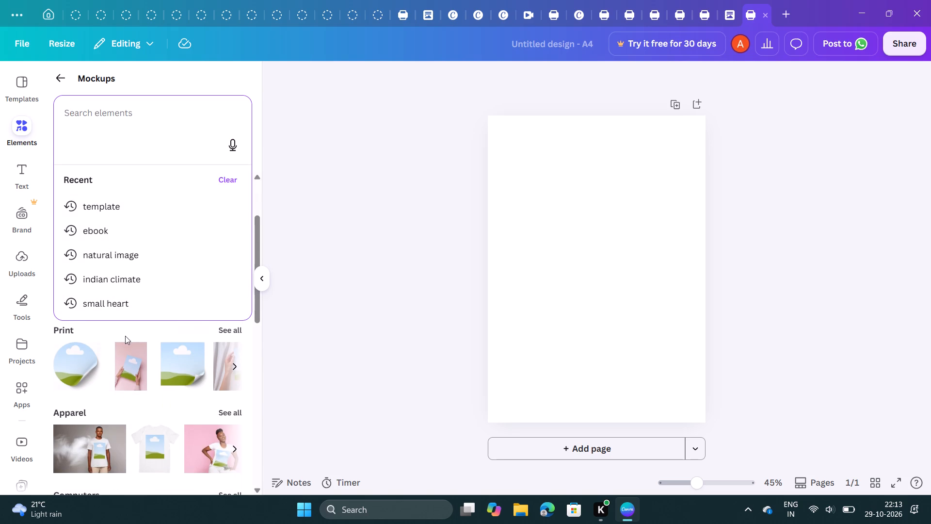
{"action": "left_click", "coordinate": [122, 368]}
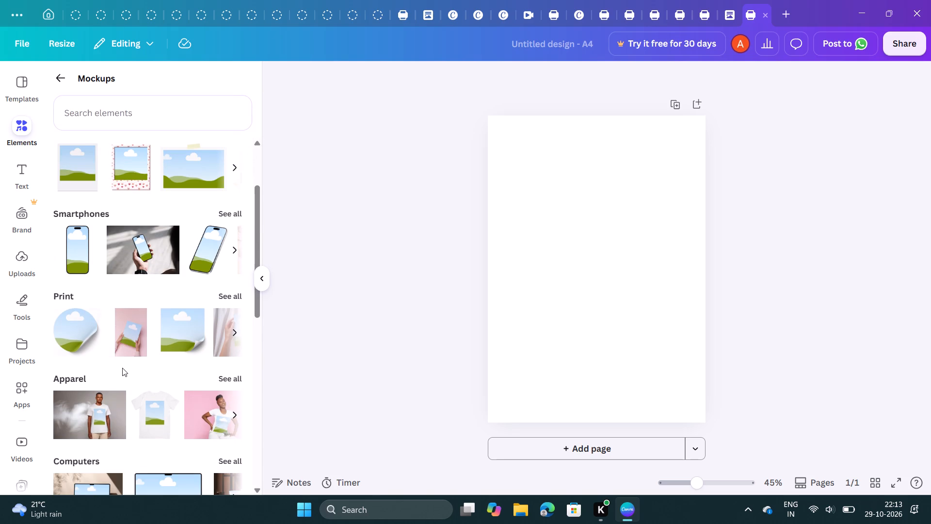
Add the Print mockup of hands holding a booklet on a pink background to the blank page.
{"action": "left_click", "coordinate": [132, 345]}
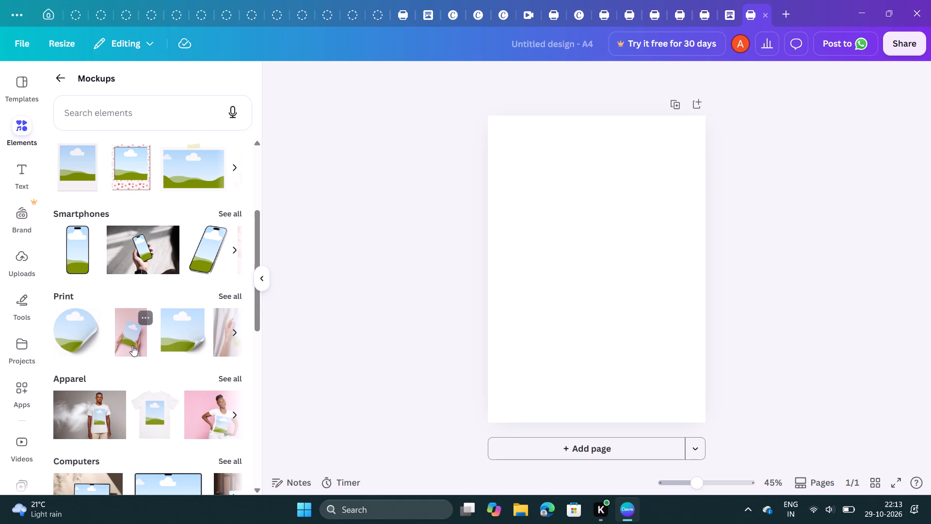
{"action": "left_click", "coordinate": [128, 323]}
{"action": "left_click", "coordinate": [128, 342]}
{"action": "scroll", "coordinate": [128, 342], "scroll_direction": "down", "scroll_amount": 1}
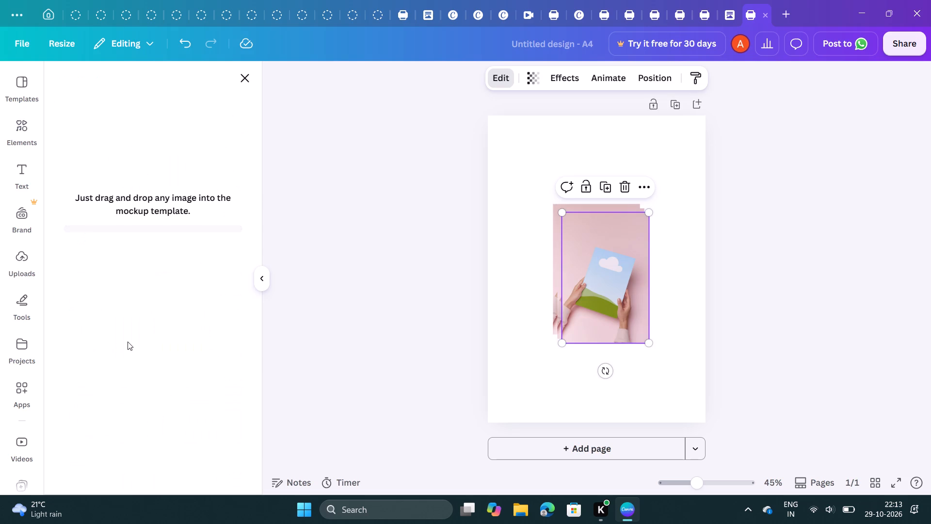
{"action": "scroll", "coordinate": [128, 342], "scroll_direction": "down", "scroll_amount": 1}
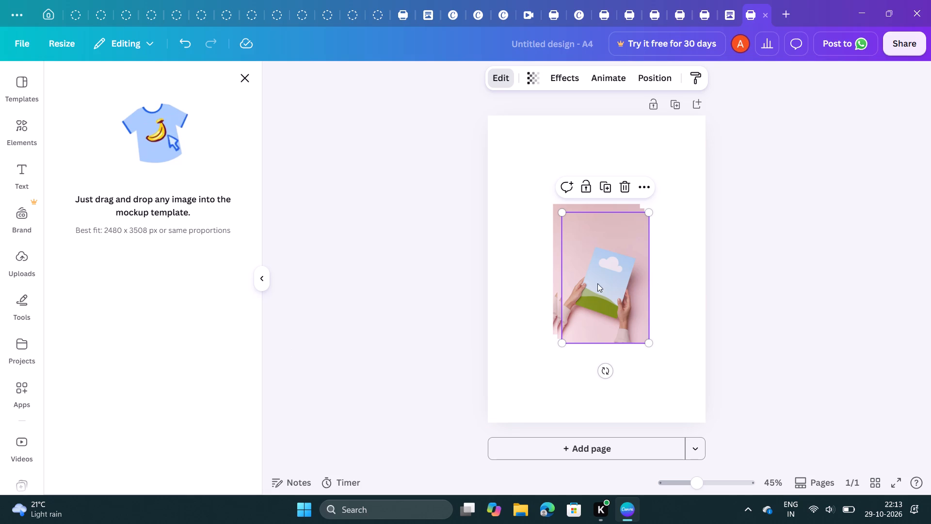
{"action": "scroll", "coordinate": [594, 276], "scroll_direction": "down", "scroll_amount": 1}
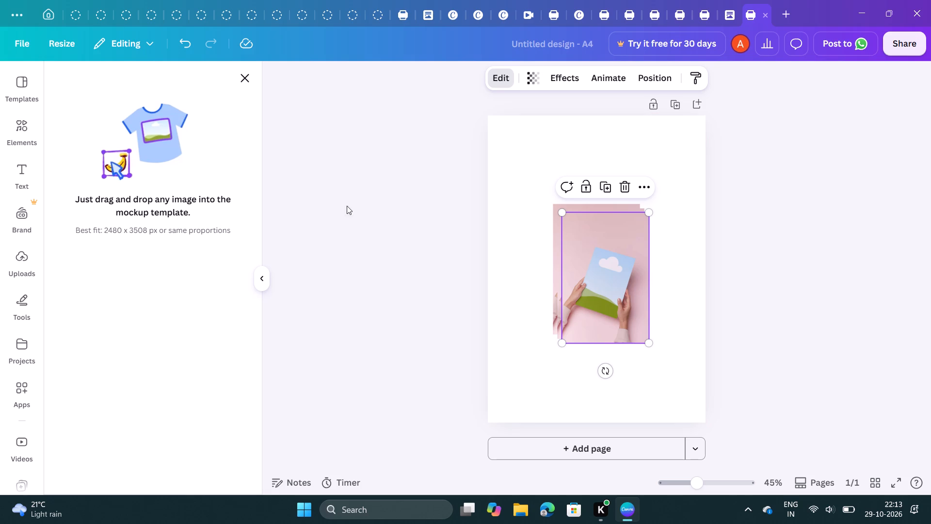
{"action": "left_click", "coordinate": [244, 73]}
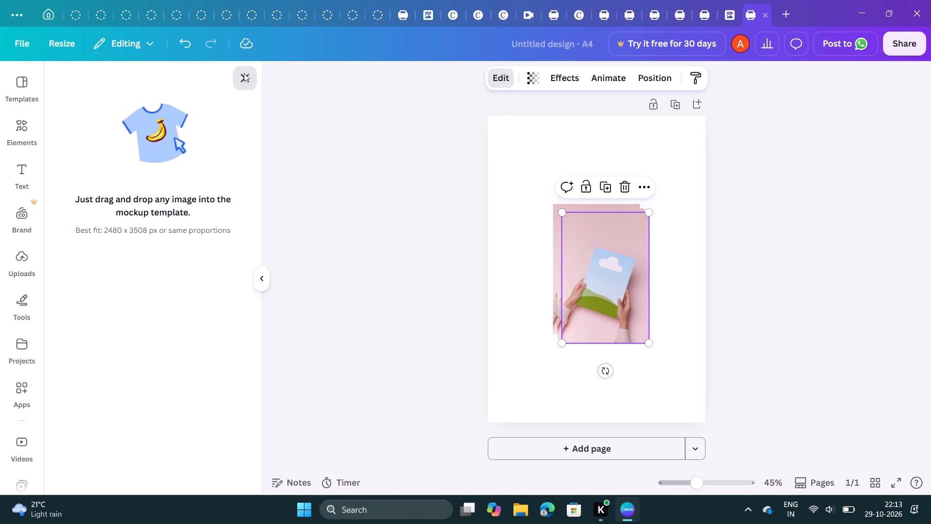
Browse the full Packaging mockup collection for a suitable mockup.
{"action": "scroll", "coordinate": [151, 167], "scroll_direction": "down", "scroll_amount": 3}
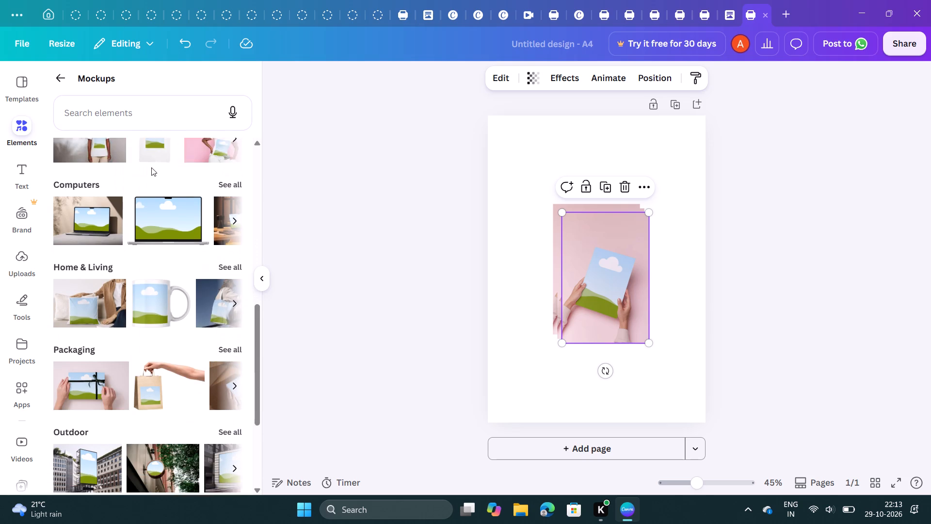
{"action": "scroll", "coordinate": [151, 167], "scroll_direction": "down", "scroll_amount": 1}
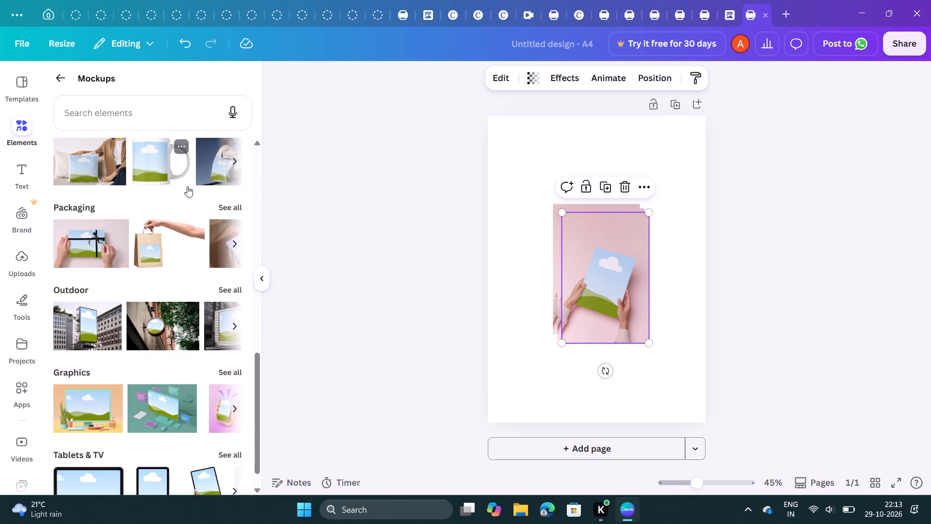
{"action": "left_click", "coordinate": [227, 204]}
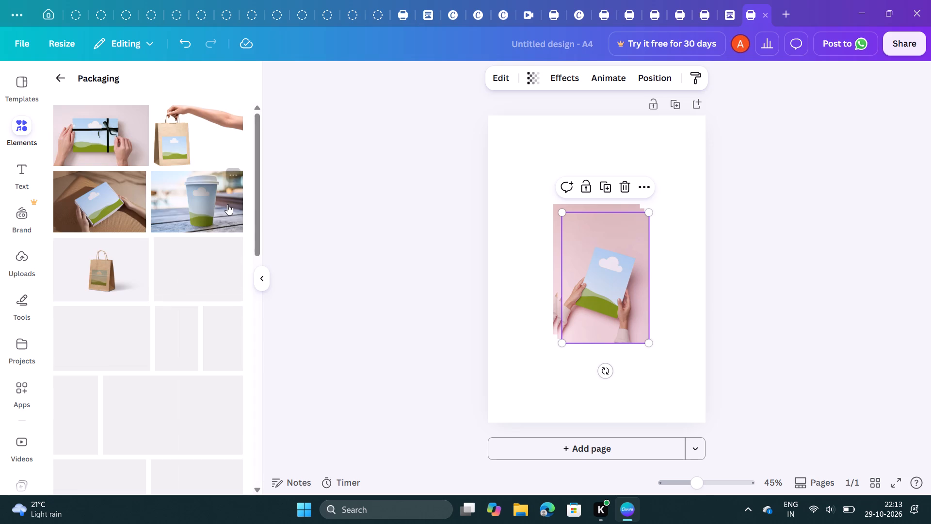
{"action": "scroll", "coordinate": [153, 253], "scroll_direction": "down", "scroll_amount": 1}
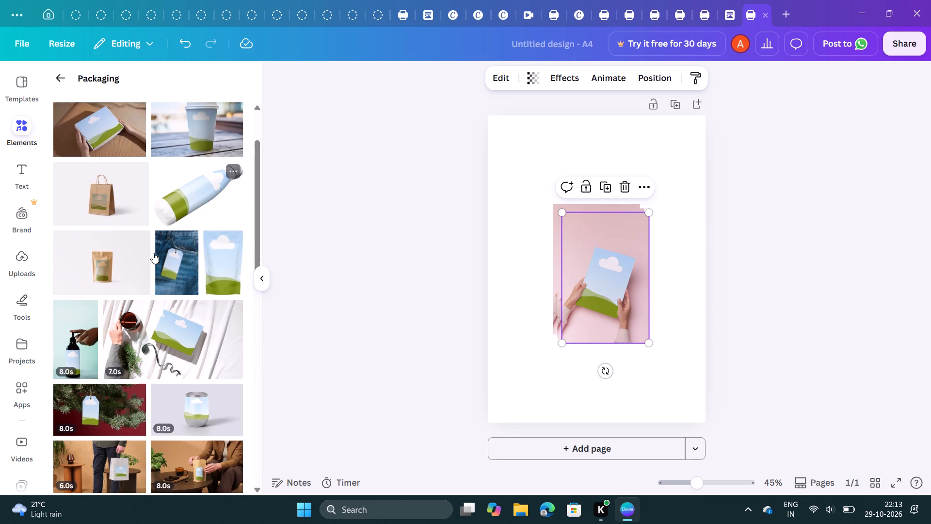
{"action": "scroll", "coordinate": [153, 253], "scroll_direction": "down", "scroll_amount": 6}
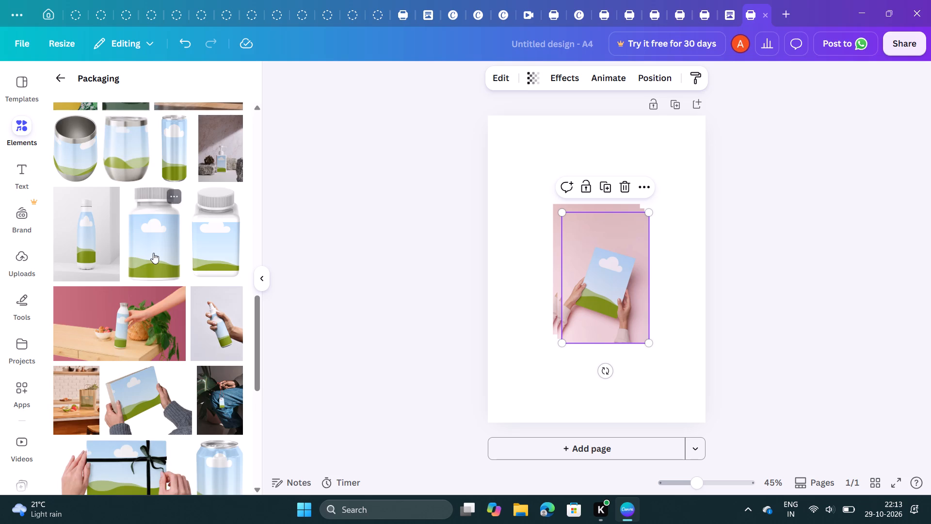
{"action": "scroll", "coordinate": [153, 253], "scroll_direction": "down", "scroll_amount": 2}
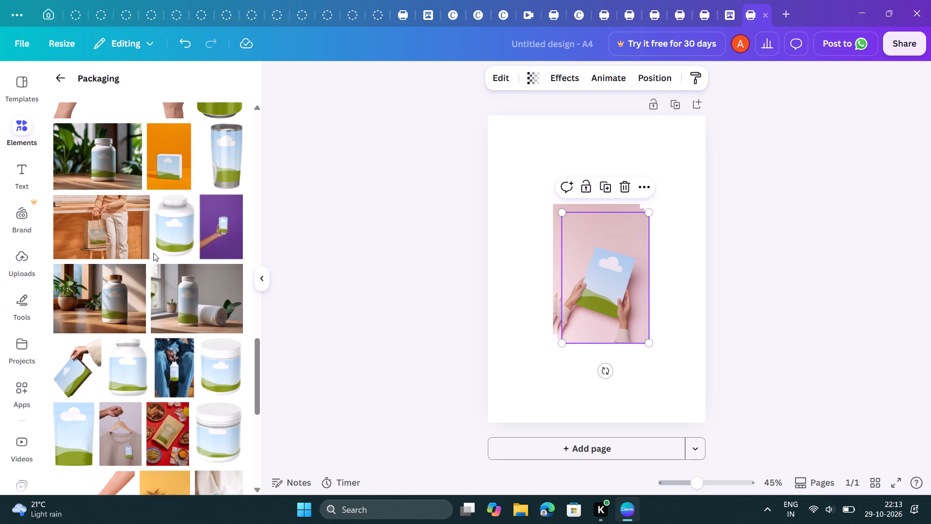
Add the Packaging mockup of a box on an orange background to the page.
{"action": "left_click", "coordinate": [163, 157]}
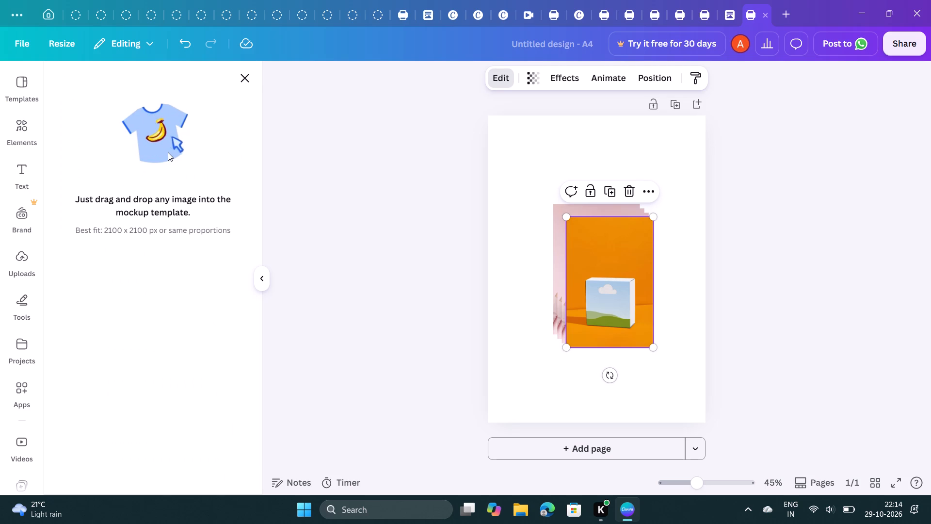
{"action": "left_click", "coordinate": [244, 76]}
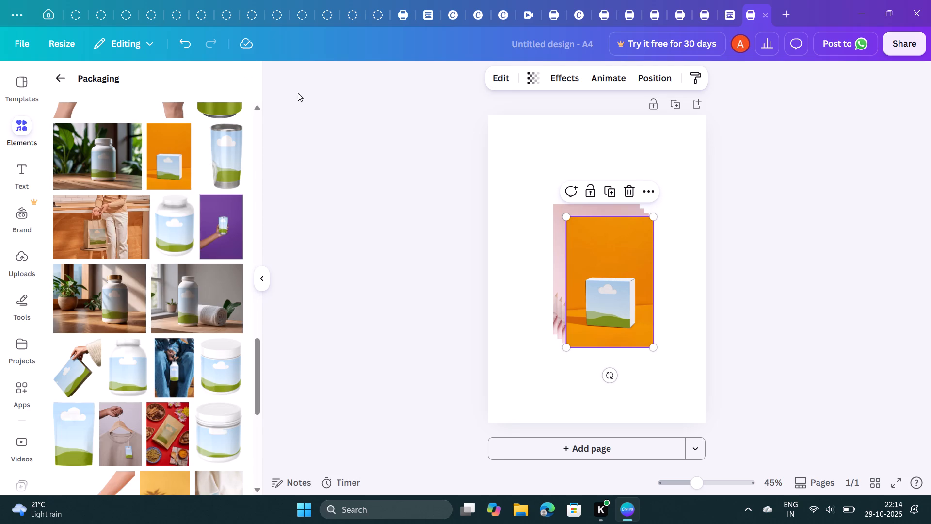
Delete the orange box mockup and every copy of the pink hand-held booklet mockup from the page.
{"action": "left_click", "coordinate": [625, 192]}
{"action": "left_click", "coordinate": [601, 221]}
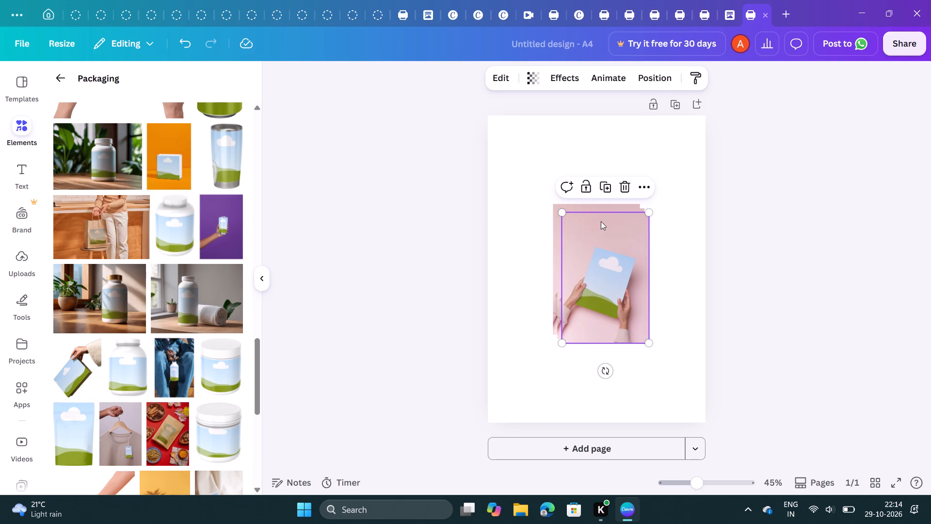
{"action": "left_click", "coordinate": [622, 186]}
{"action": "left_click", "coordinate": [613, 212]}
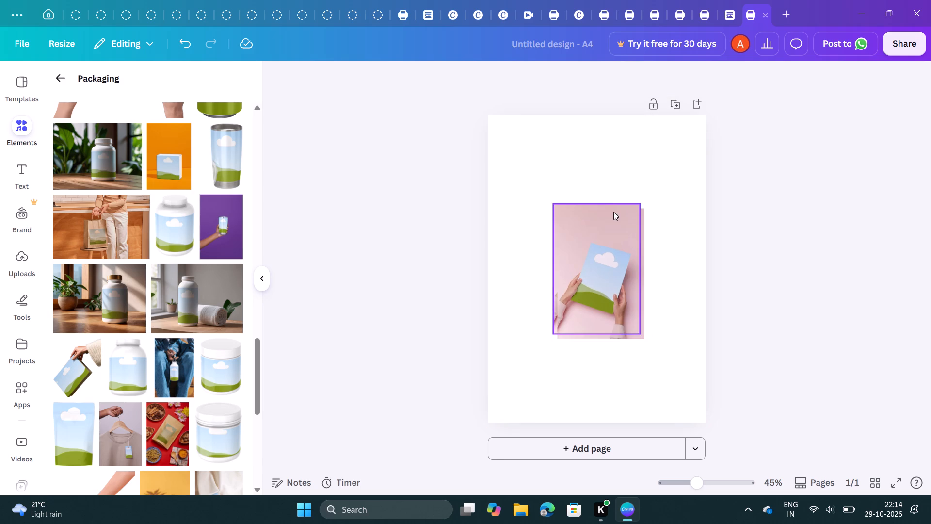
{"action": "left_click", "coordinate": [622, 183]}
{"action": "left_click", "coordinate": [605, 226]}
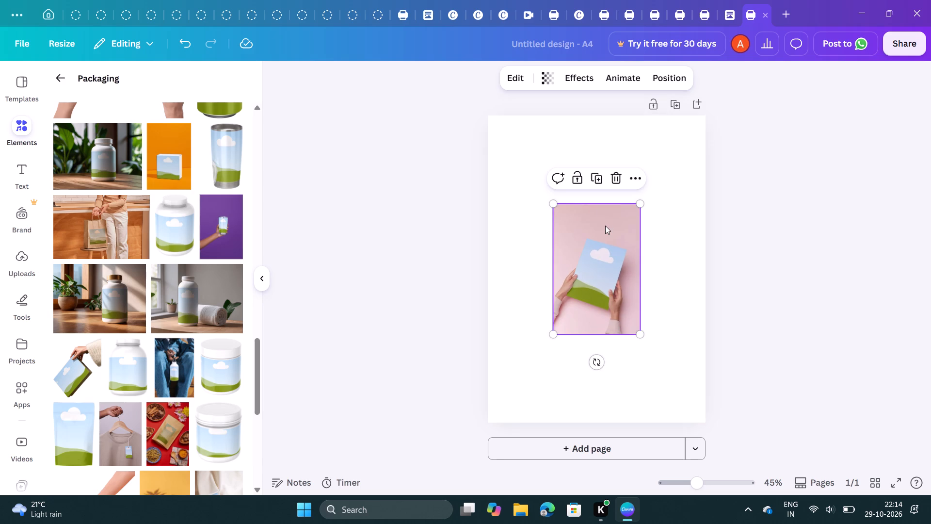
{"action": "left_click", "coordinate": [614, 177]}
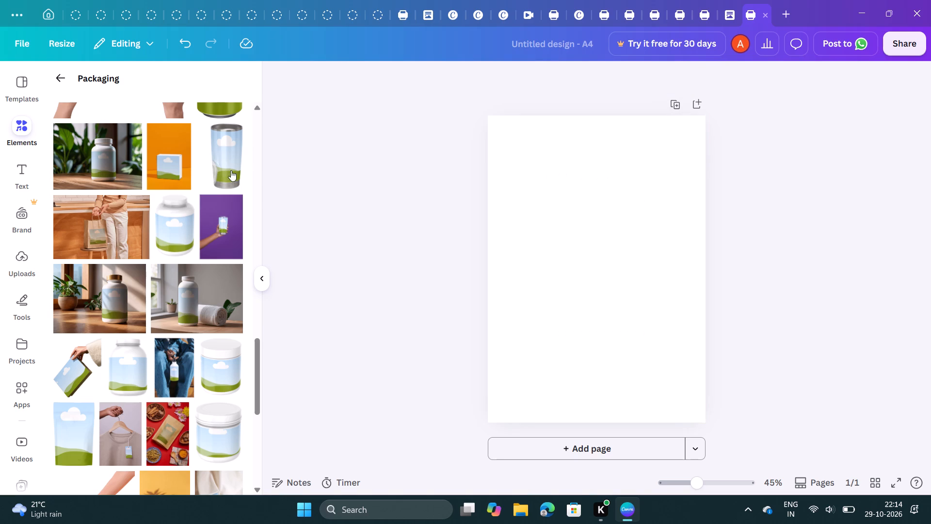
Leave the Packaging collection and browse the full Graphics mockup collection, then return to the Mockups overview.
{"action": "scroll", "coordinate": [198, 169], "scroll_direction": "up", "scroll_amount": 4}
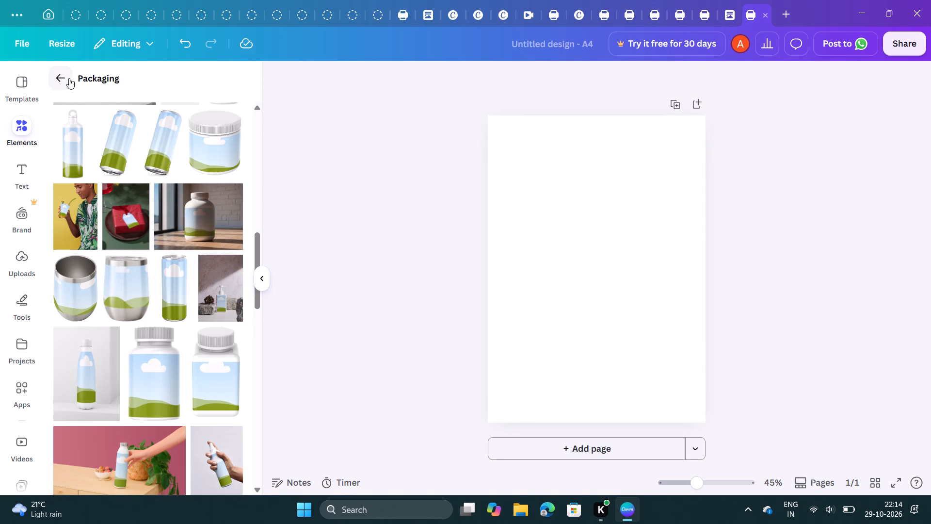
{"action": "left_click", "coordinate": [60, 71]}
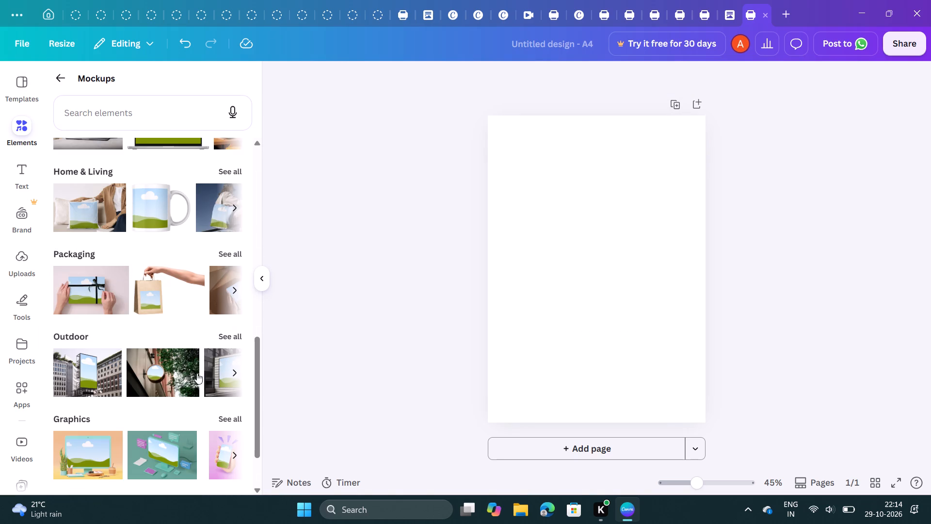
{"action": "scroll", "coordinate": [195, 375], "scroll_direction": "down", "scroll_amount": 1}
{"action": "left_click", "coordinate": [235, 347]}
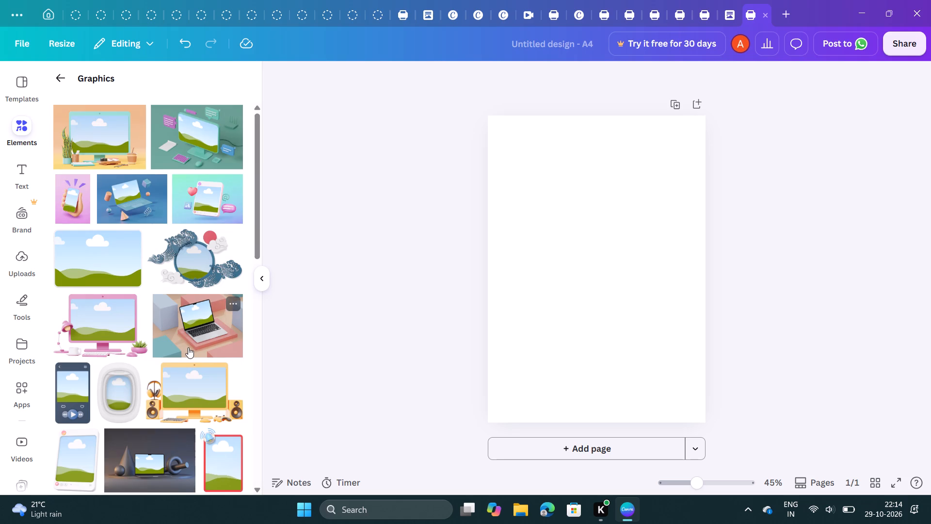
{"action": "scroll", "coordinate": [188, 347], "scroll_direction": "down", "scroll_amount": 4}
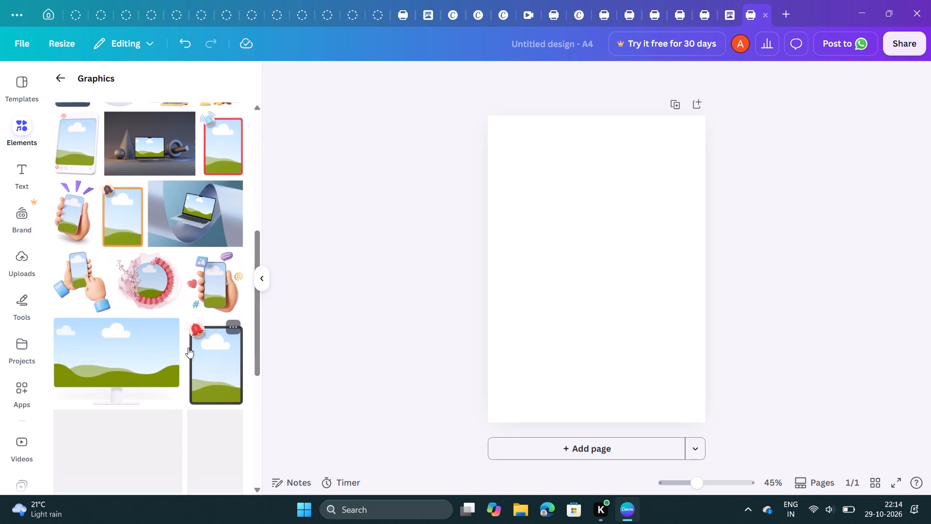
{"action": "scroll", "coordinate": [188, 347], "scroll_direction": "down", "scroll_amount": 3}
{"action": "scroll", "coordinate": [188, 347], "scroll_direction": "up", "scroll_amount": 1}
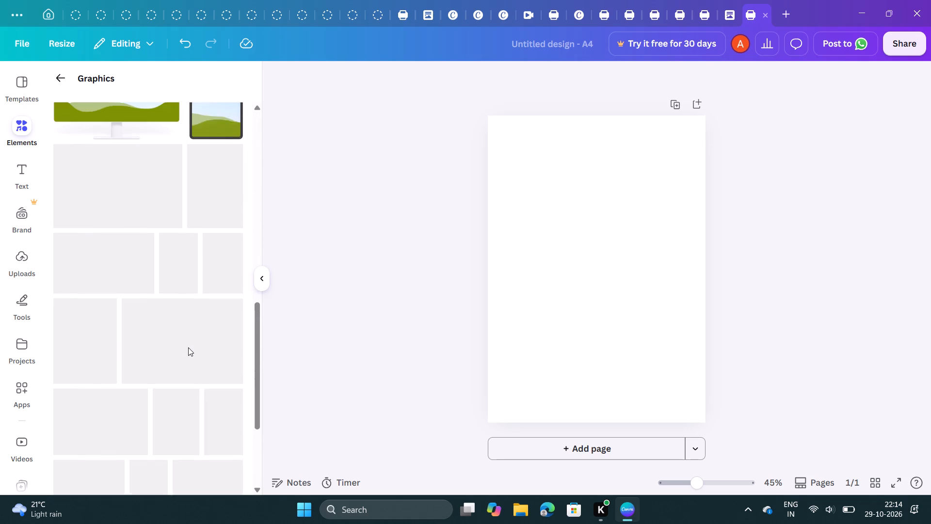
{"action": "scroll", "coordinate": [188, 347], "scroll_direction": "up", "scroll_amount": 1}
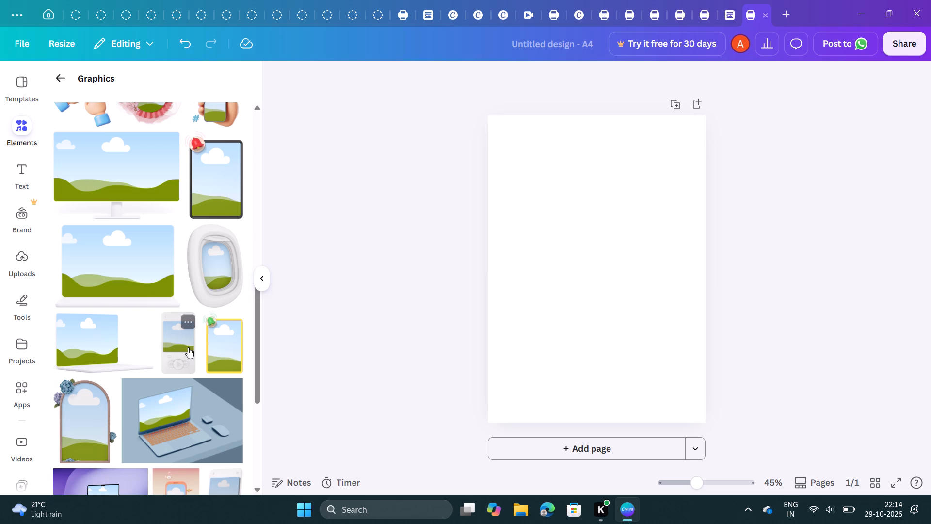
{"action": "scroll", "coordinate": [188, 347], "scroll_direction": "down", "scroll_amount": 6}
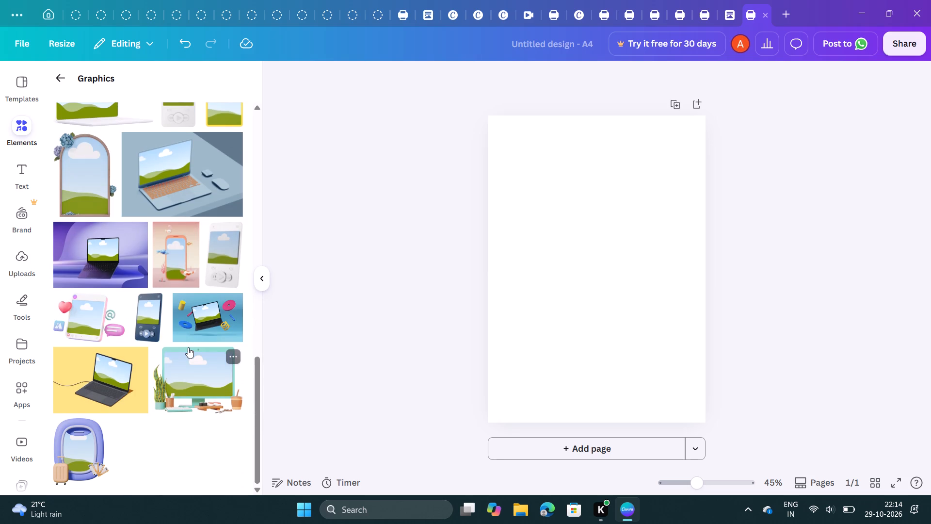
{"action": "scroll", "coordinate": [188, 347], "scroll_direction": "down", "scroll_amount": 2}
{"action": "scroll", "coordinate": [188, 347], "scroll_direction": "up", "scroll_amount": 6}
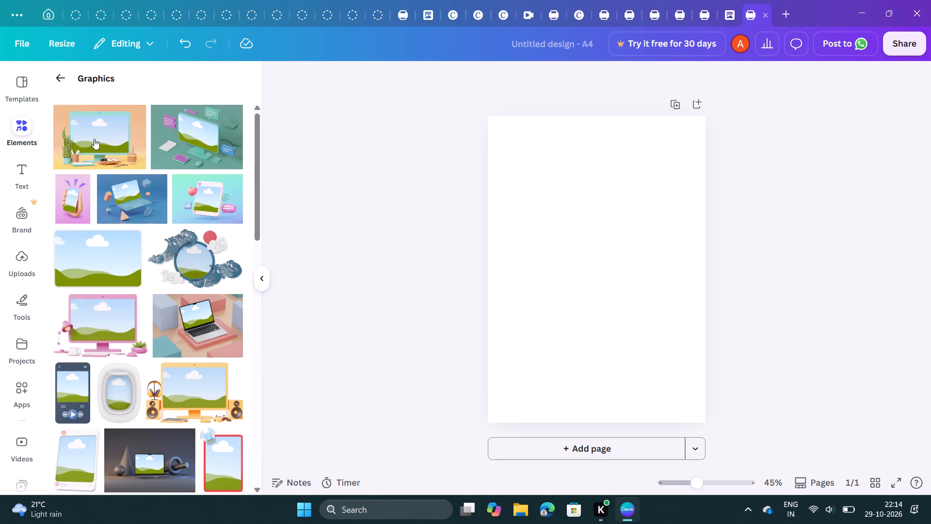
{"action": "left_click", "coordinate": [54, 75]}
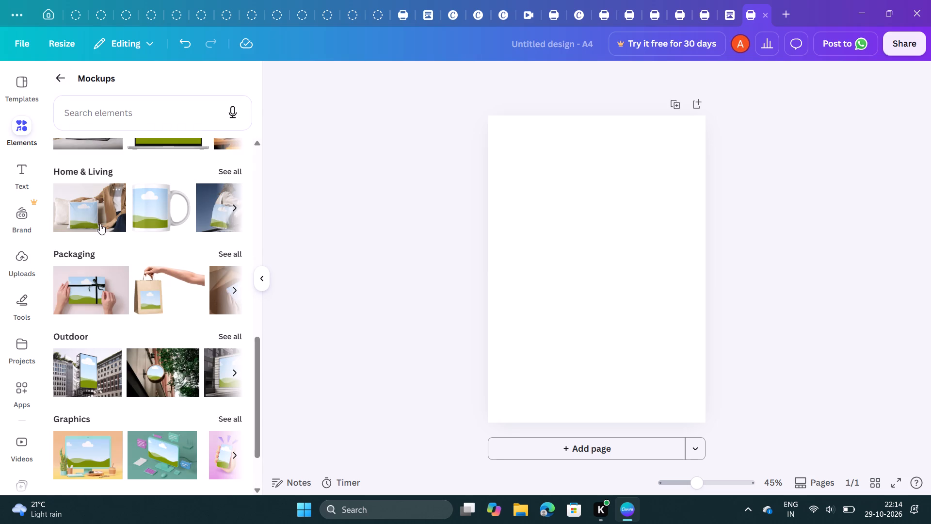
Browse the full Tablets & TV mockup collection for a suitable mockup, then return to the Mockups overview.
{"action": "scroll", "coordinate": [100, 224], "scroll_direction": "down", "scroll_amount": 4}
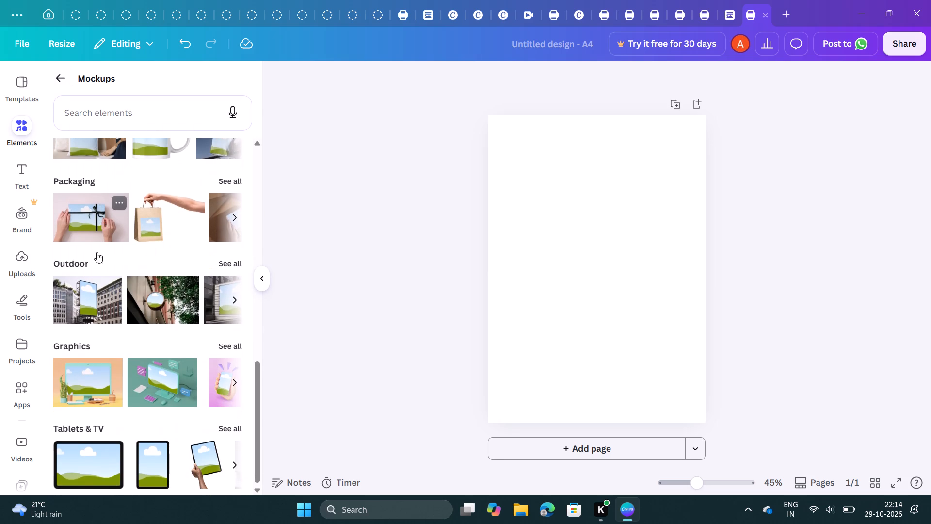
{"action": "left_click", "coordinate": [227, 421]}
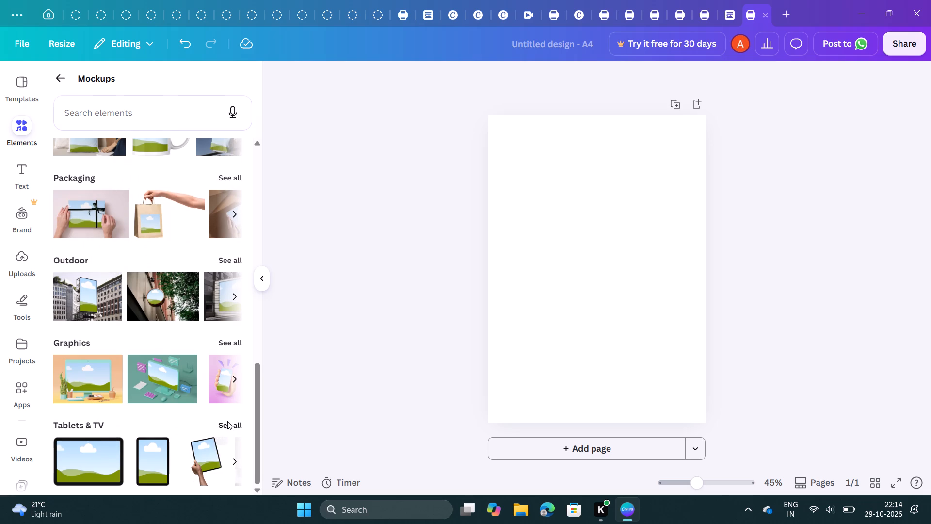
{"action": "scroll", "coordinate": [195, 383], "scroll_direction": "down", "scroll_amount": 4}
{"action": "scroll", "coordinate": [195, 383], "scroll_direction": "up", "scroll_amount": 4}
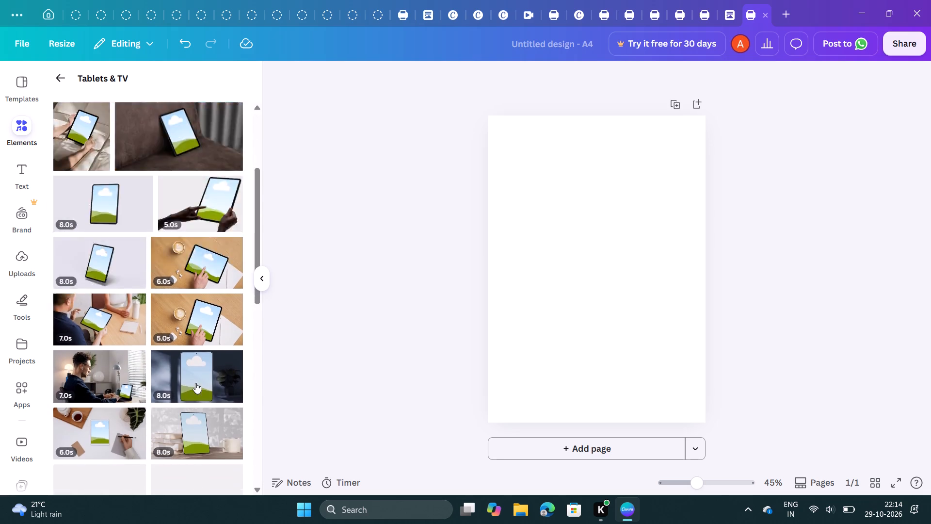
{"action": "left_click", "coordinate": [64, 72]}
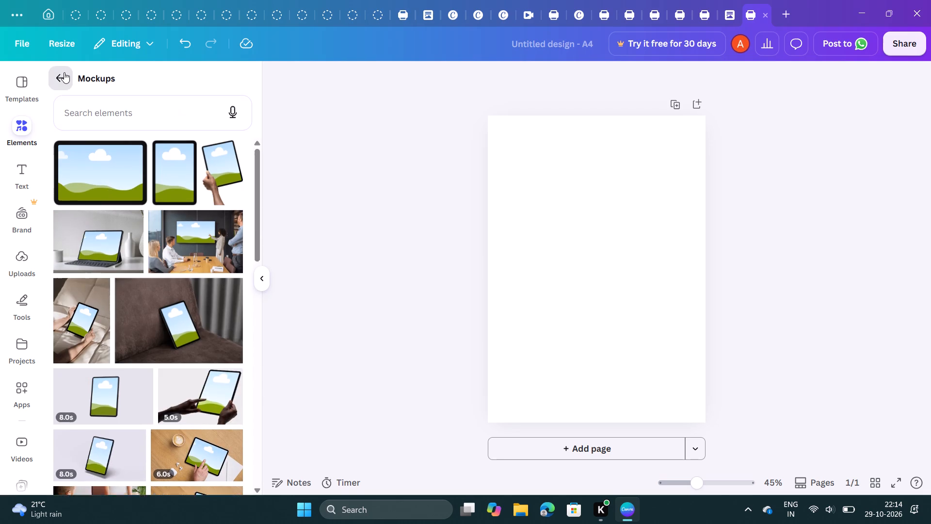
Search the mockups for "ebook template", widen the search to all elements, and look over the results.
{"action": "left_click", "coordinate": [98, 107]}
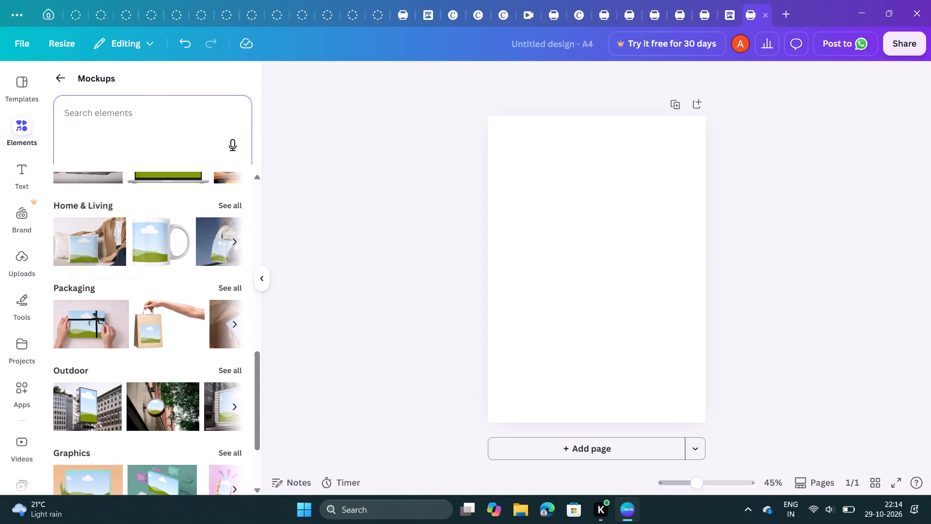
{"action": "key", "text": "e"}
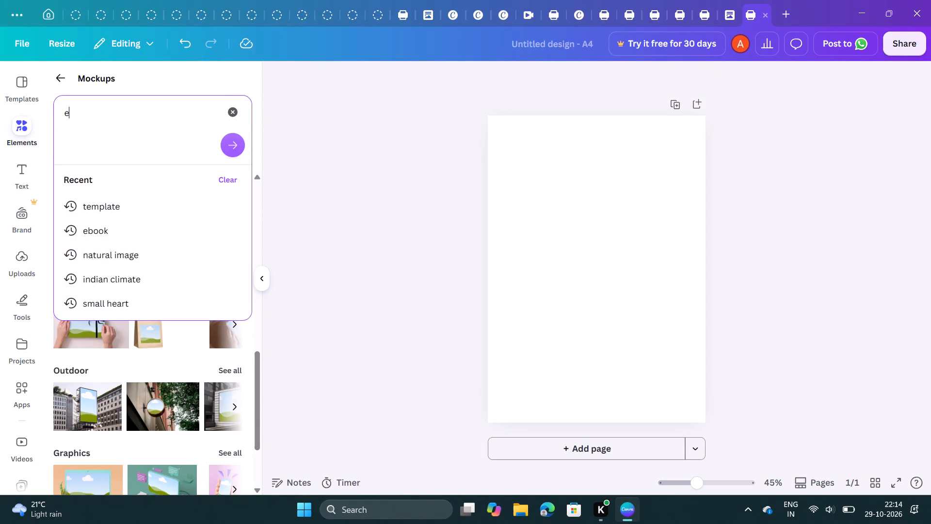
{"action": "type", "text": "book"}
{"action": "key", "text": "space"}
{"action": "type", "text": "templ"}
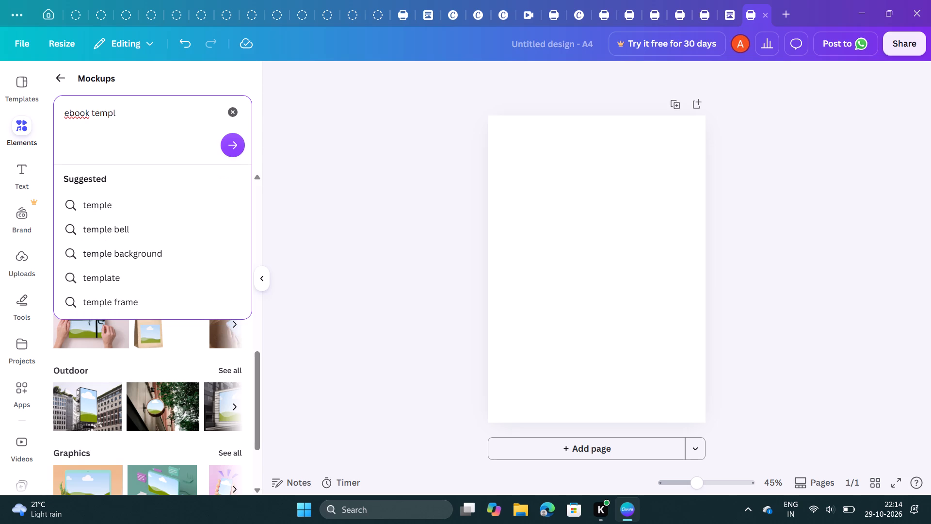
{"action": "type", "text": "ate"}
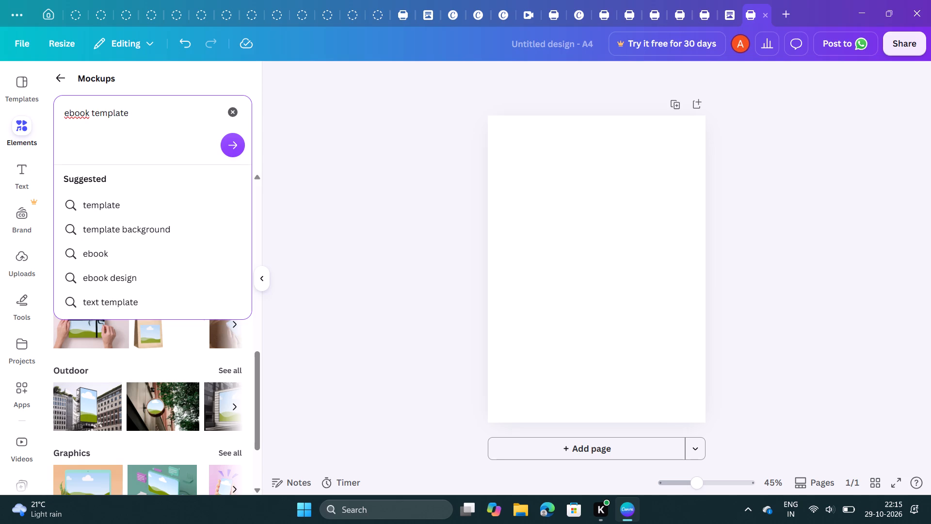
{"action": "left_click", "coordinate": [235, 141]}
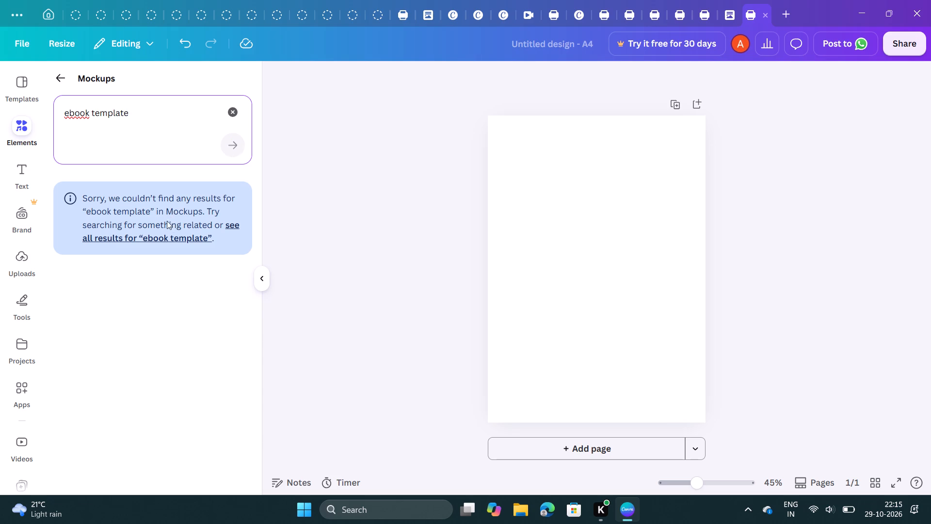
{"action": "left_click", "coordinate": [152, 236]}
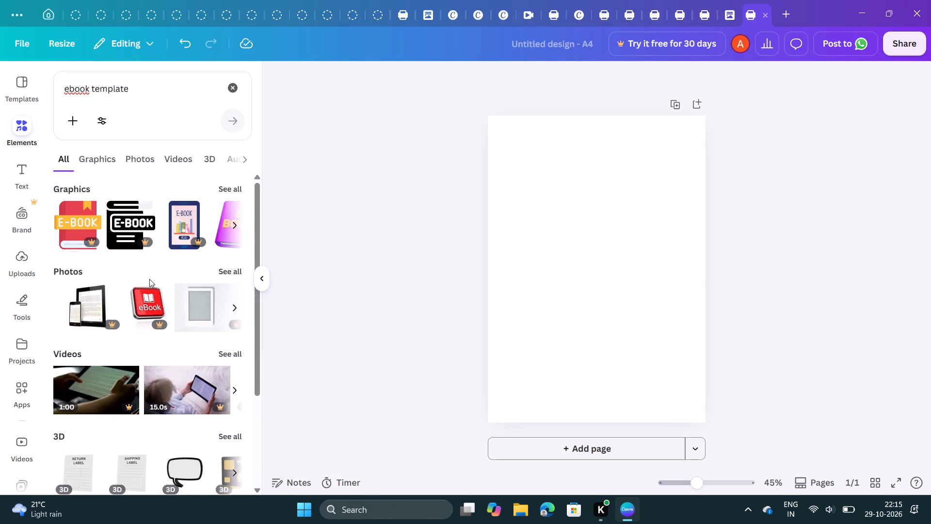
{"action": "scroll", "coordinate": [149, 279], "scroll_direction": "down", "scroll_amount": 3}
{"action": "scroll", "coordinate": [149, 279], "scroll_direction": "up", "scroll_amount": 3}
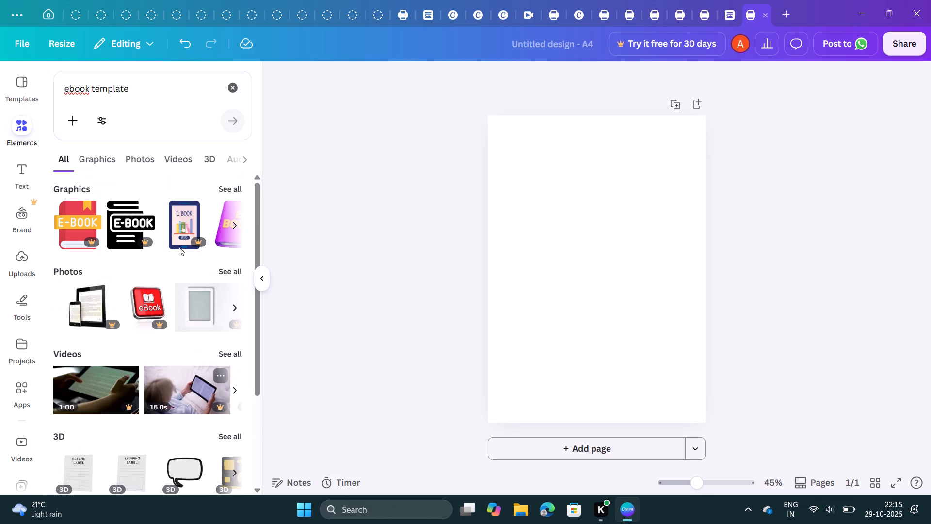
Browse the full set of Graphics results for "ebook template" for a suitable page design.
{"action": "left_click", "coordinate": [232, 184]}
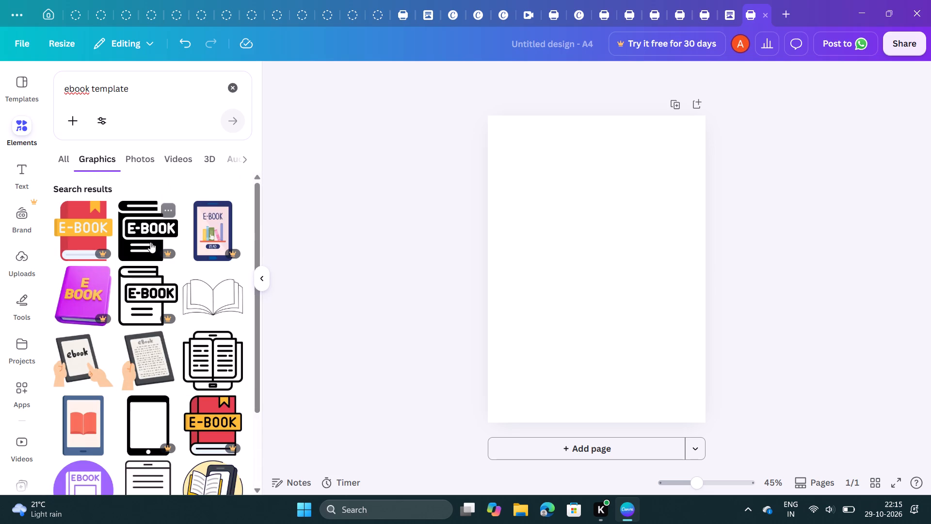
{"action": "scroll", "coordinate": [150, 242], "scroll_direction": "down", "scroll_amount": 2}
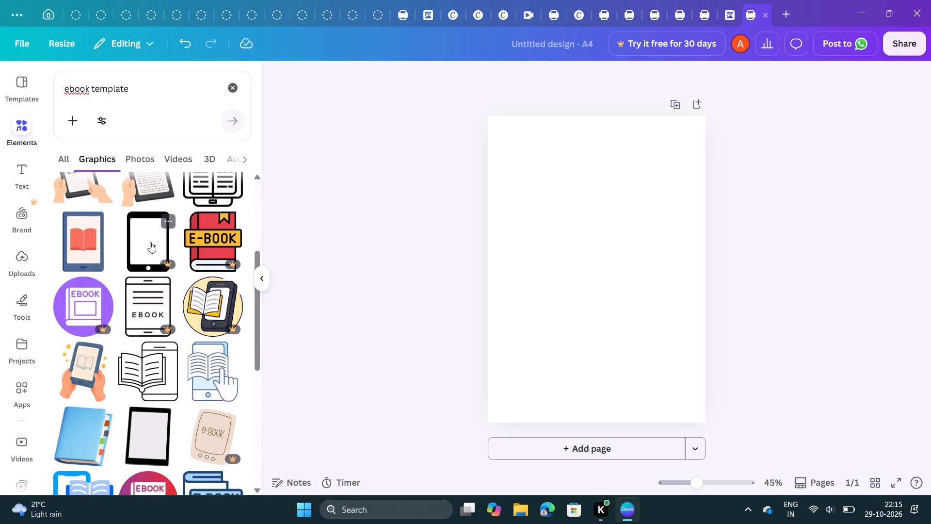
{"action": "scroll", "coordinate": [150, 242], "scroll_direction": "down", "scroll_amount": 5}
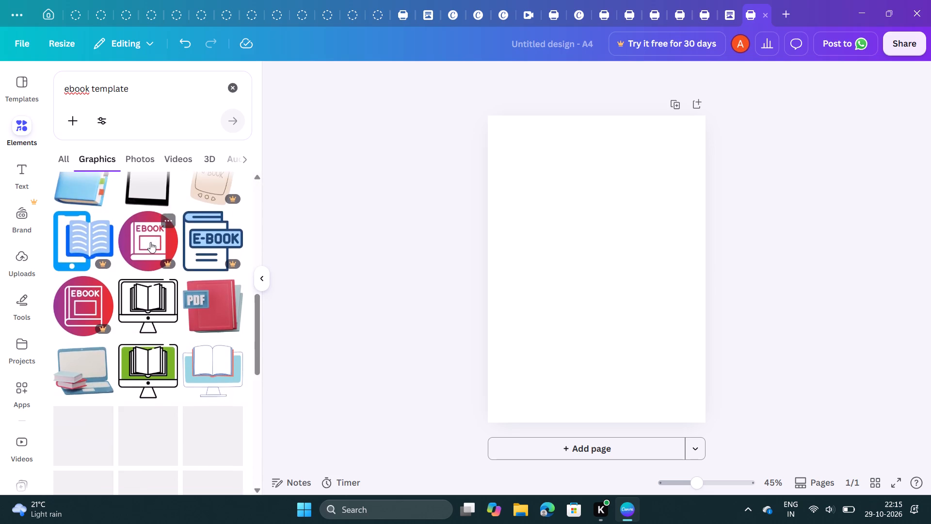
{"action": "scroll", "coordinate": [150, 242], "scroll_direction": "down", "scroll_amount": 3}
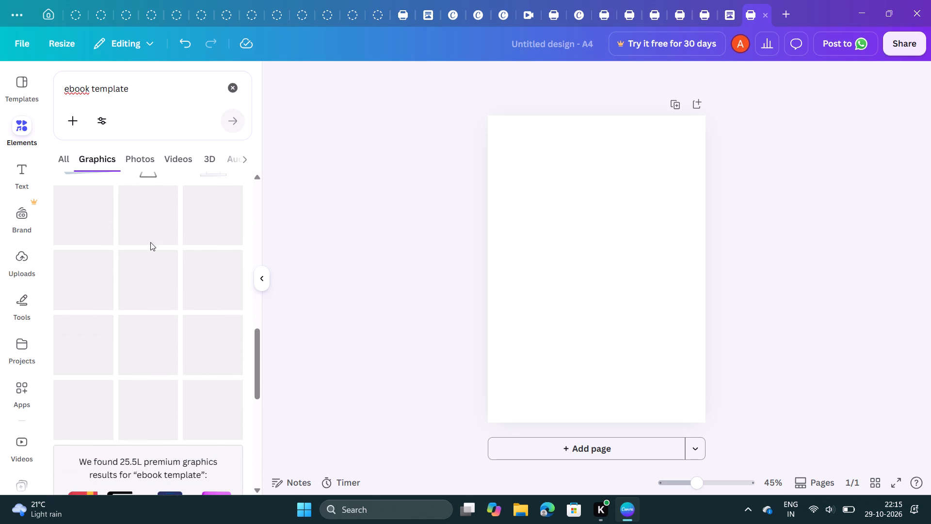
{"action": "scroll", "coordinate": [150, 242], "scroll_direction": "down", "scroll_amount": 1}
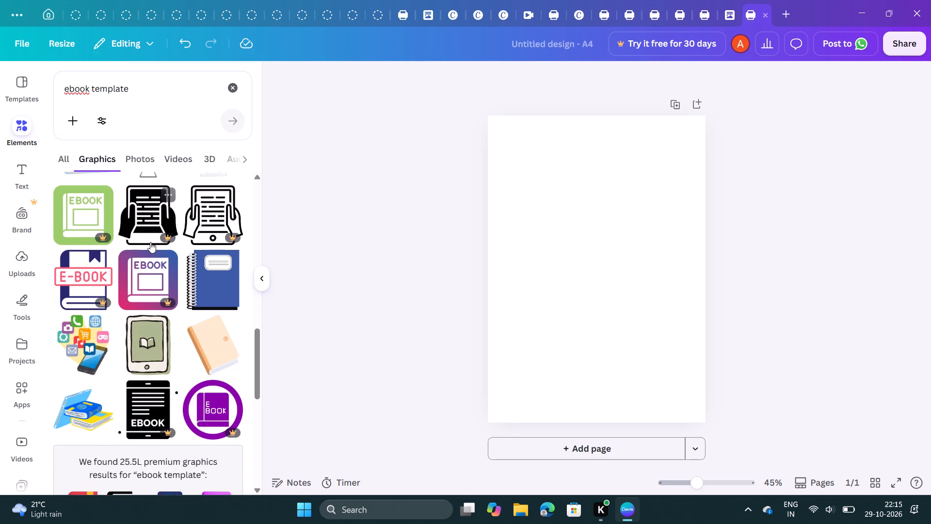
{"action": "scroll", "coordinate": [150, 242], "scroll_direction": "down", "scroll_amount": 4}
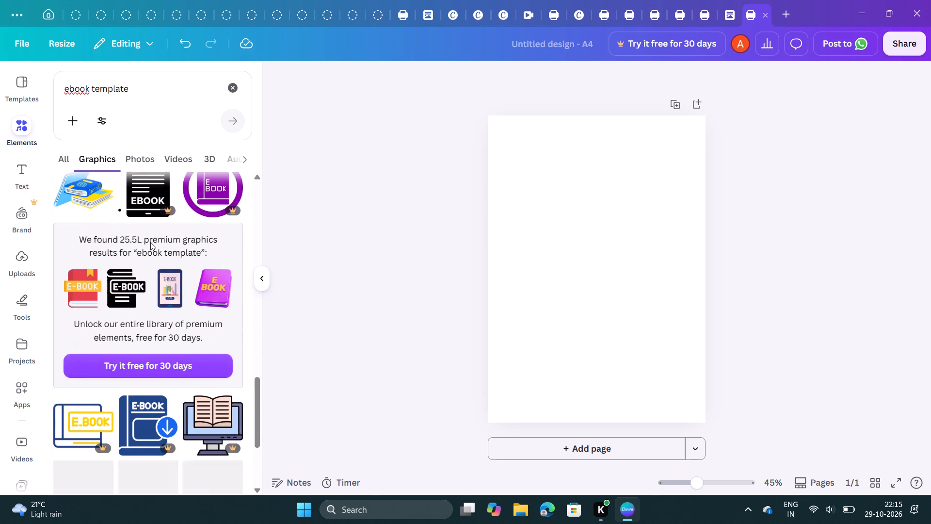
{"action": "scroll", "coordinate": [150, 242], "scroll_direction": "down", "scroll_amount": 3}
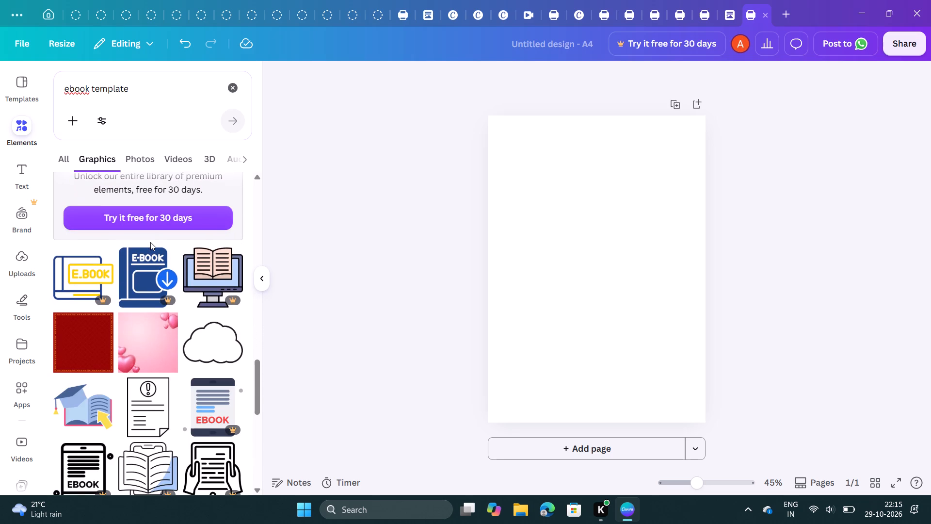
{"action": "scroll", "coordinate": [150, 242], "scroll_direction": "down", "scroll_amount": 4}
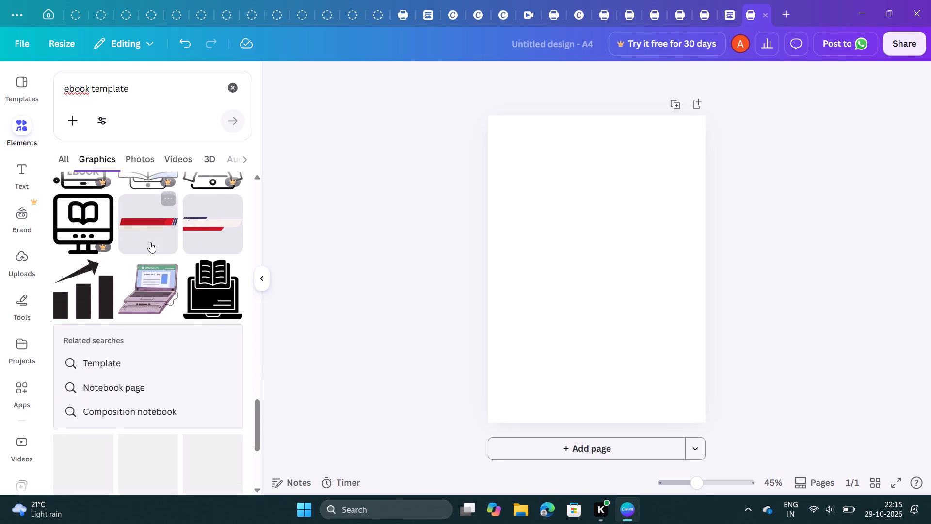
{"action": "scroll", "coordinate": [150, 242], "scroll_direction": "down", "scroll_amount": 4}
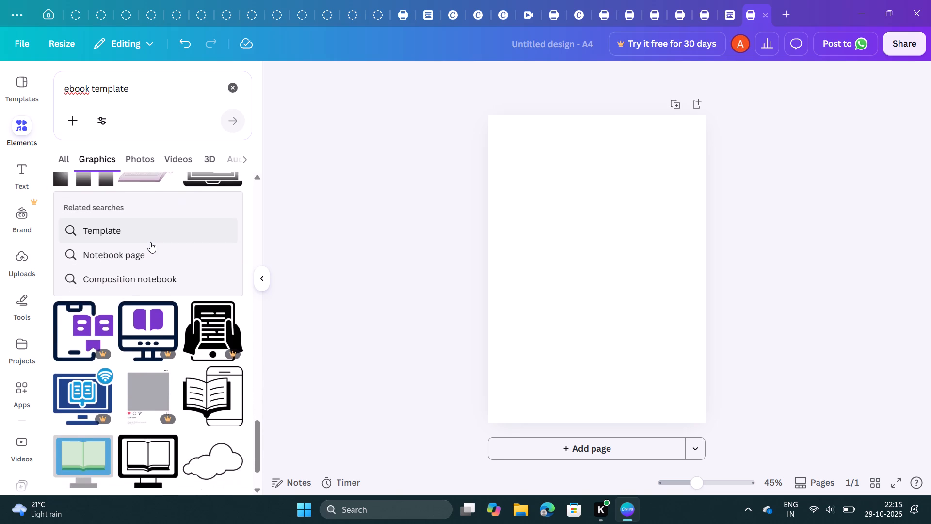
{"action": "scroll", "coordinate": [150, 242], "scroll_direction": "down", "scroll_amount": 1}
{"action": "scroll", "coordinate": [150, 242], "scroll_direction": "up", "scroll_amount": 1}
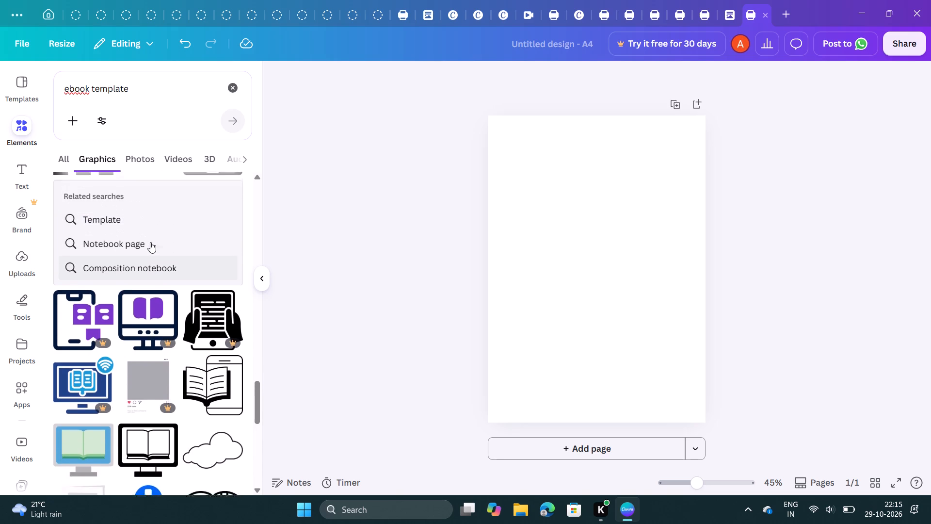
{"action": "scroll", "coordinate": [150, 242], "scroll_direction": "up", "scroll_amount": 1}
Follow the related graphics search "Notebook page" and add the blue-bordered notepad with pink spiral rings to the page.
{"action": "left_click", "coordinate": [146, 253]}
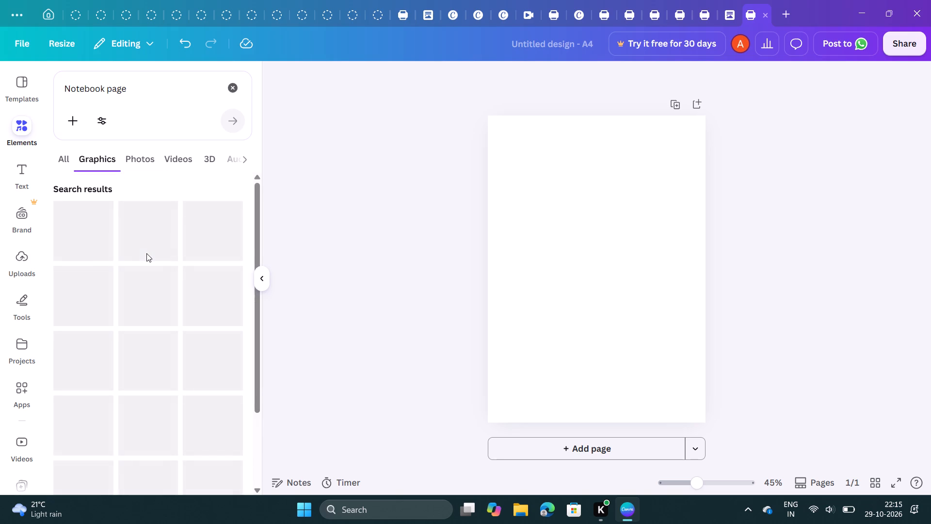
{"action": "scroll", "coordinate": [146, 253], "scroll_direction": "down", "scroll_amount": 1}
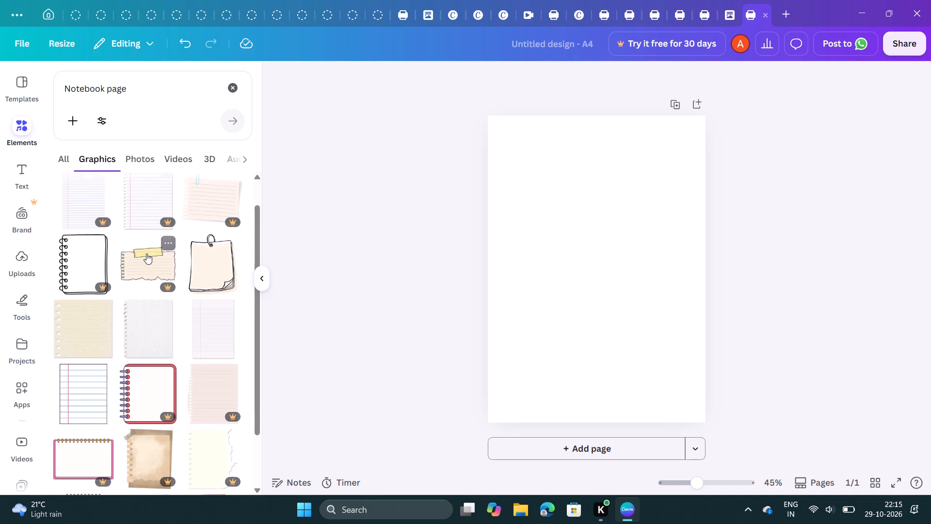
{"action": "scroll", "coordinate": [146, 253], "scroll_direction": "down", "scroll_amount": 6}
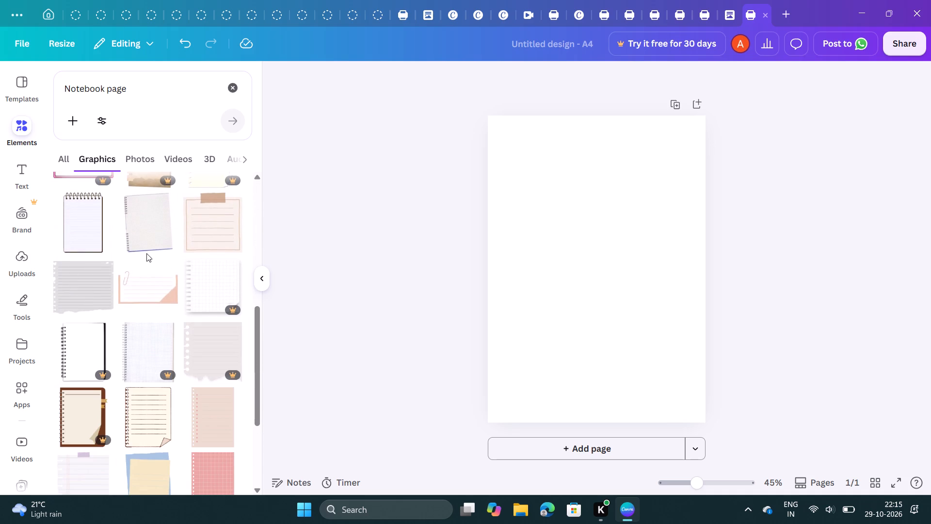
{"action": "scroll", "coordinate": [146, 253], "scroll_direction": "down", "scroll_amount": 1}
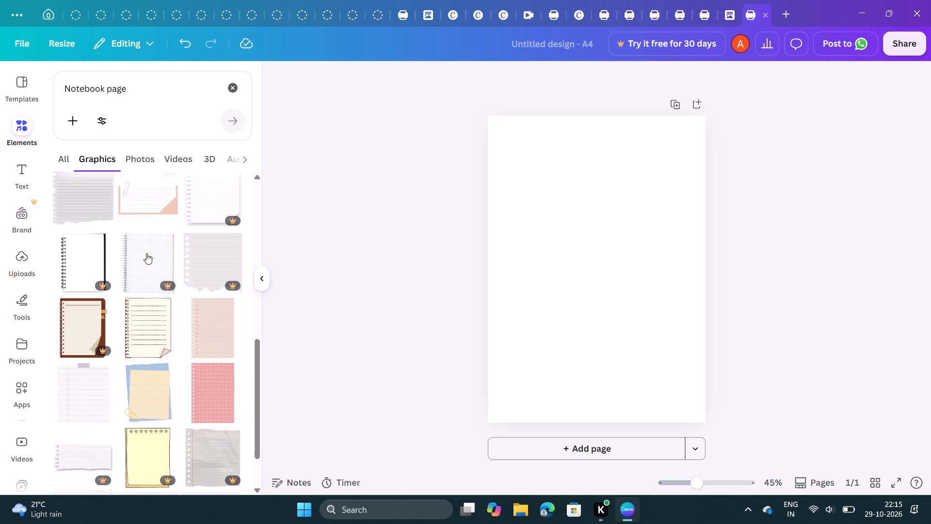
{"action": "scroll", "coordinate": [146, 253], "scroll_direction": "down", "scroll_amount": 3}
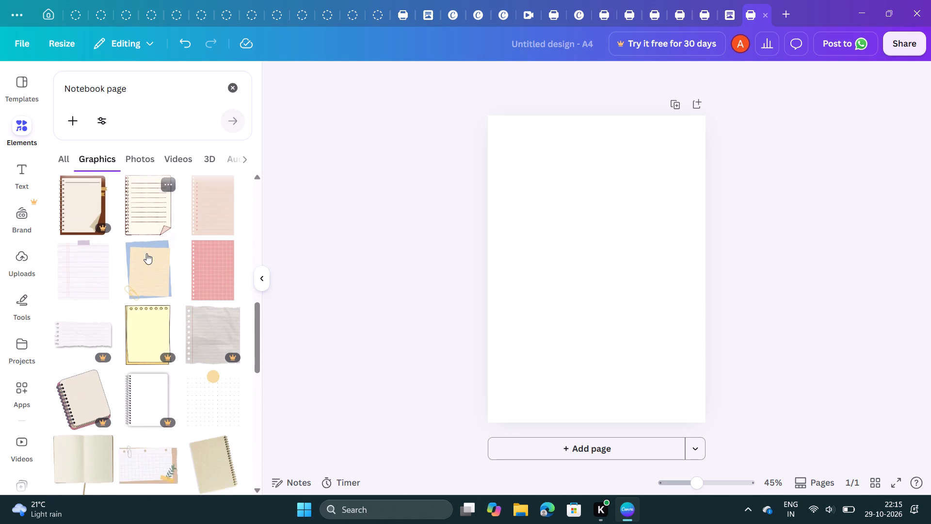
{"action": "scroll", "coordinate": [146, 253], "scroll_direction": "down", "scroll_amount": 7}
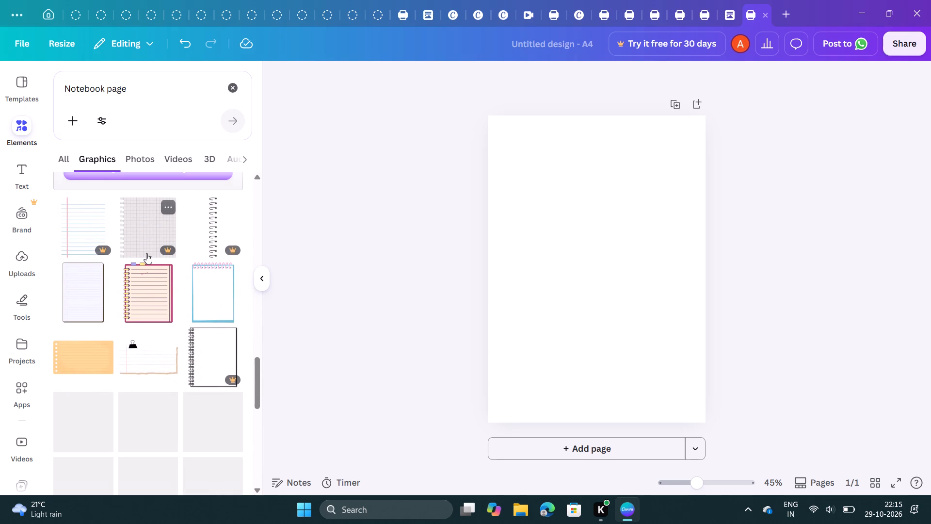
{"action": "scroll", "coordinate": [146, 253], "scroll_direction": "down", "scroll_amount": 2}
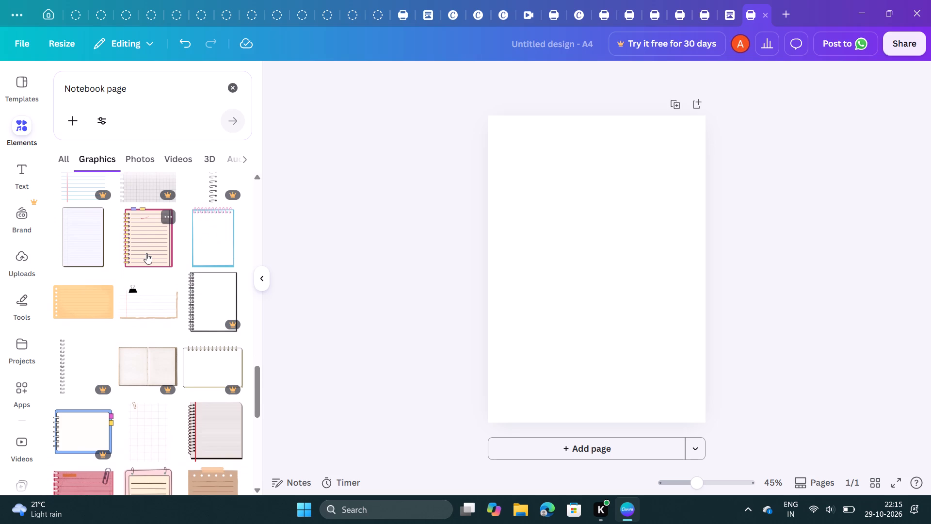
{"action": "scroll", "coordinate": [146, 253], "scroll_direction": "down", "scroll_amount": 1}
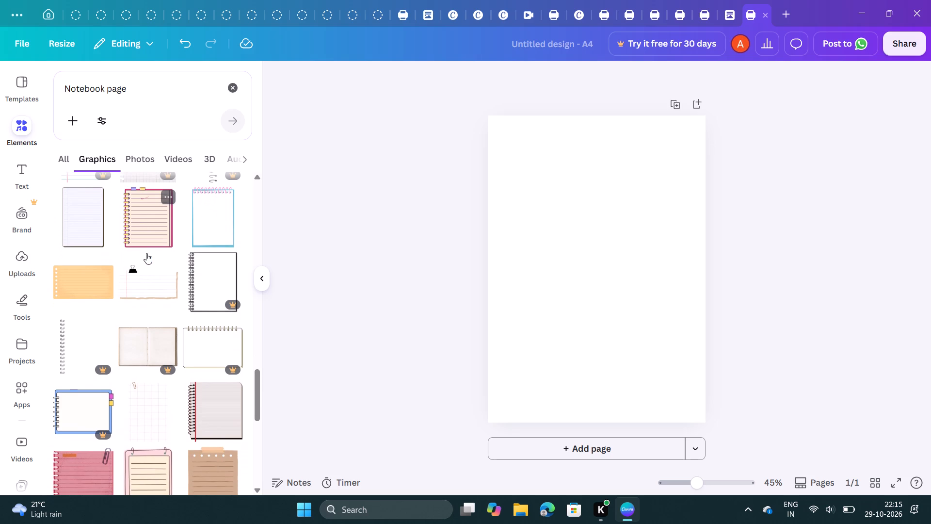
{"action": "scroll", "coordinate": [146, 253], "scroll_direction": "down", "scroll_amount": 1}
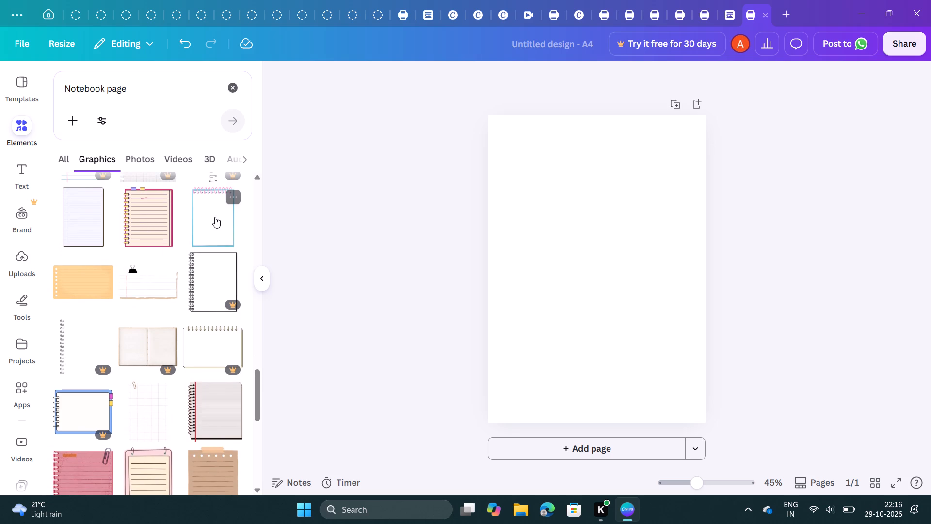
{"action": "left_click", "coordinate": [216, 216]}
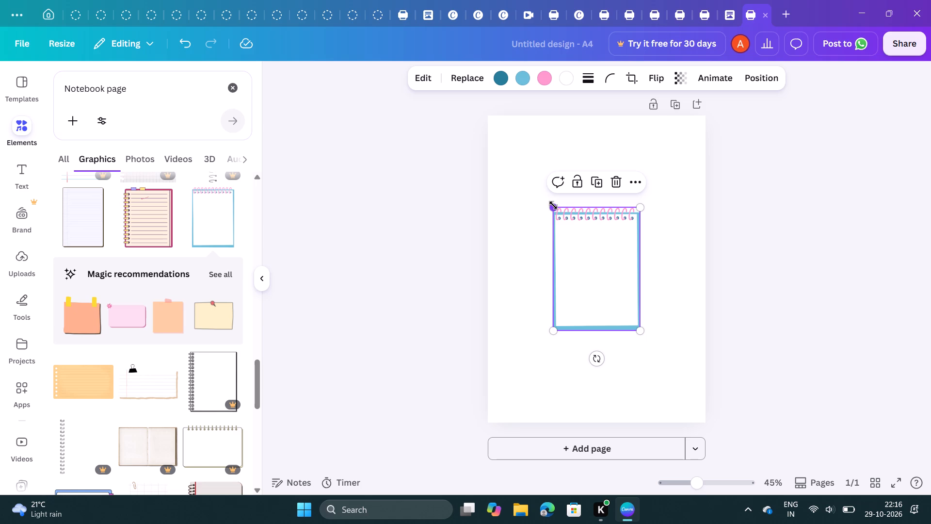
Enlarge the blue-bordered notepad from its corners until it spans almost the full width of the A4 page.
{"action": "left_click_drag", "start_coordinate": [553, 205], "coordinate": [510, 129]}
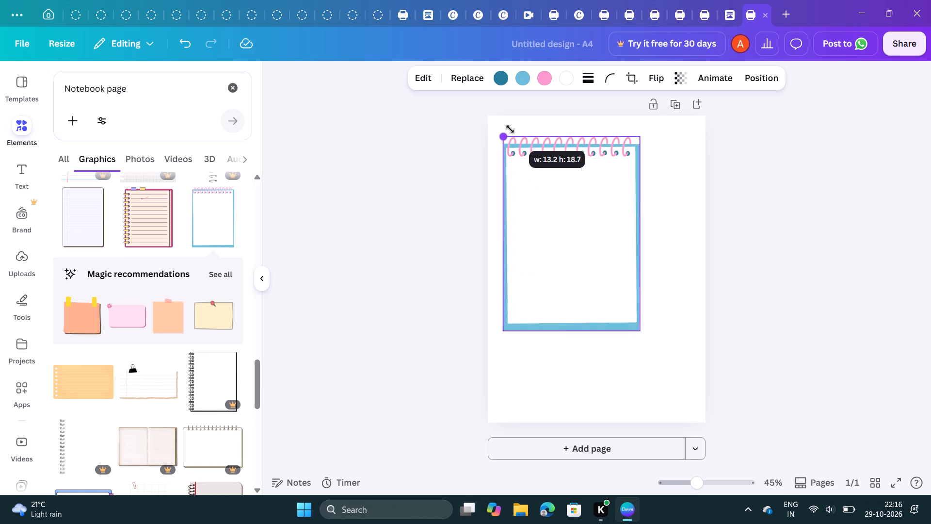
{"action": "left_click_drag", "start_coordinate": [510, 129], "coordinate": [509, 103]}
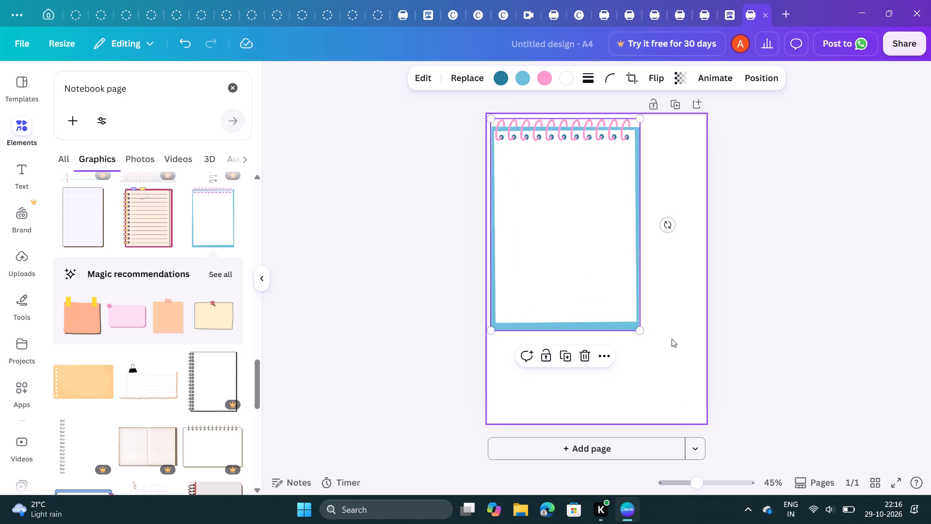
{"action": "left_click", "coordinate": [638, 328]}
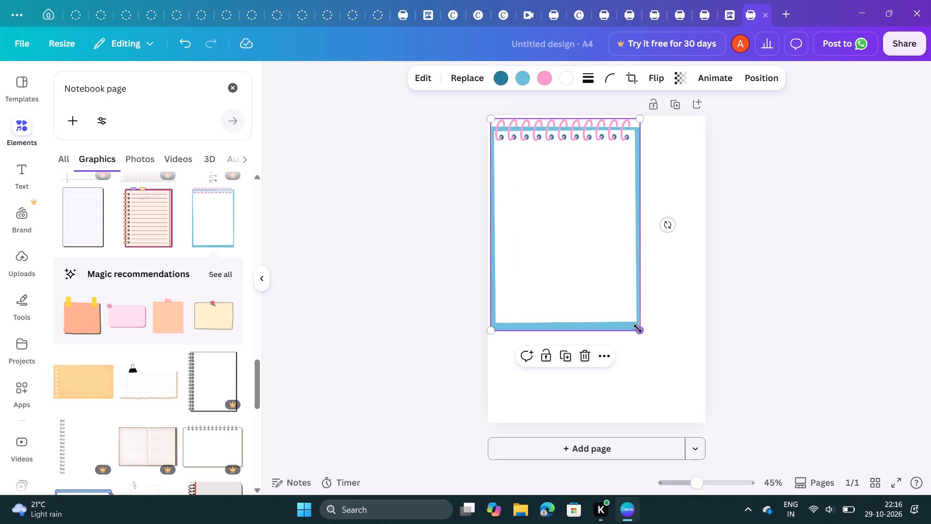
{"action": "left_click_drag", "start_coordinate": [638, 325], "coordinate": [674, 357]}
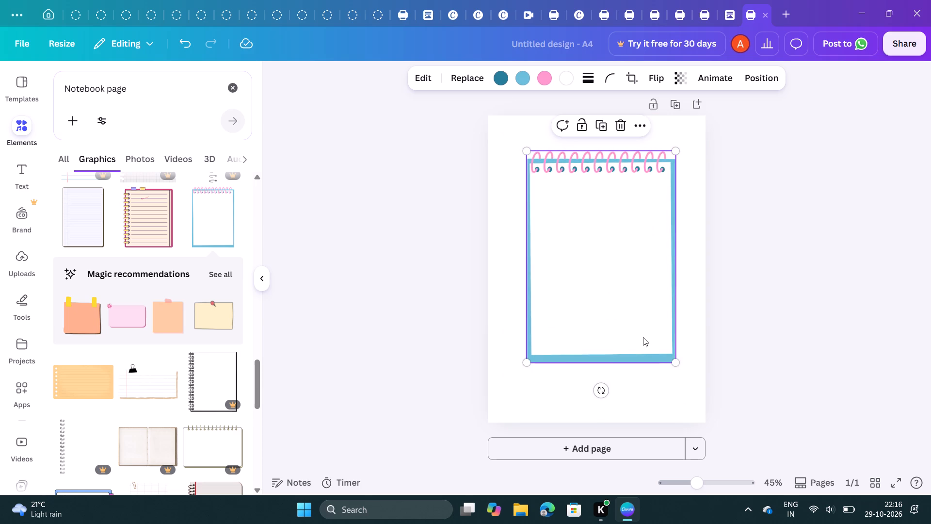
{"action": "left_click", "coordinate": [523, 148]}
{"action": "left_click_drag", "start_coordinate": [523, 148], "coordinate": [496, 122]}
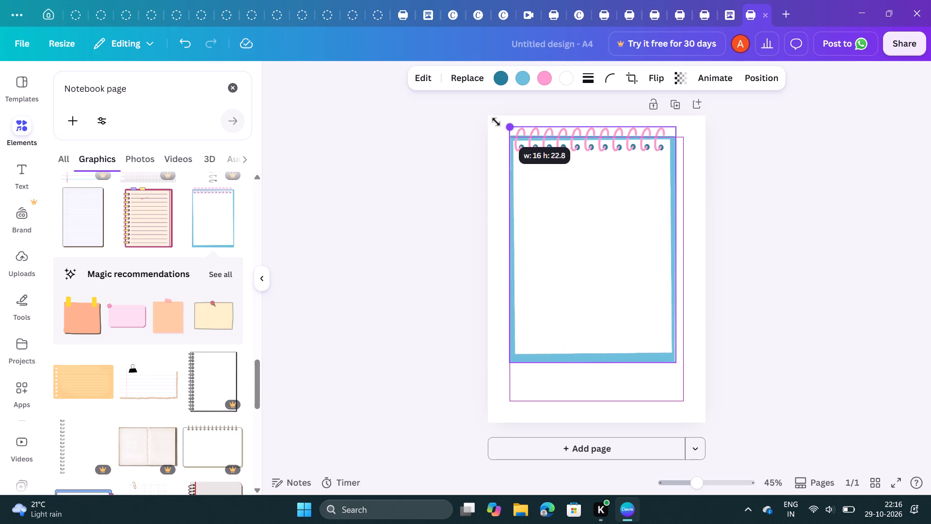
{"action": "left_click_drag", "start_coordinate": [496, 122], "coordinate": [475, 108]}
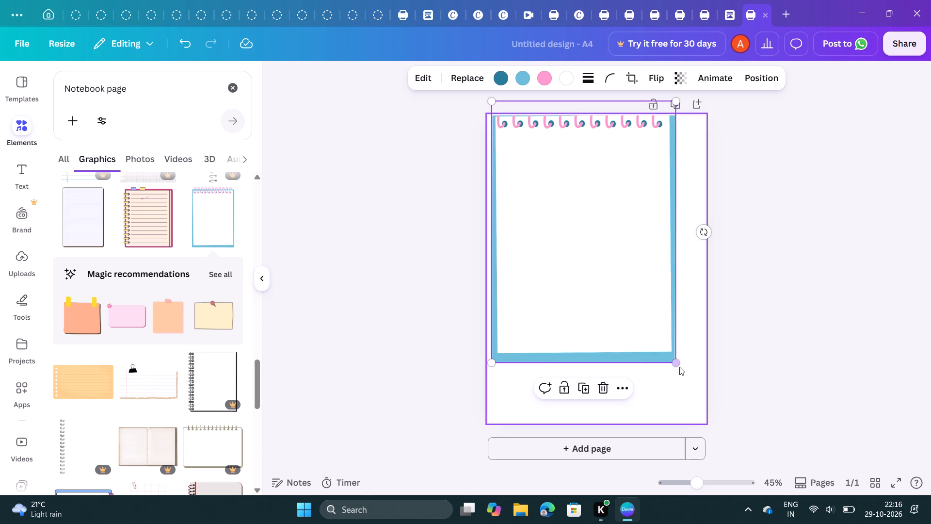
{"action": "left_click", "coordinate": [675, 364]}
{"action": "left_click_drag", "start_coordinate": [675, 364], "coordinate": [685, 384]}
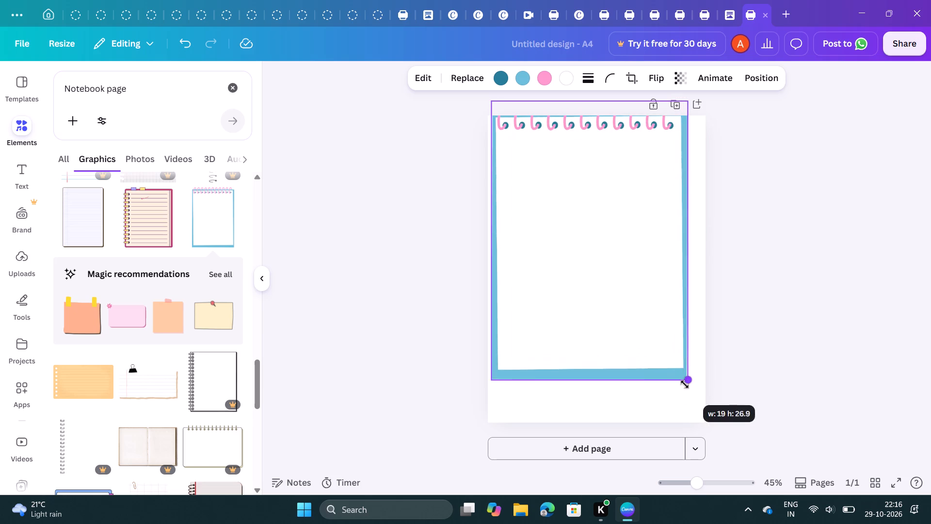
{"action": "left_click_drag", "start_coordinate": [685, 384], "coordinate": [686, 430]}
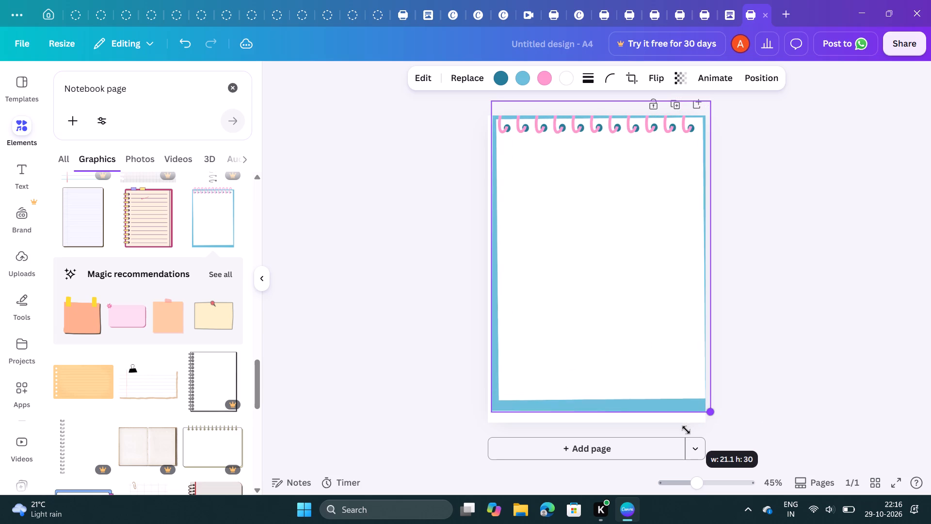
{"action": "left_click_drag", "start_coordinate": [686, 430], "coordinate": [659, 442]}
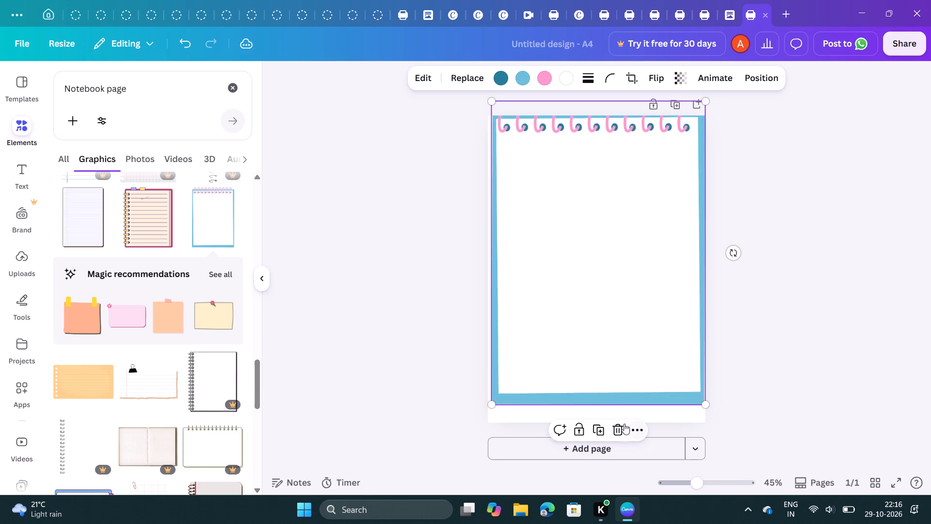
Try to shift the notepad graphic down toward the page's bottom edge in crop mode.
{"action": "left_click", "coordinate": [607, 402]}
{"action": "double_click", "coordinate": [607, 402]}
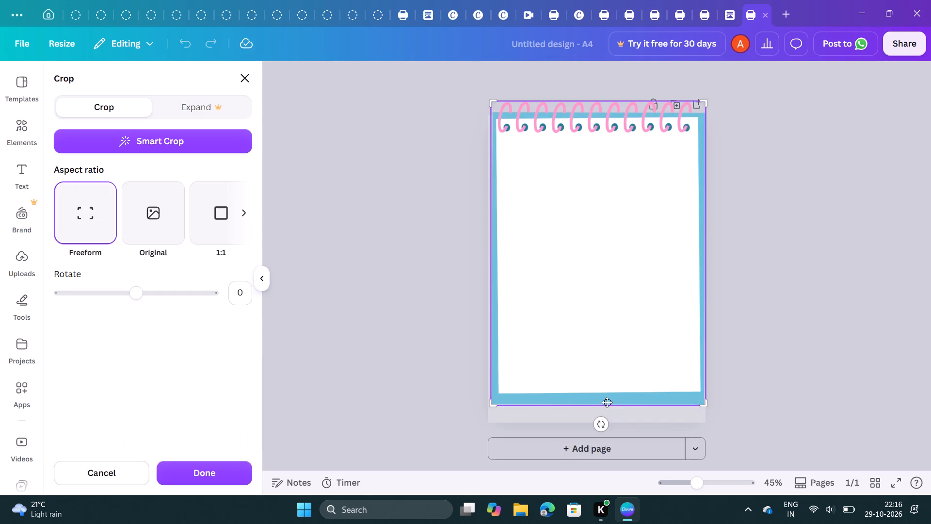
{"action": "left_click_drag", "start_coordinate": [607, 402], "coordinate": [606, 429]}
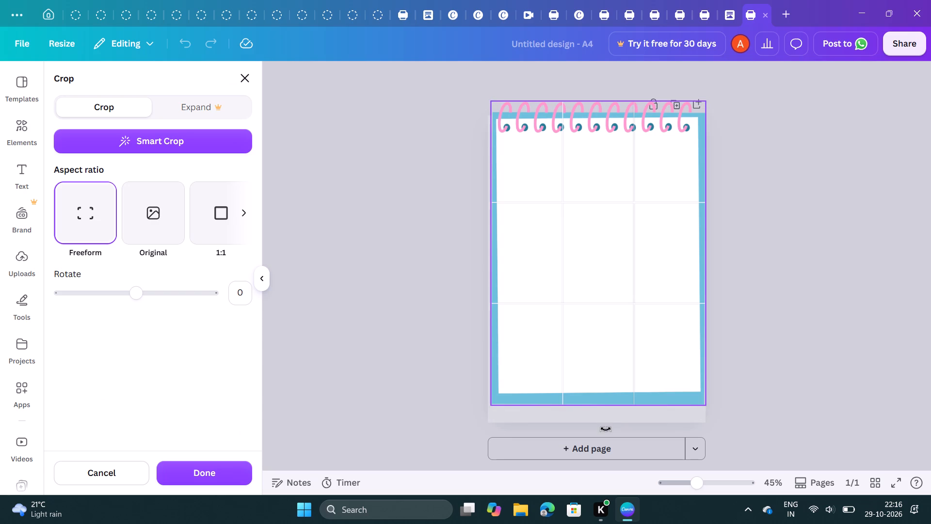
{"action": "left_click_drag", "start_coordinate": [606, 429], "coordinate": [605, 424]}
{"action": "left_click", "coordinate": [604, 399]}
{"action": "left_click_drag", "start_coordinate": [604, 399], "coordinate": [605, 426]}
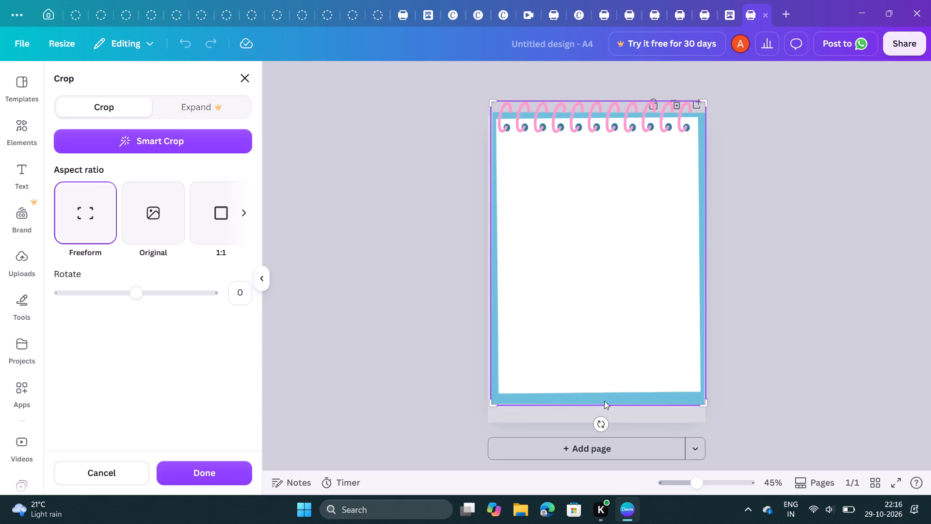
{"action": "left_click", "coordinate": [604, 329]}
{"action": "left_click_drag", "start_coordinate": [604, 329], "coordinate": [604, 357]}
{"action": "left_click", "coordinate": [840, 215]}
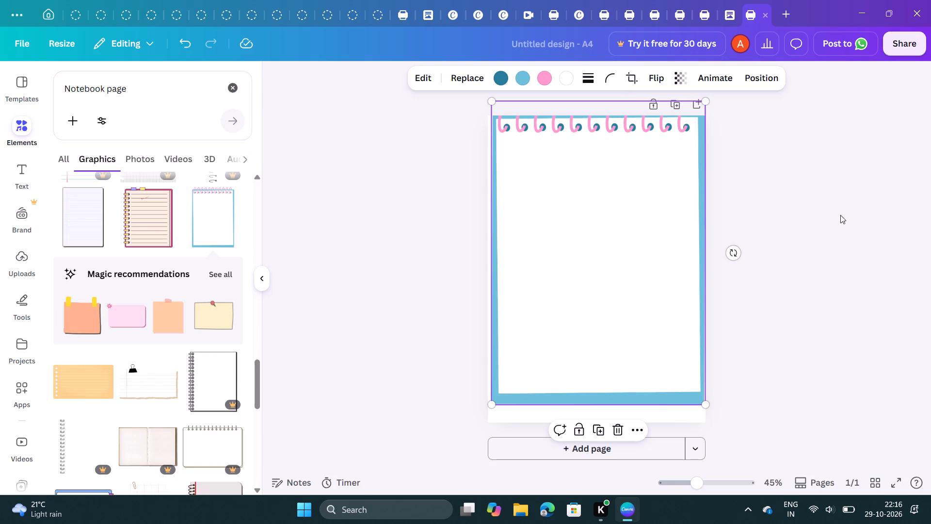
Move the notepad down so its spiral rings fit on the page and its base meets the page's bottom edge.
{"action": "left_click", "coordinate": [840, 215]}
{"action": "left_click", "coordinate": [668, 205]}
{"action": "left_click_drag", "start_coordinate": [668, 205], "coordinate": [667, 212]}
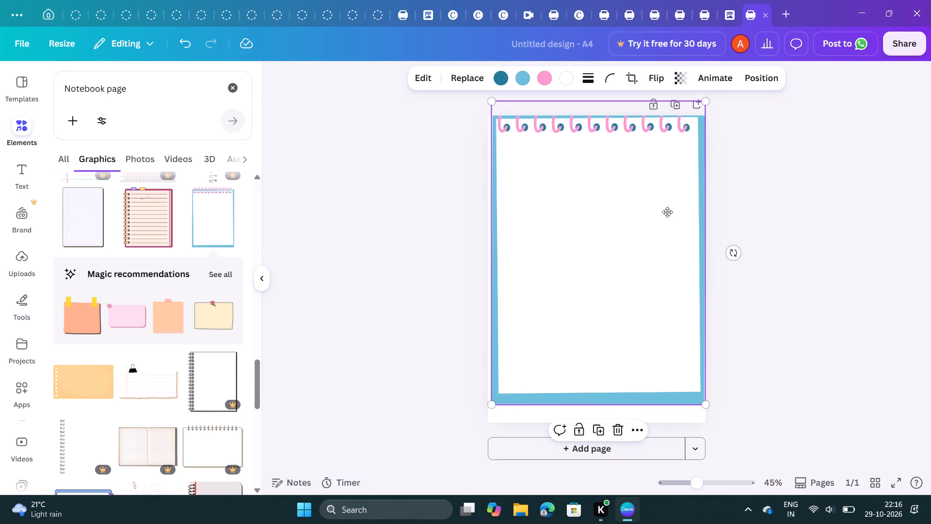
{"action": "left_click_drag", "start_coordinate": [667, 212], "coordinate": [666, 217]}
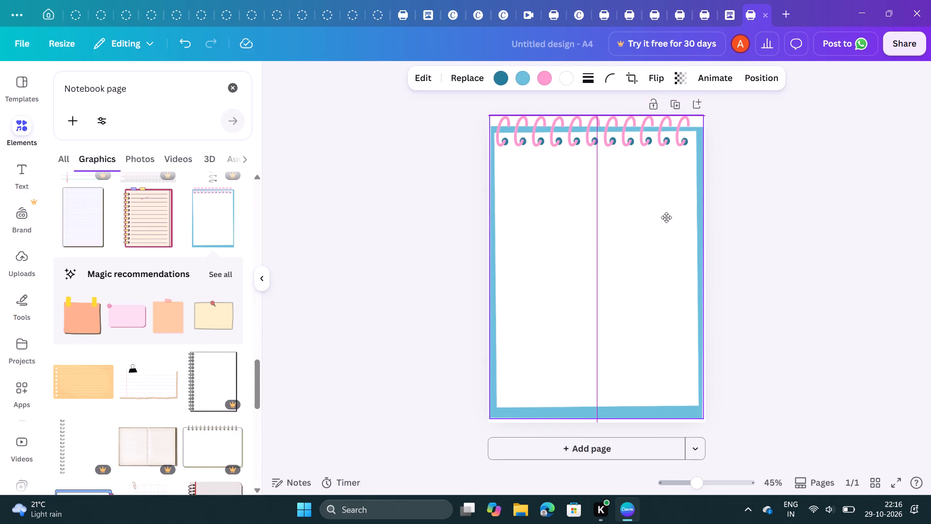
{"action": "left_click_drag", "start_coordinate": [666, 217], "coordinate": [666, 226]}
{"action": "left_click", "coordinate": [722, 209]}
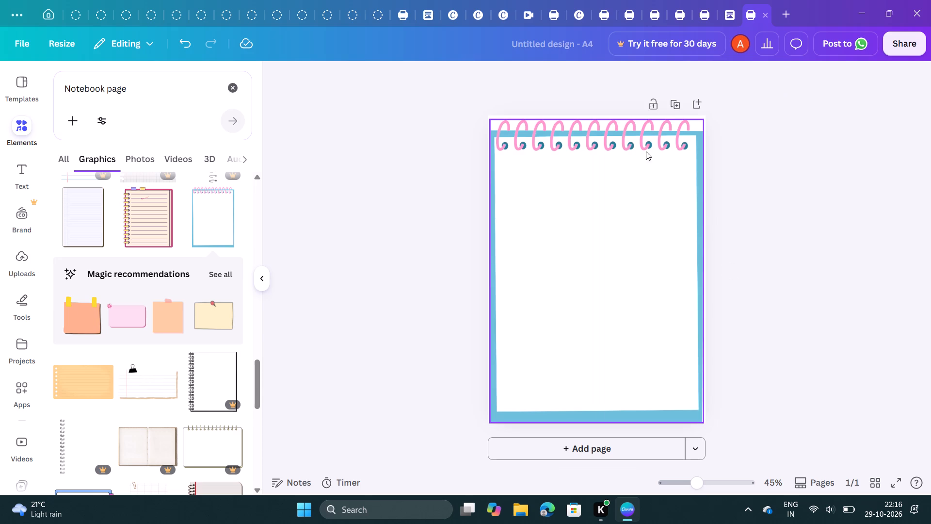
Select the page background behind the notepad and look through the uploaded images, designs and folders for a replacement.
{"action": "left_click", "coordinate": [622, 134]}
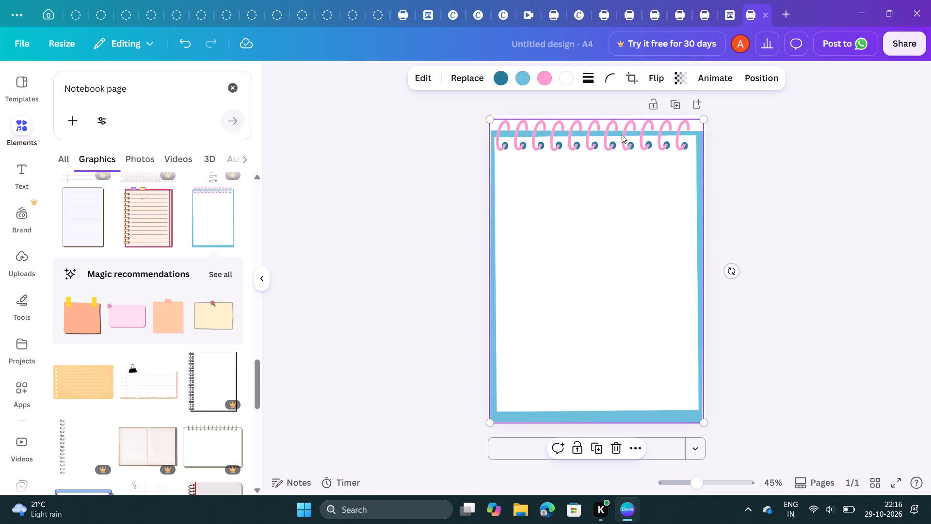
{"action": "left_click", "coordinate": [608, 115]}
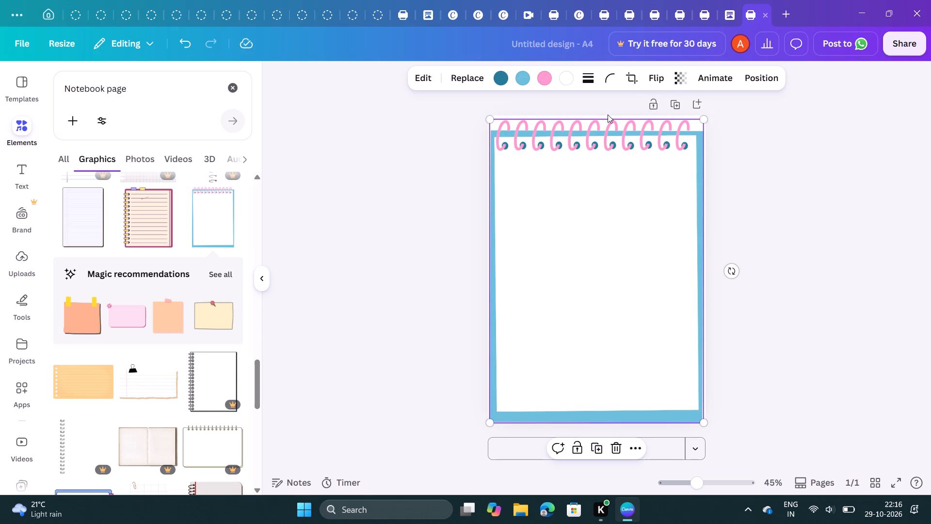
{"action": "left_click", "coordinate": [608, 115]}
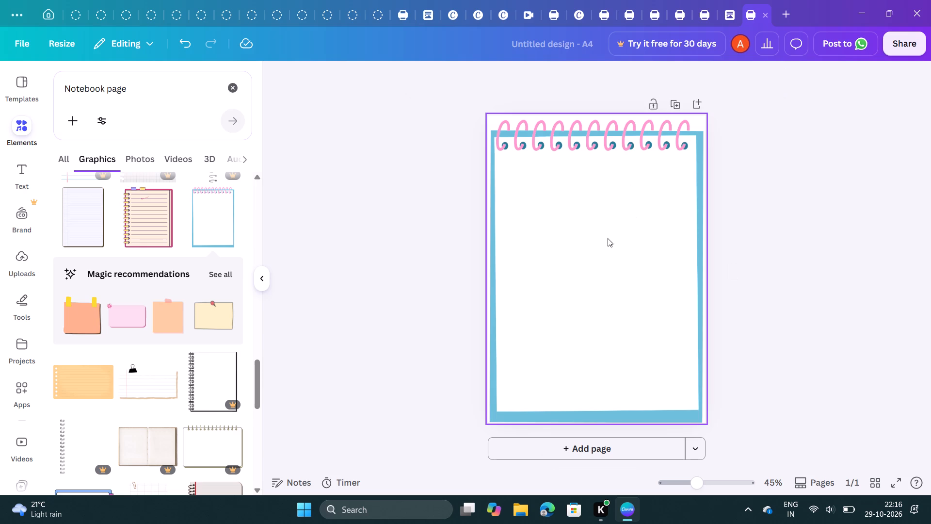
{"action": "left_click", "coordinate": [495, 114]}
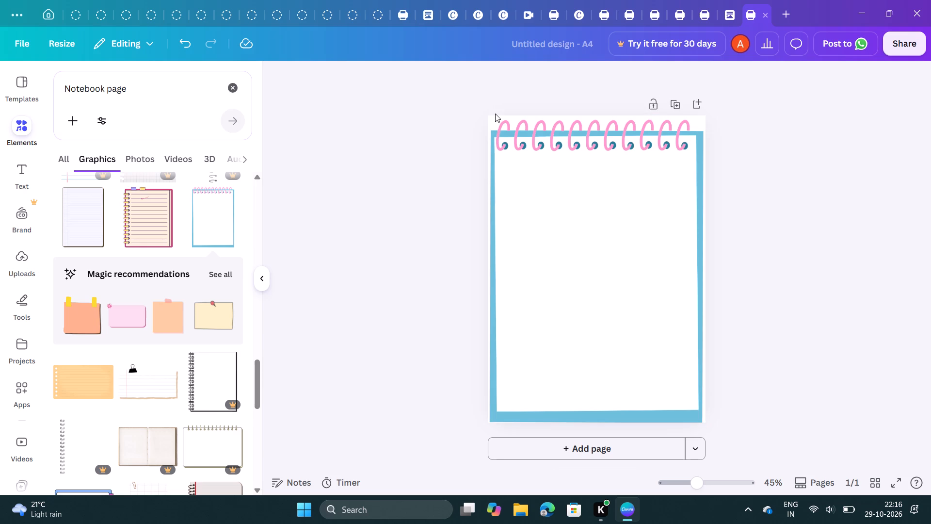
{"action": "left_click", "coordinate": [495, 116]}
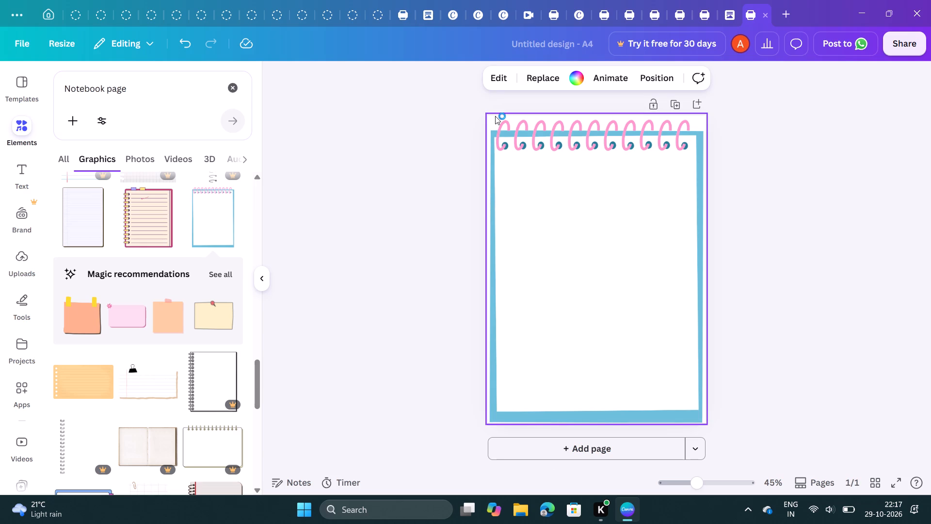
{"action": "left_click", "coordinate": [538, 80]}
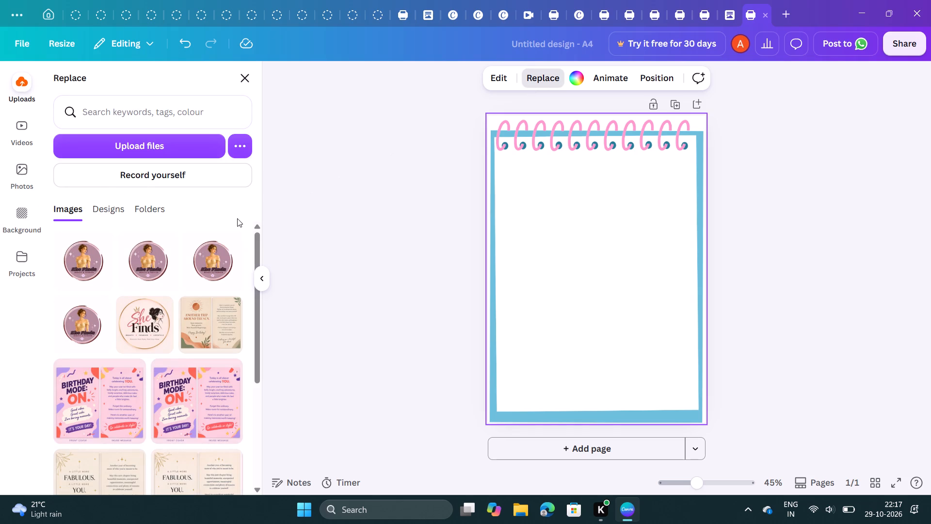
{"action": "left_click", "coordinate": [113, 209]}
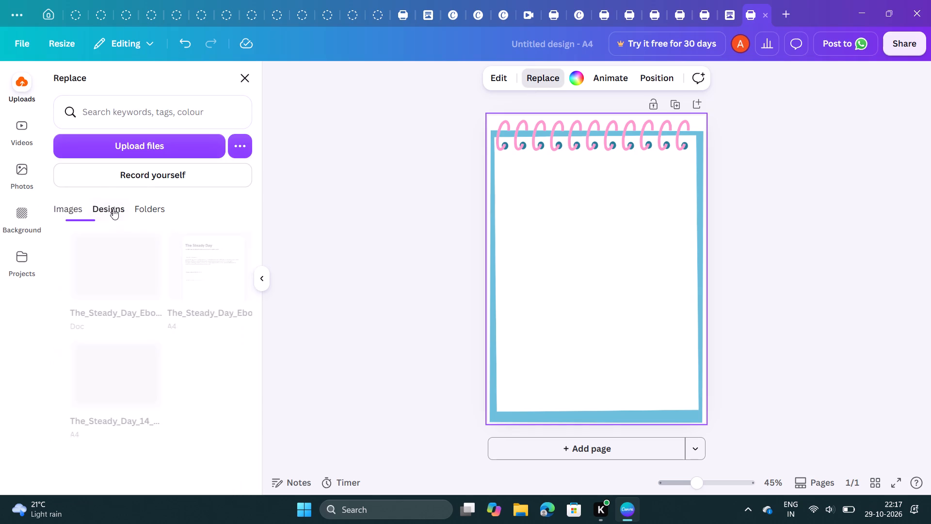
{"action": "left_click", "coordinate": [143, 205]}
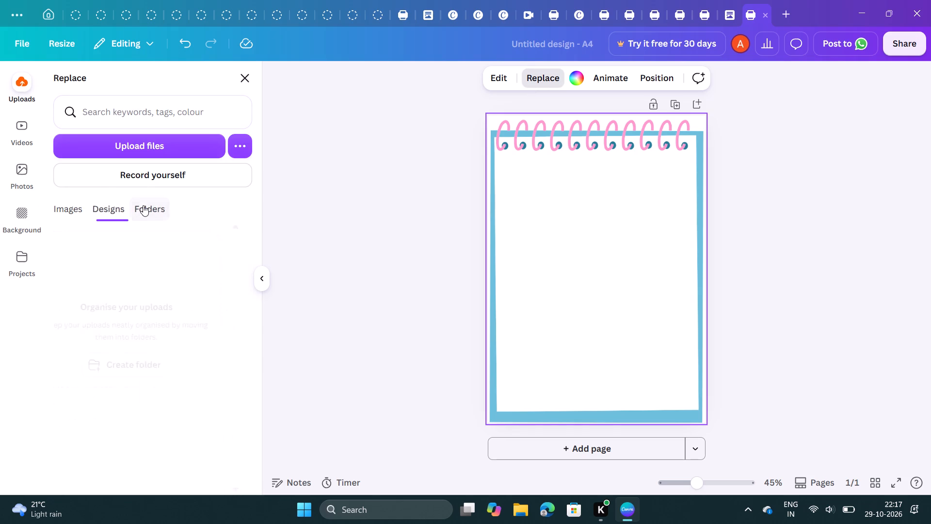
{"action": "left_click", "coordinate": [79, 205]}
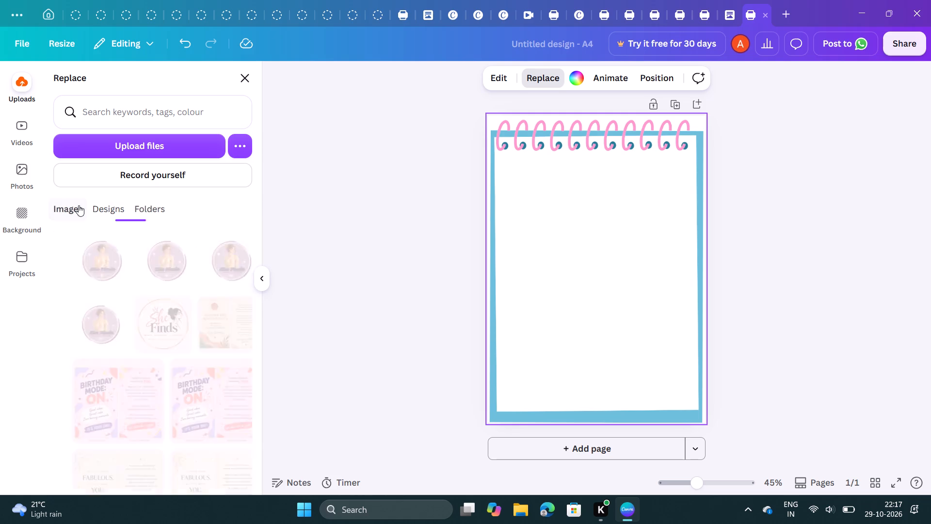
{"action": "scroll", "coordinate": [94, 345], "scroll_direction": "down", "scroll_amount": 3}
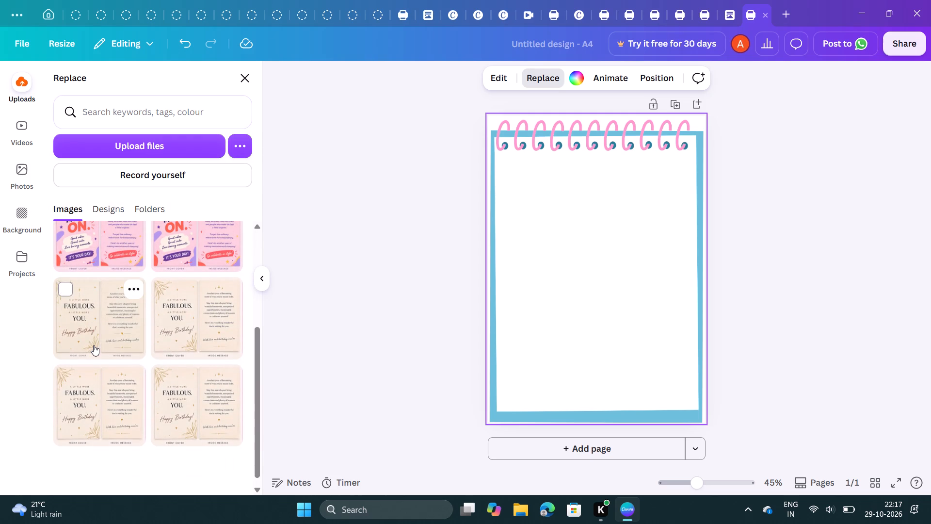
{"action": "scroll", "coordinate": [94, 345], "scroll_direction": "down", "scroll_amount": 2}
{"action": "scroll", "coordinate": [94, 345], "scroll_direction": "up", "scroll_amount": 3}
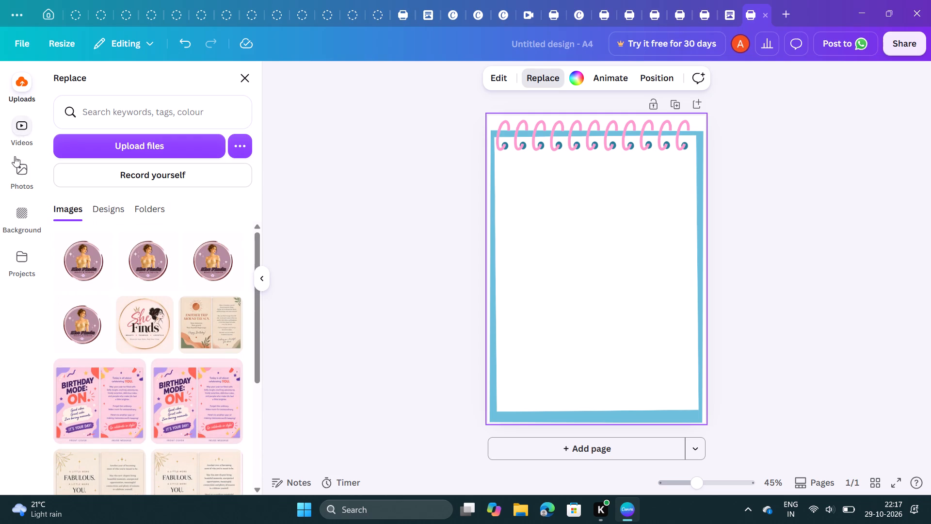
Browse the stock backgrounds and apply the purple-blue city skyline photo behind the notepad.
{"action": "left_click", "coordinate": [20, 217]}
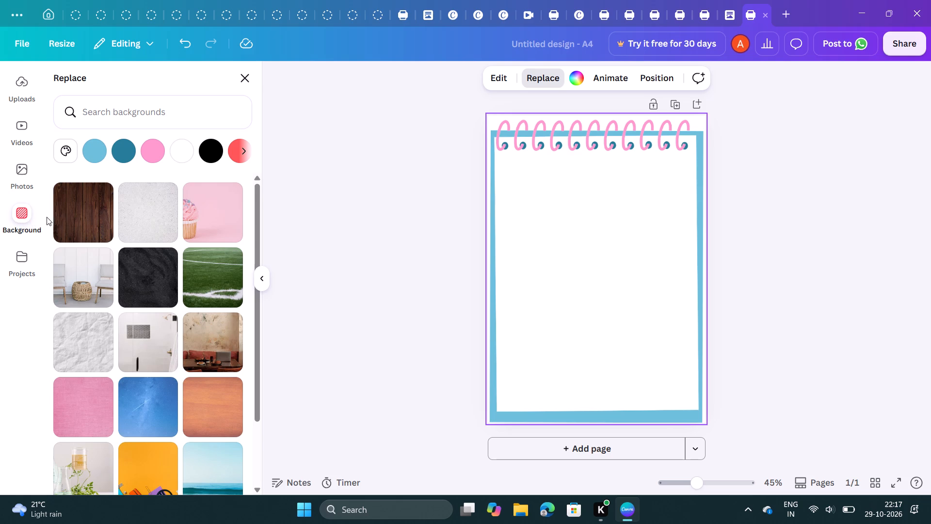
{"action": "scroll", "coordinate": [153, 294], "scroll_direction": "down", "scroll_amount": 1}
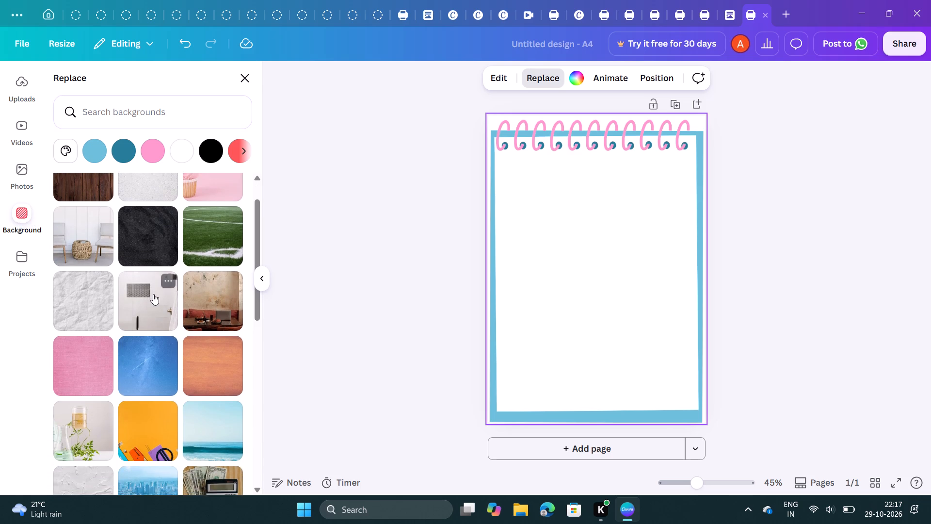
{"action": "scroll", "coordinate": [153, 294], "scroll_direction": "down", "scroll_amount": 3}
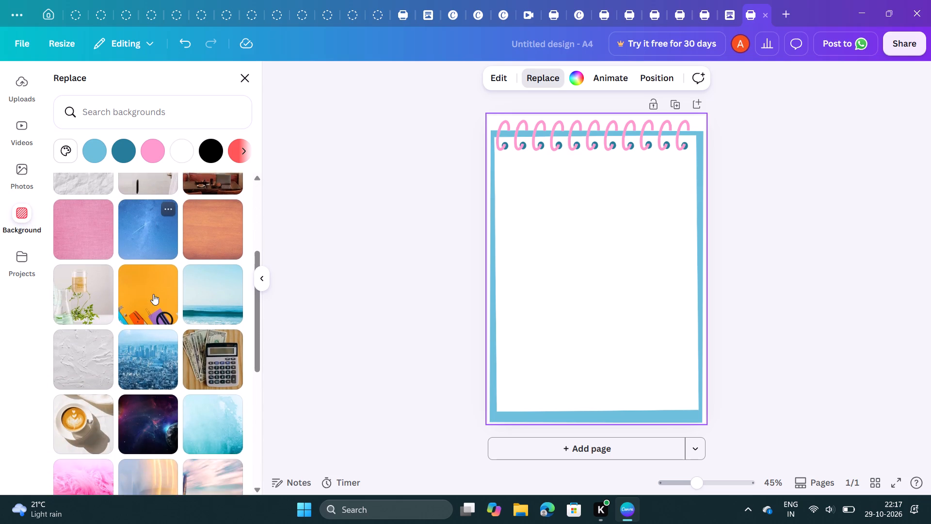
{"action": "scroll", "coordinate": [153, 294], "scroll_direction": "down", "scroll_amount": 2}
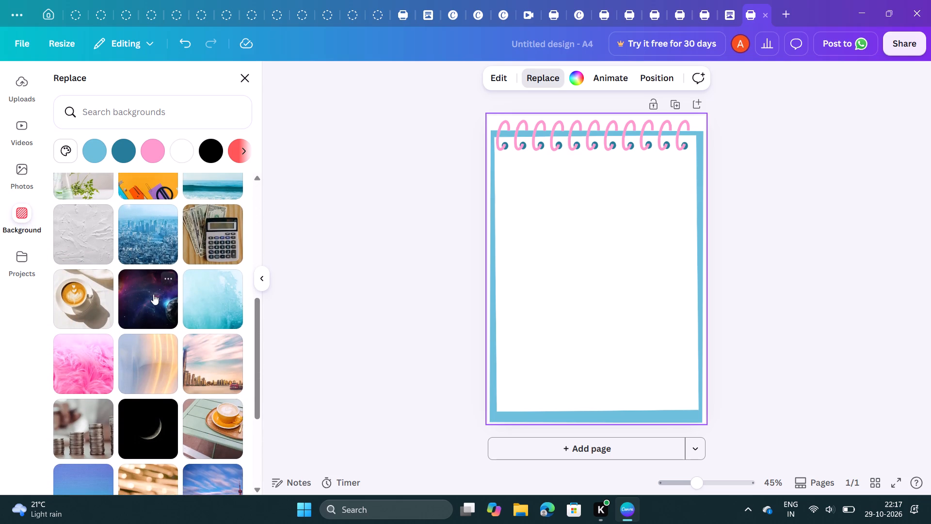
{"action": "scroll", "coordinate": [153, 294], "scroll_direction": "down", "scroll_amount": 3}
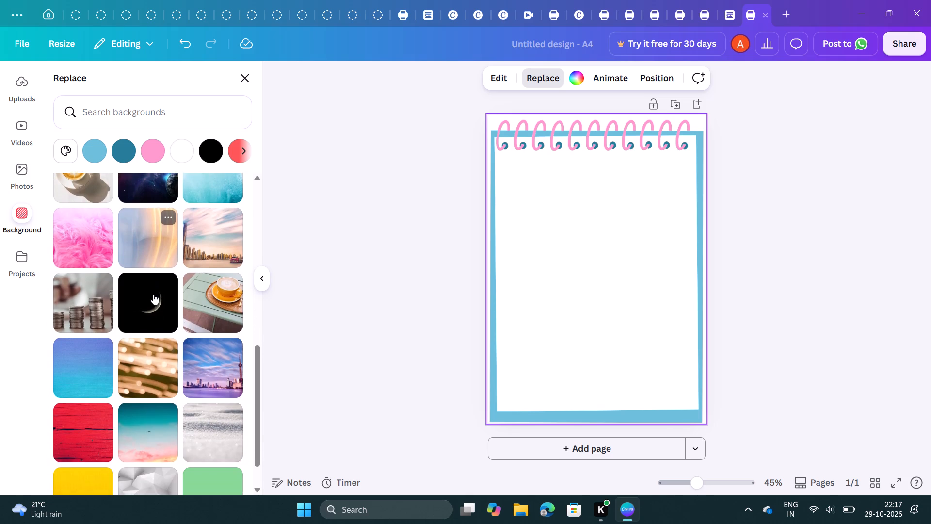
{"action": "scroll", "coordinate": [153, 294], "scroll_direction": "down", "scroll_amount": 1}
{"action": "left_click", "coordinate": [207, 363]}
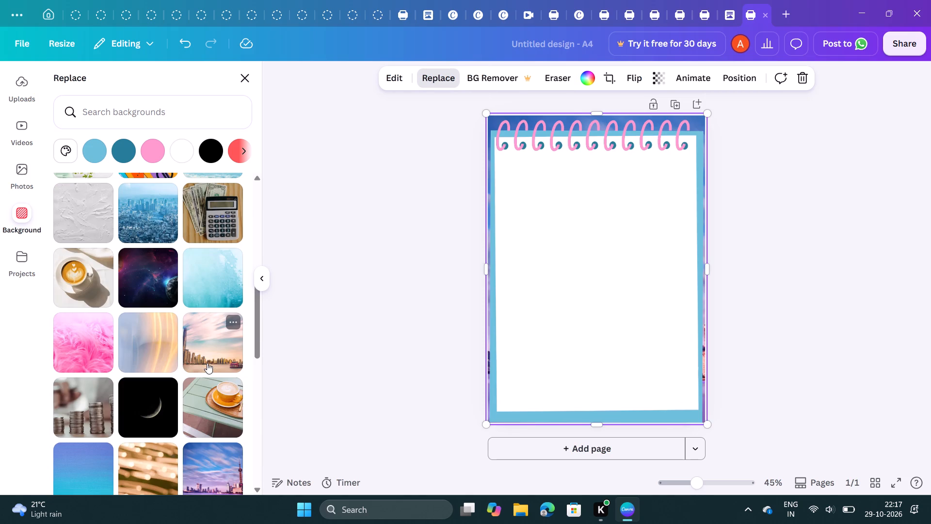
Replace the page background with the teal-to-pink sky photo.
{"action": "scroll", "coordinate": [150, 363], "scroll_direction": "down", "scroll_amount": 2}
{"action": "left_click", "coordinate": [150, 363]}
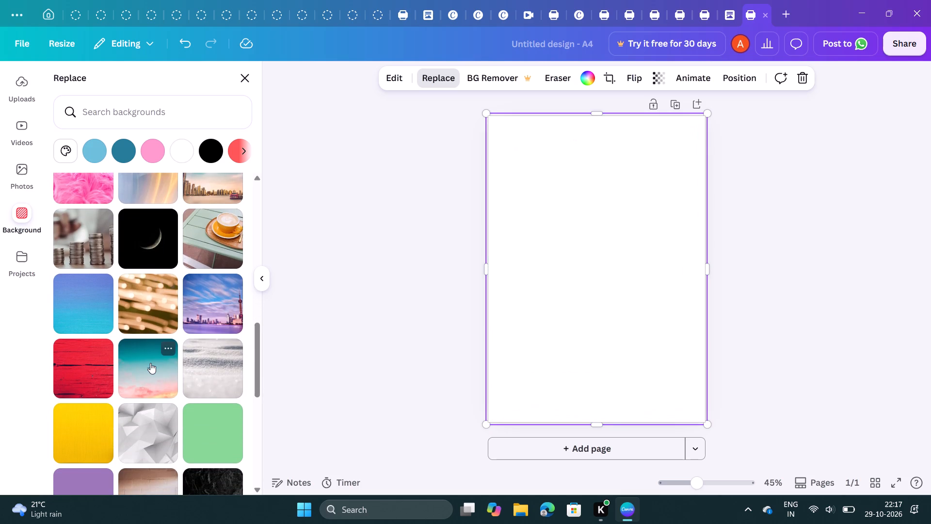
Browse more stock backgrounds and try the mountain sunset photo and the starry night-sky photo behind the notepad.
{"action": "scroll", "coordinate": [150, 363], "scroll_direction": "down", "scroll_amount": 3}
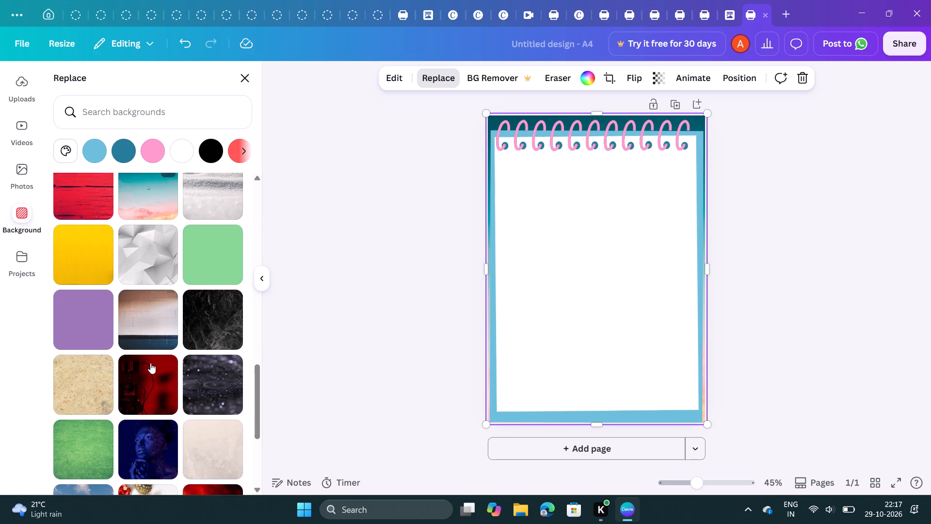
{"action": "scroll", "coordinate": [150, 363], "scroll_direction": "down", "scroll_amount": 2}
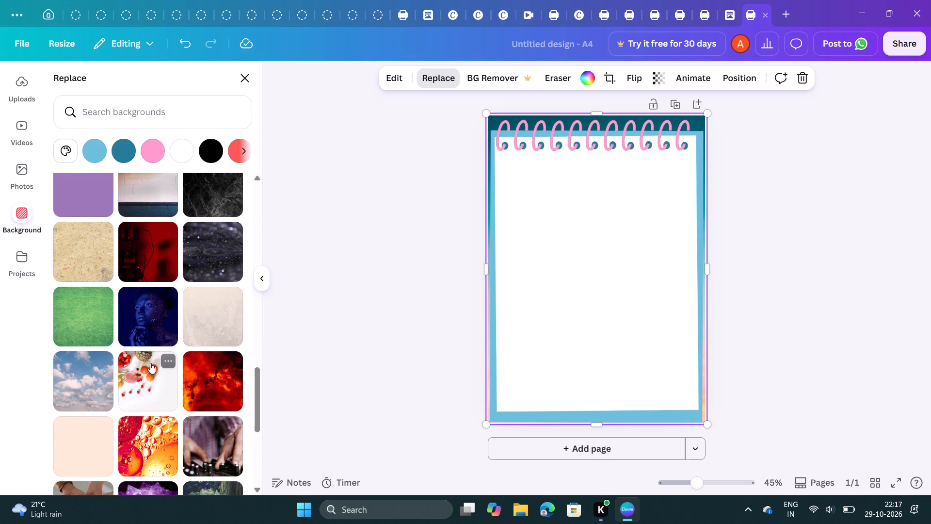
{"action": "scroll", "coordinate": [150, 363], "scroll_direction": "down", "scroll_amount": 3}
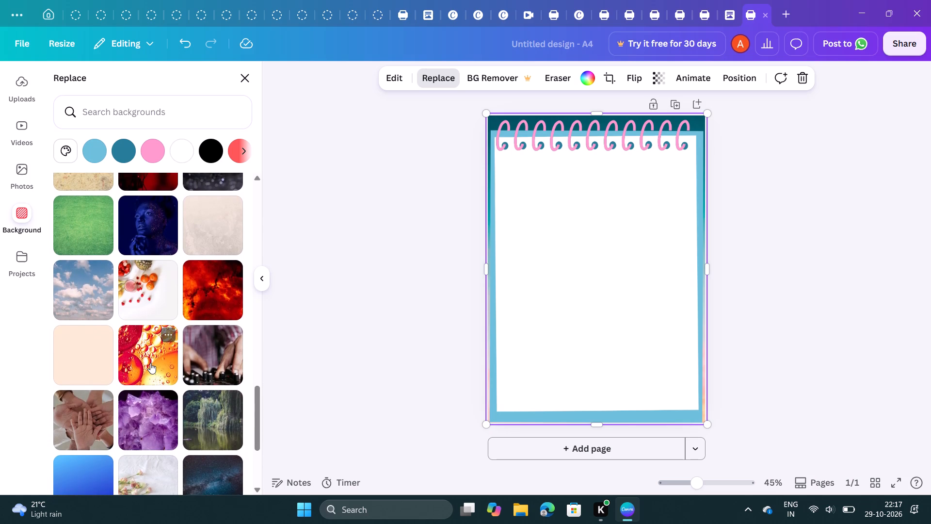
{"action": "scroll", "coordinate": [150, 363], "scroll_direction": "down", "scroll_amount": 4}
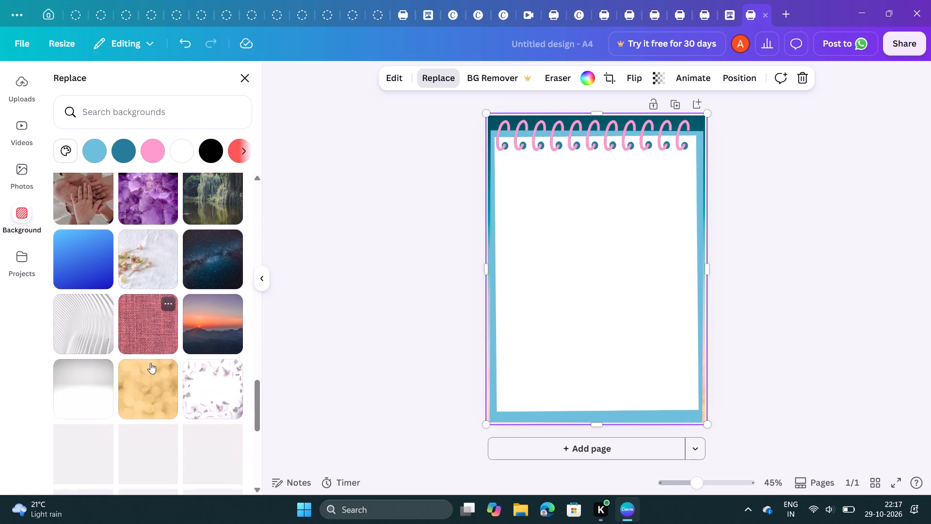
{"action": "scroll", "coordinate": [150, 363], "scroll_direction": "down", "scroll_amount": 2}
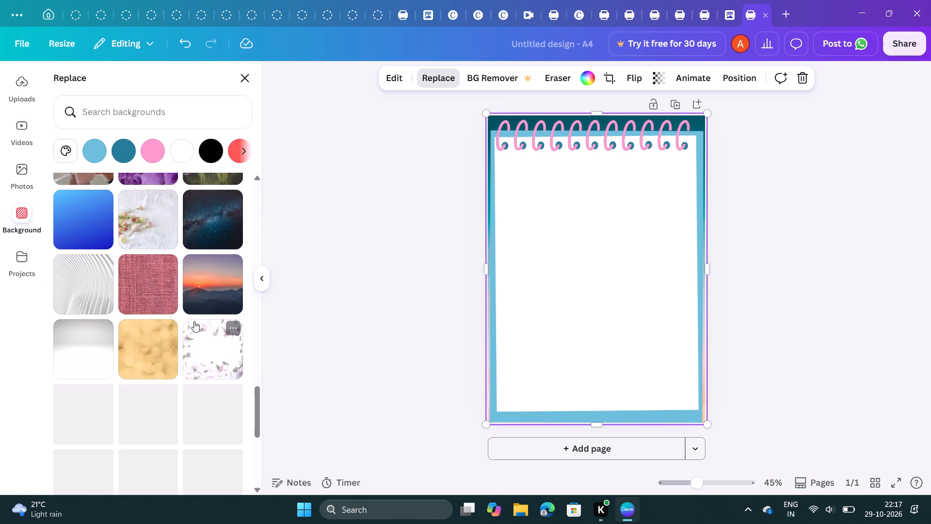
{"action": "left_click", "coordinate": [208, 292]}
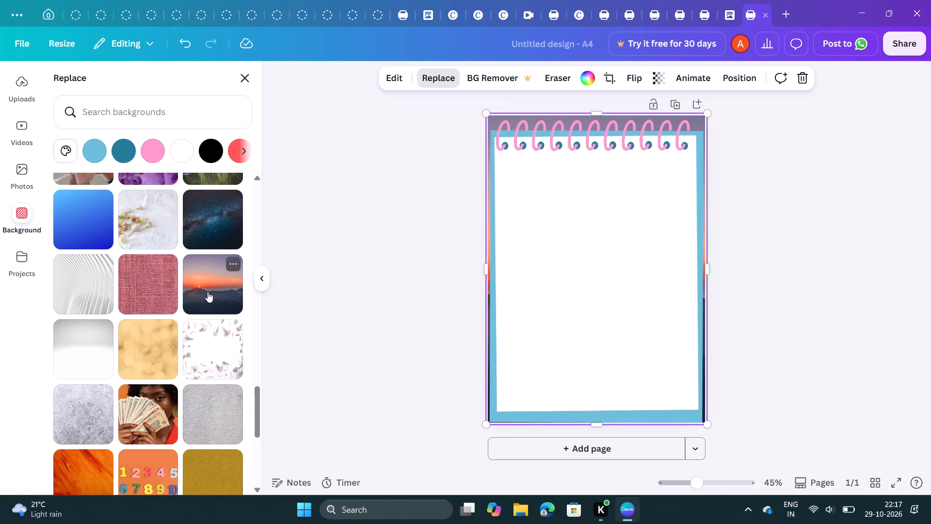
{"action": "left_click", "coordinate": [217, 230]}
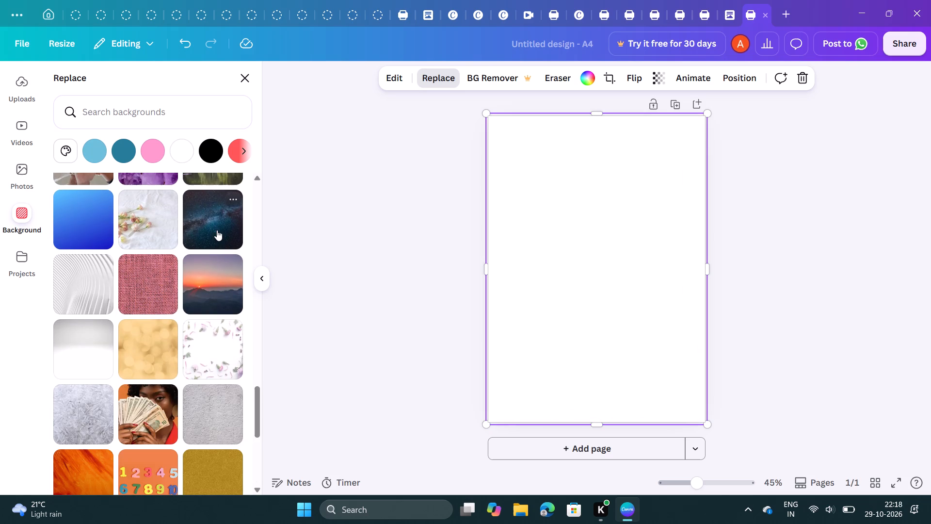
Set the page background back to the teal-to-pink sky photo from the stock backgrounds.
{"action": "scroll", "coordinate": [217, 230], "scroll_direction": "up", "scroll_amount": 1}
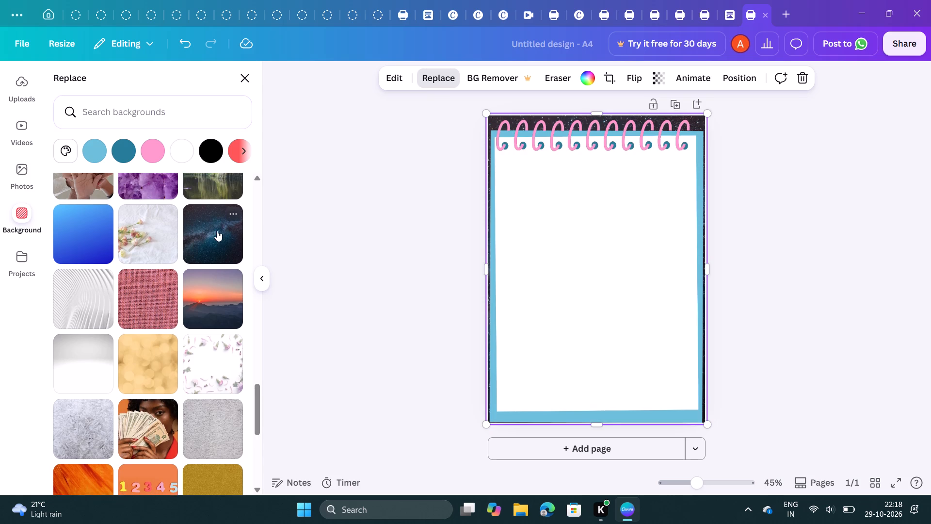
{"action": "scroll", "coordinate": [217, 230], "scroll_direction": "up", "scroll_amount": 3}
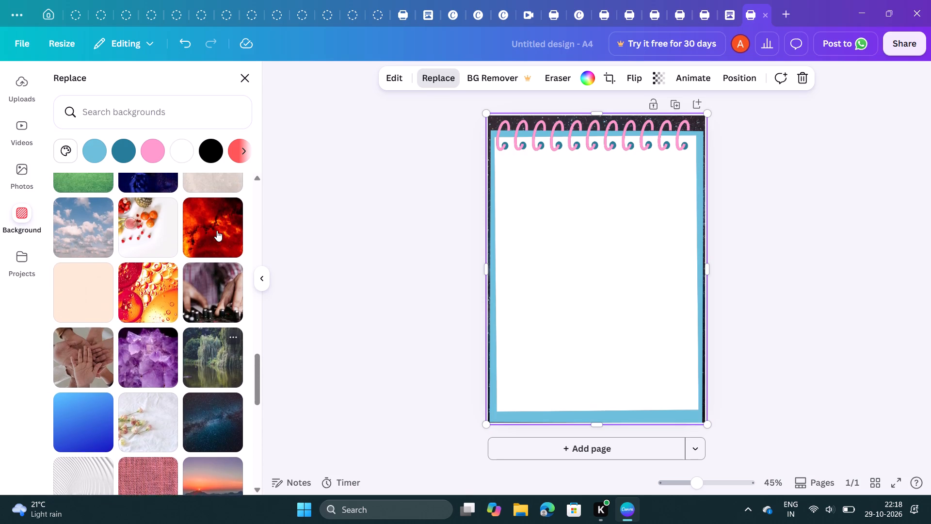
{"action": "scroll", "coordinate": [217, 230], "scroll_direction": "up", "scroll_amount": 3}
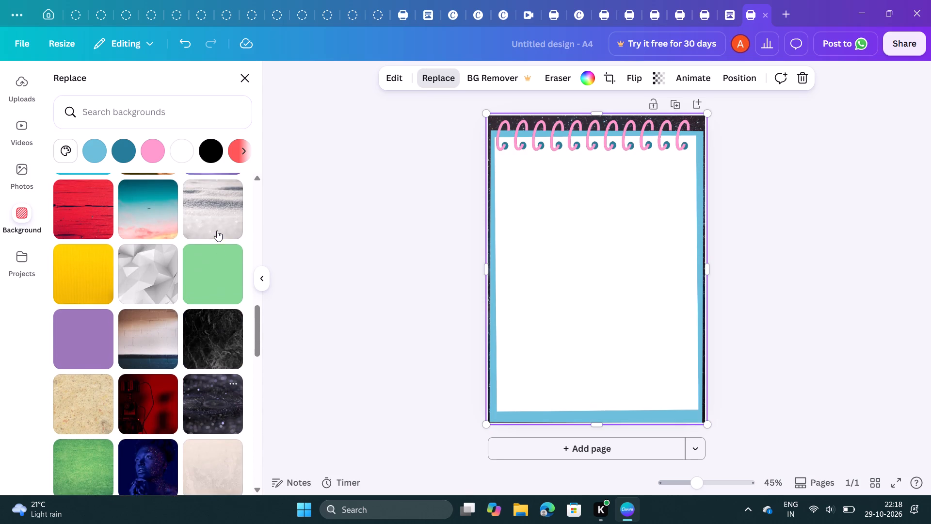
{"action": "scroll", "coordinate": [217, 230], "scroll_direction": "up", "scroll_amount": 4}
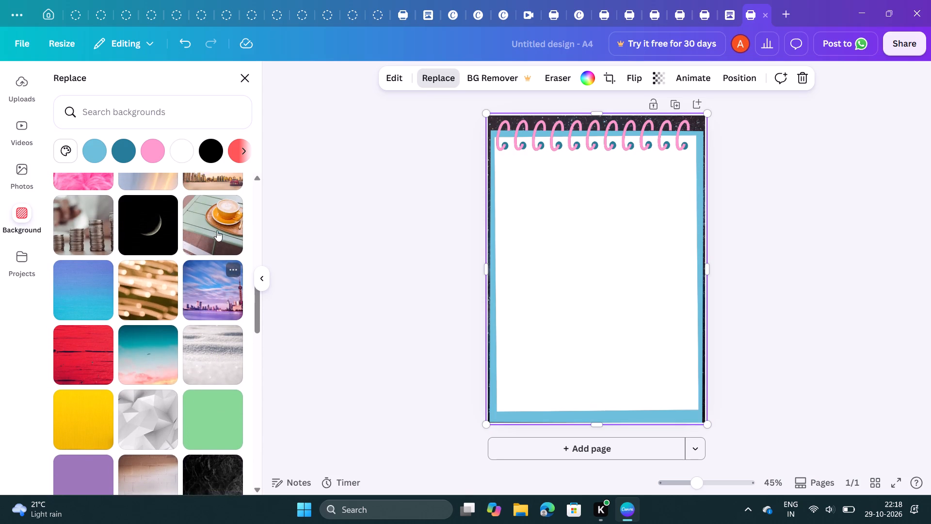
{"action": "scroll", "coordinate": [217, 230], "scroll_direction": "down", "scroll_amount": 1}
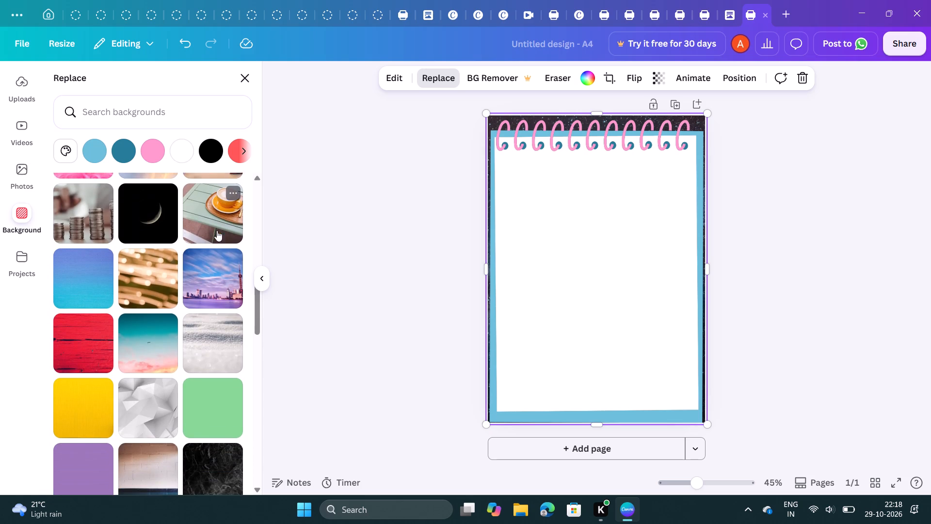
{"action": "scroll", "coordinate": [217, 230], "scroll_direction": "down", "scroll_amount": 1}
{"action": "left_click", "coordinate": [141, 327]}
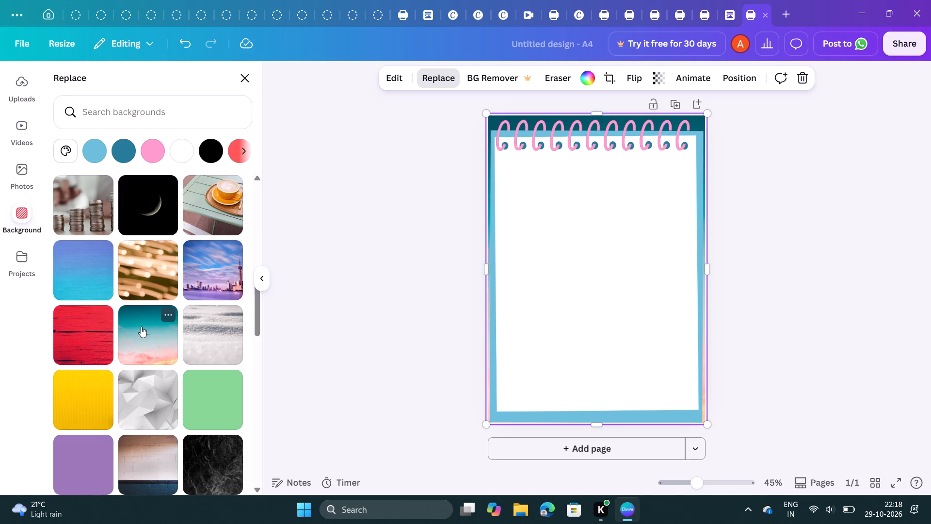
{"action": "left_click", "coordinate": [320, 277]}
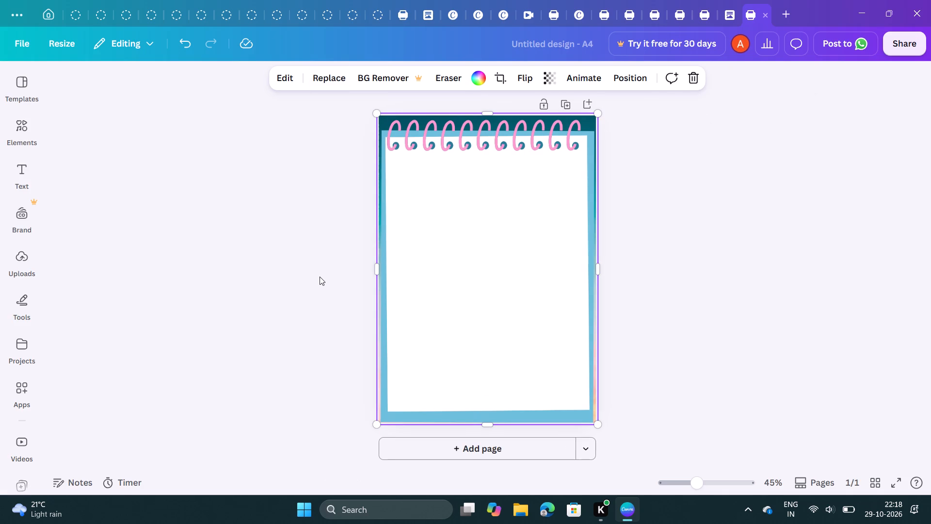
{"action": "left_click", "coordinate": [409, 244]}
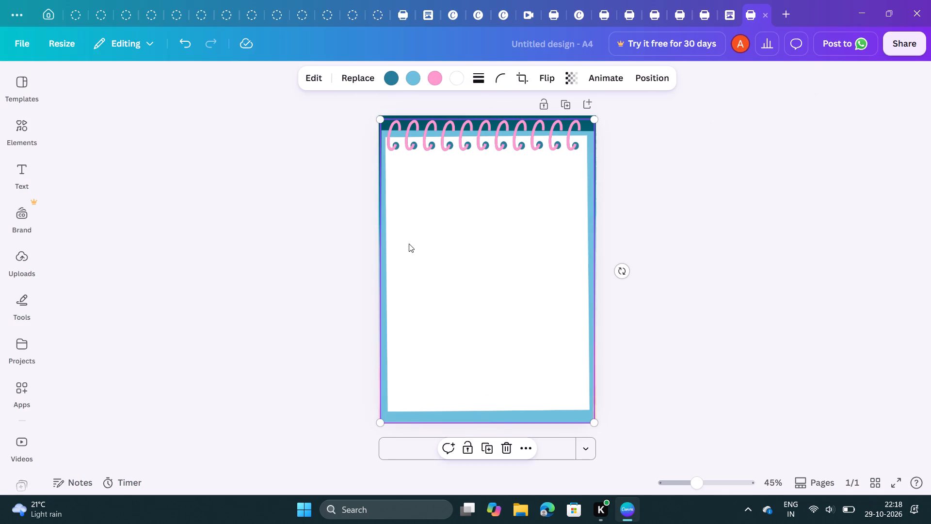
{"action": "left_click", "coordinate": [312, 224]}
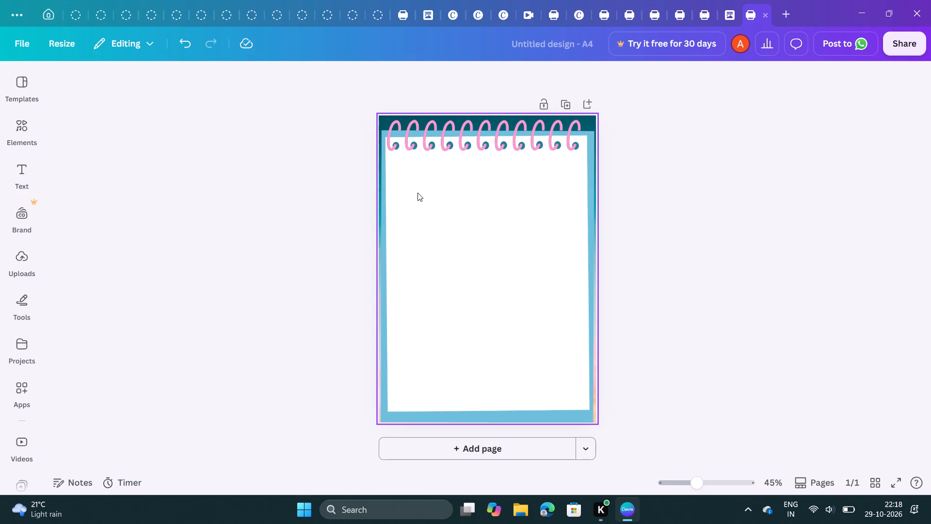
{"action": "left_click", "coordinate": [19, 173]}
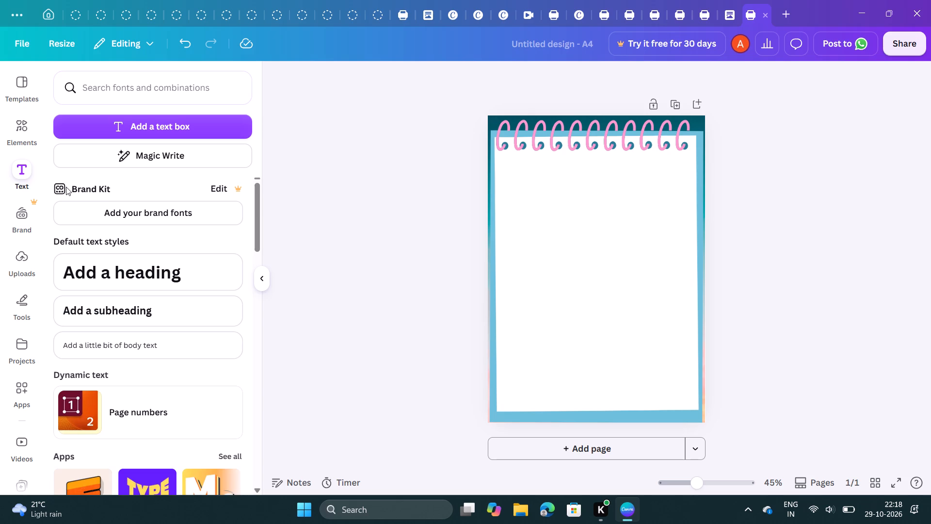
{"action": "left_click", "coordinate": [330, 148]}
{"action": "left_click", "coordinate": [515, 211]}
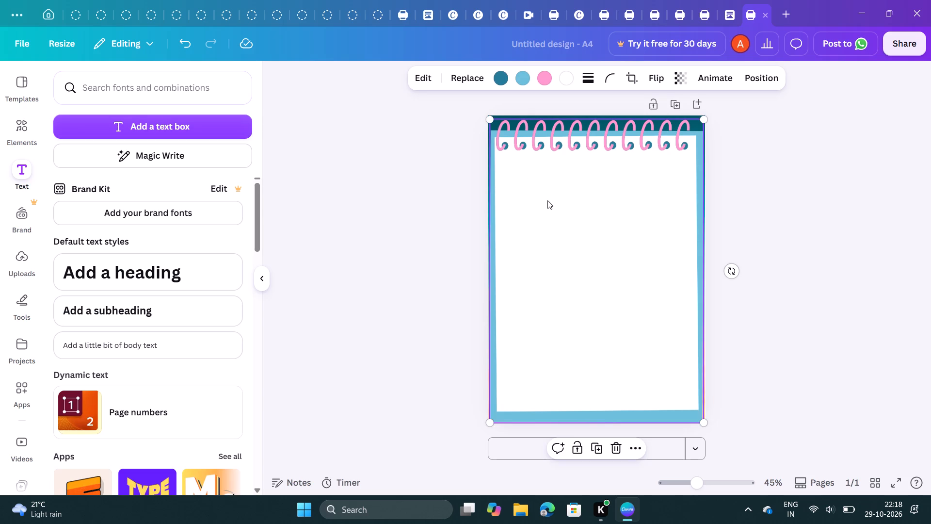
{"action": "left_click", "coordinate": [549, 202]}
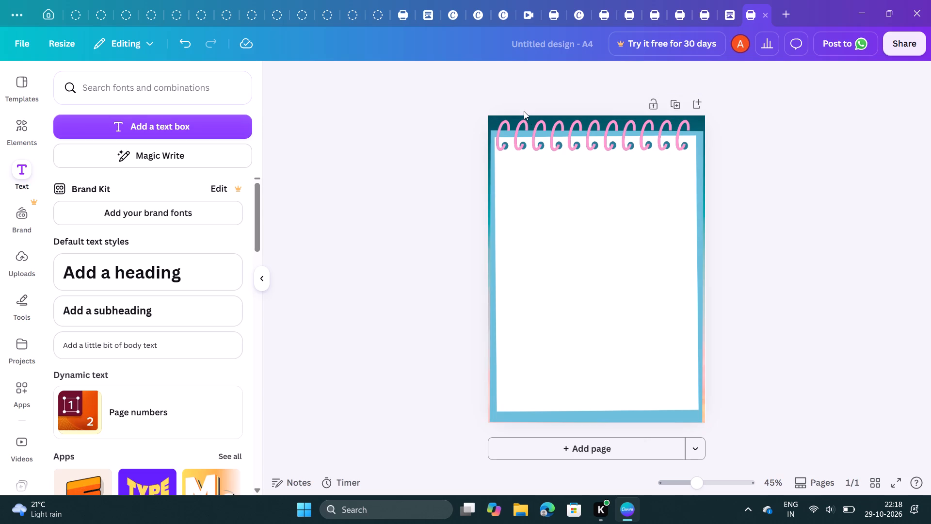
Try pink, mid-blue and pale grey-blue for the notepad's light-blue backing, settling on the photo colour Darkazure #016575.
{"action": "left_click", "coordinate": [532, 145]}
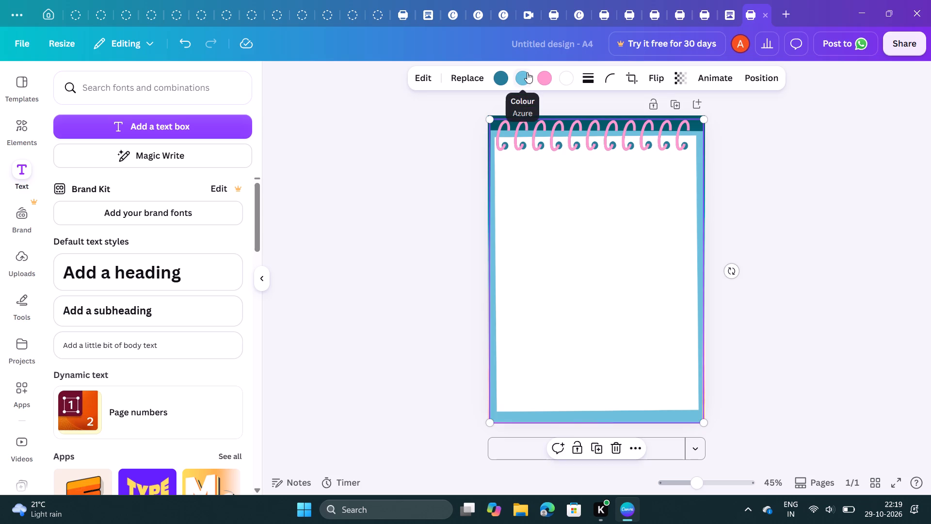
{"action": "left_click", "coordinate": [525, 73]}
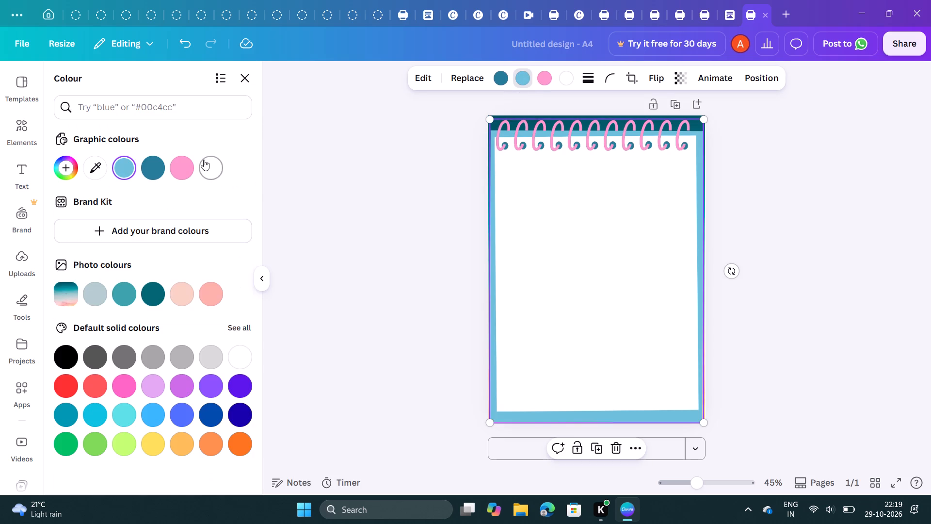
{"action": "left_click", "coordinate": [179, 164]}
{"action": "left_click", "coordinate": [155, 164]}
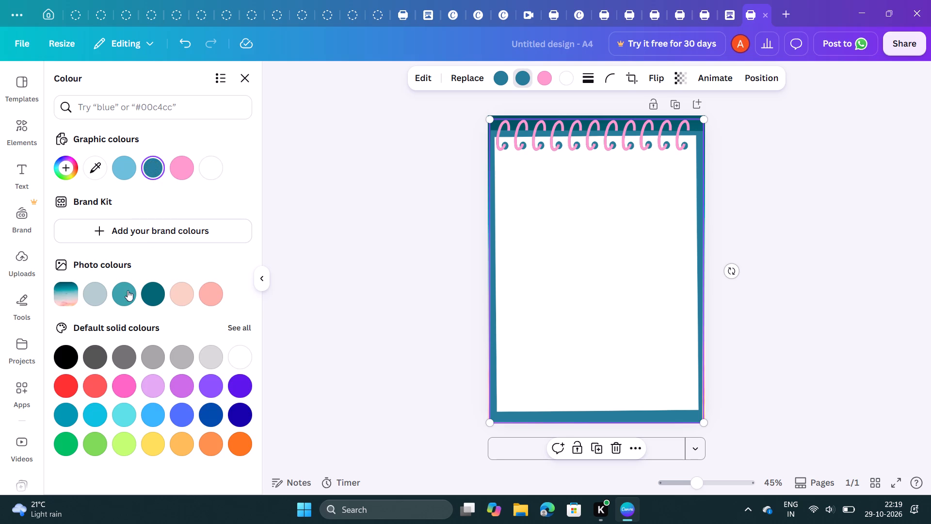
{"action": "left_click", "coordinate": [102, 295]}
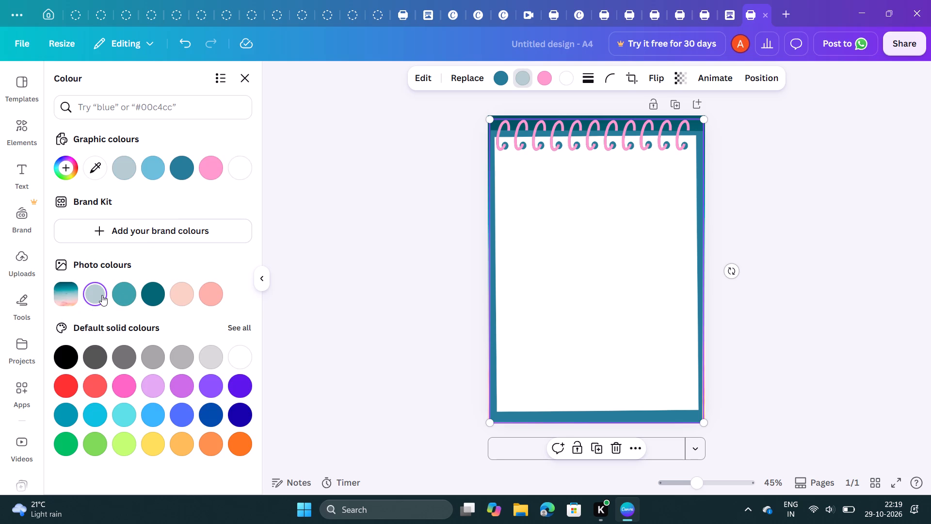
{"action": "left_click", "coordinate": [156, 293]}
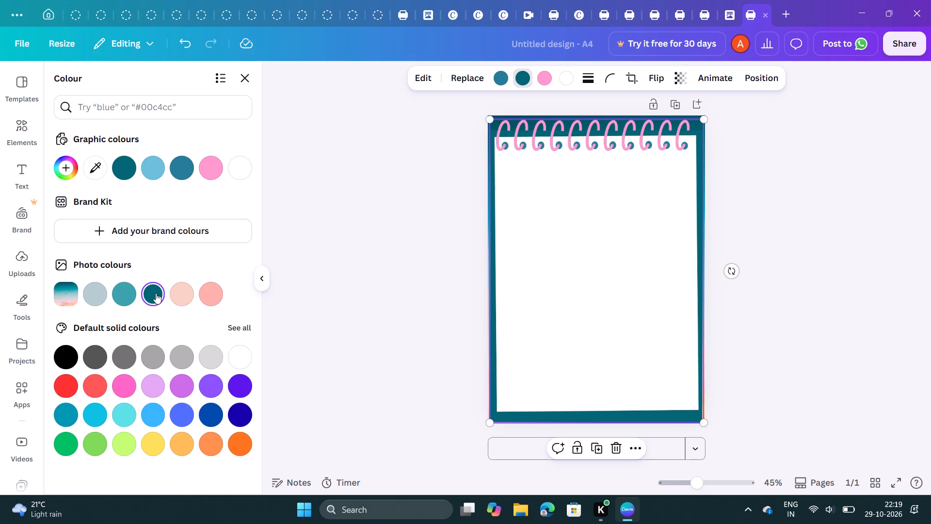
{"action": "left_click", "coordinate": [345, 238]}
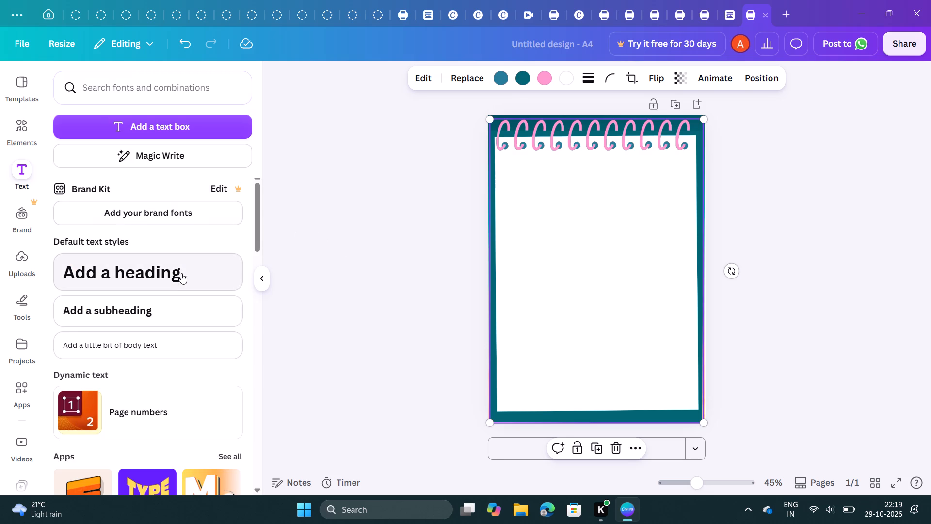
Add a heading reading HAPPY in capitals at the centre of the notepad page.
{"action": "left_click", "coordinate": [181, 273]}
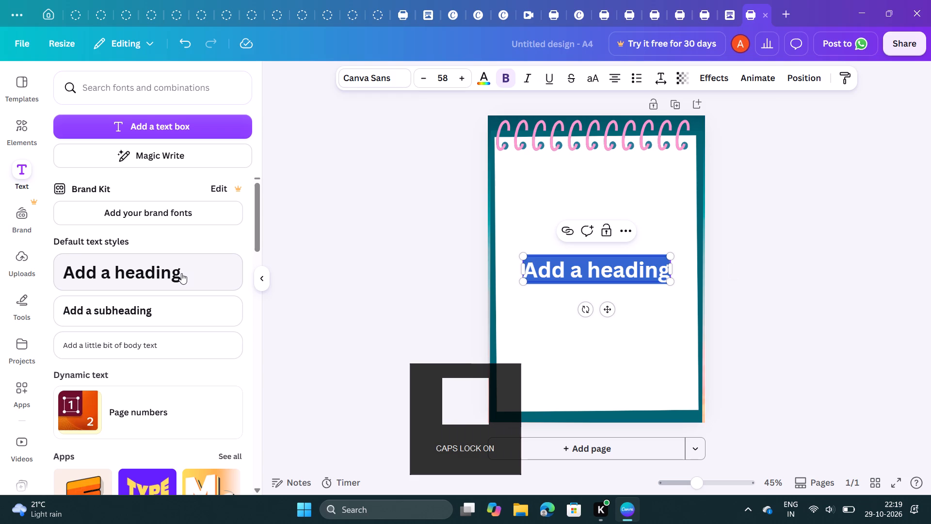
{"action": "key", "text": "h"}
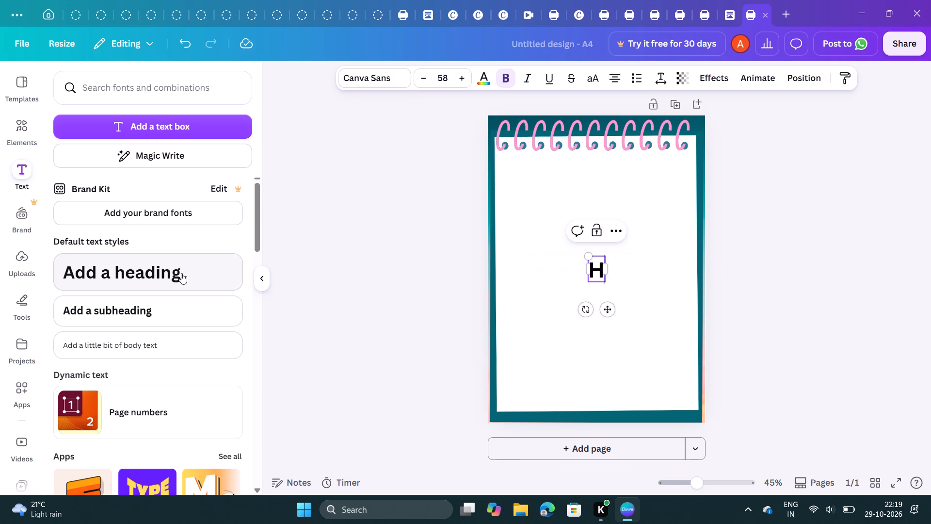
{"action": "key", "text": "a"}
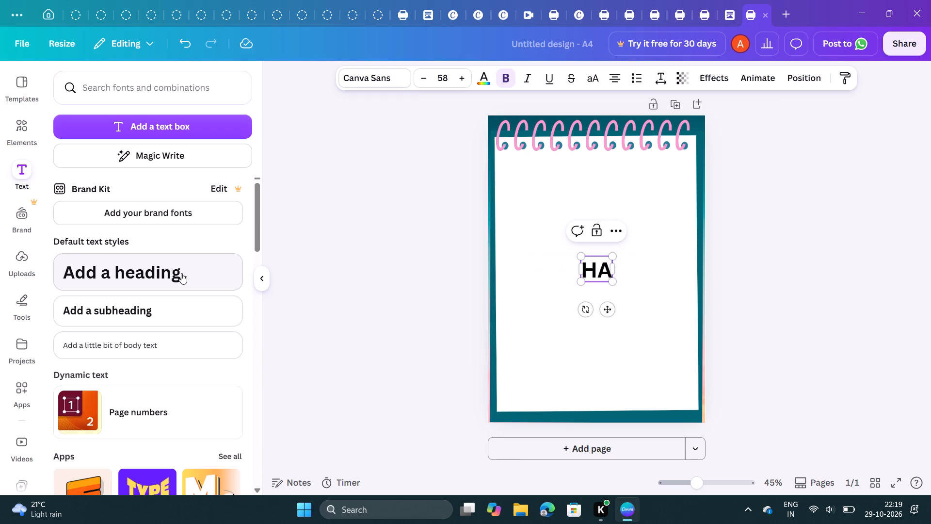
{"action": "type", "text": "PP"}
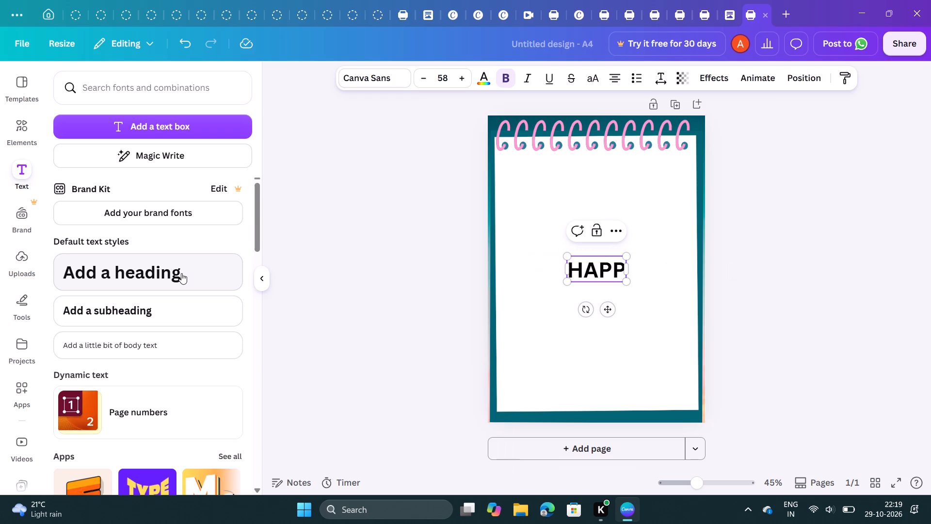
{"action": "key", "text": "y"}
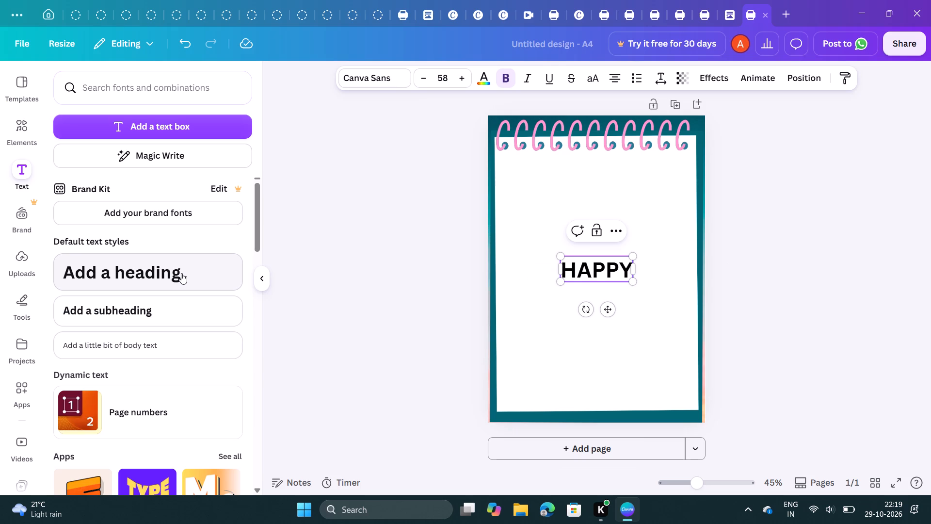
{"action": "left_click", "coordinate": [359, 268]}
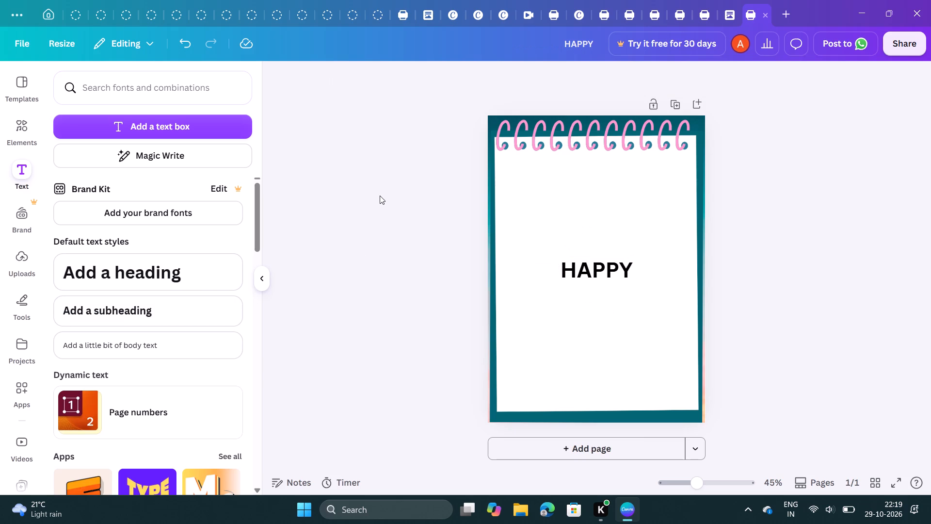
{"action": "left_click", "coordinate": [380, 196]}
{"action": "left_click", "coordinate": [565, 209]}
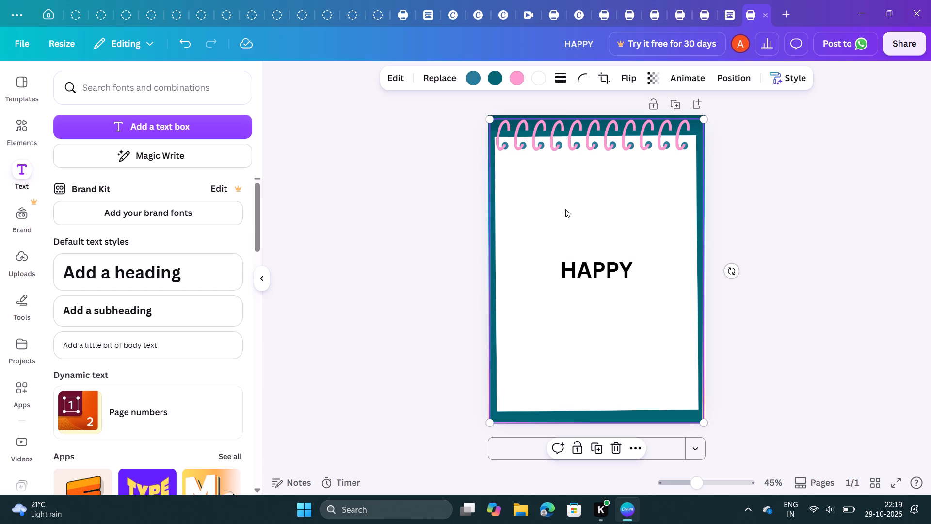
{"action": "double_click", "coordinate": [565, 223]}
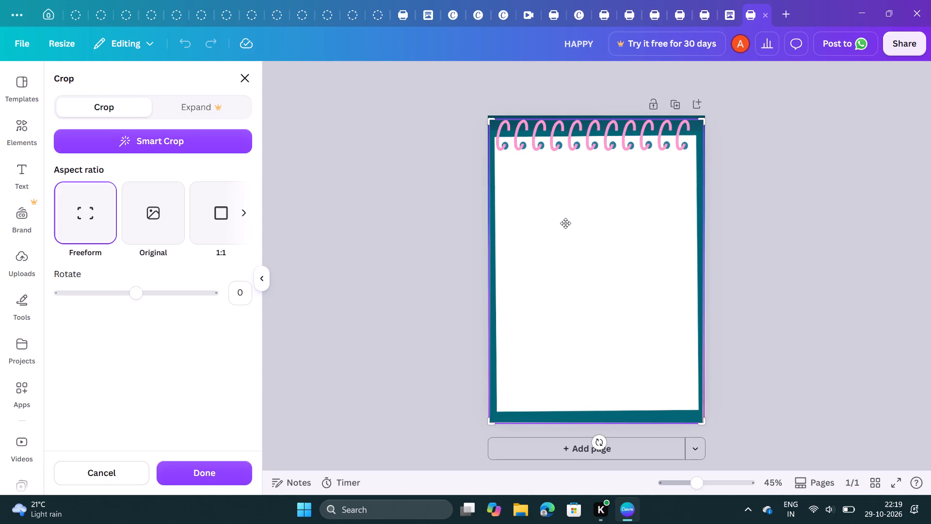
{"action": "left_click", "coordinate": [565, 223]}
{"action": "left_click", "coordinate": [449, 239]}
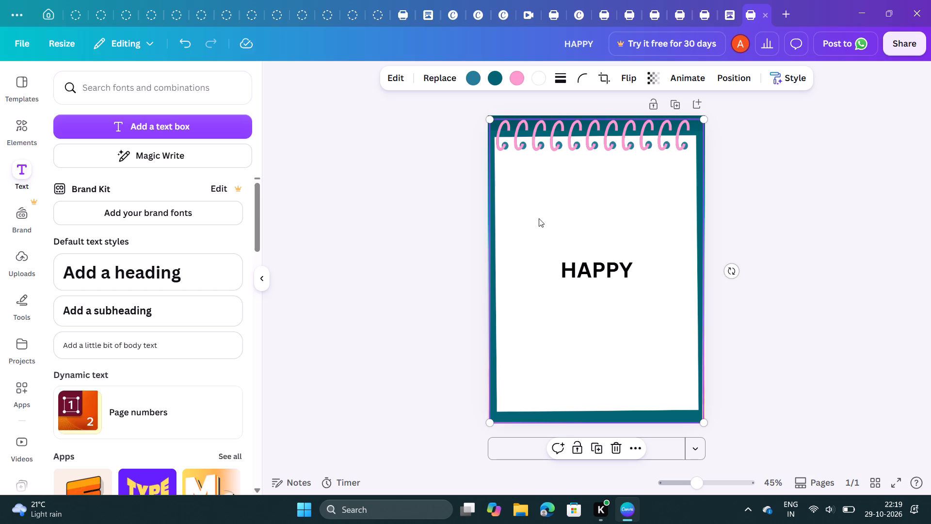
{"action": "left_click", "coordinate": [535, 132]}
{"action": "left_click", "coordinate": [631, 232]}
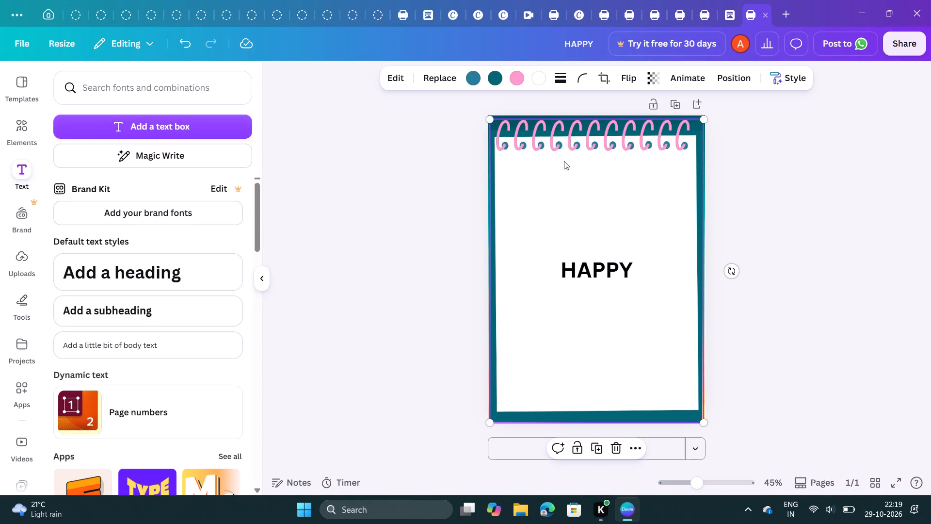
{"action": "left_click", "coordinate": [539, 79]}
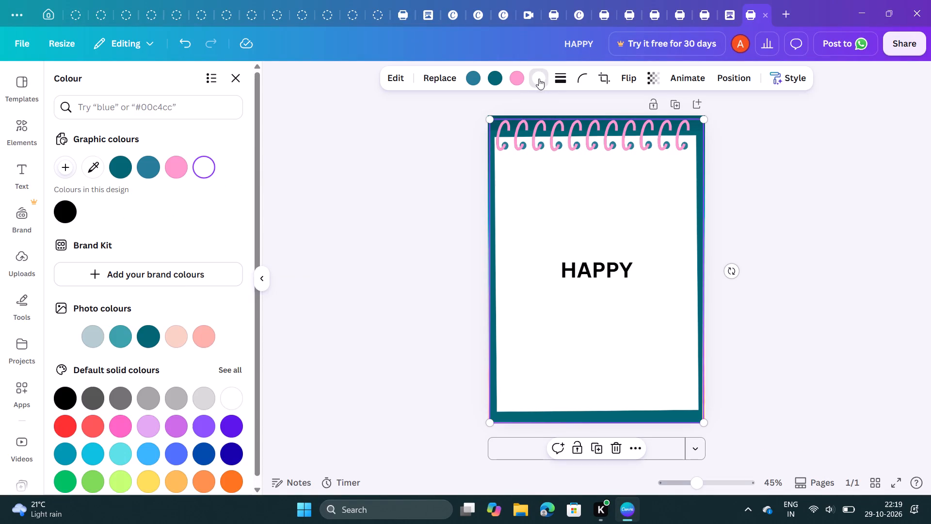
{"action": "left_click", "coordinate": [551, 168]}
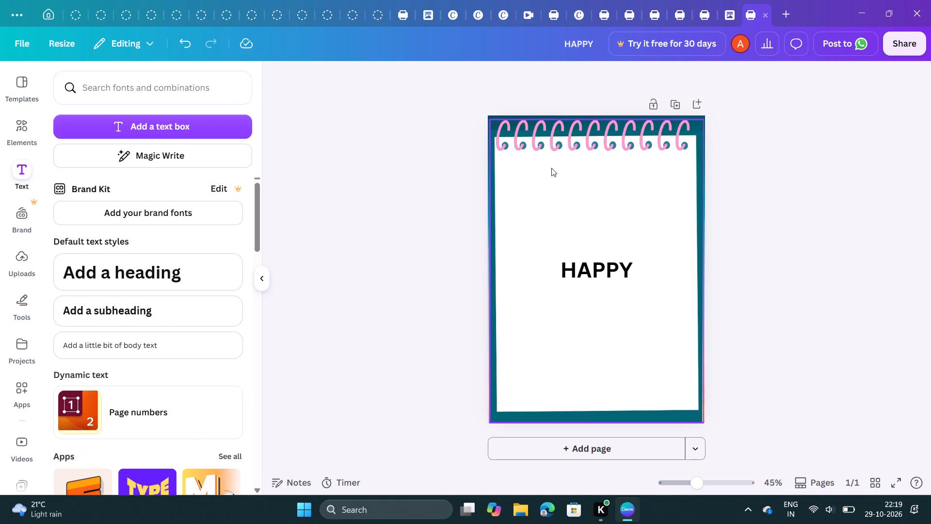
Browse the ready-made font combinations for a decorative text style to use on the notepad page.
{"action": "scroll", "coordinate": [149, 330], "scroll_direction": "down", "scroll_amount": 5}
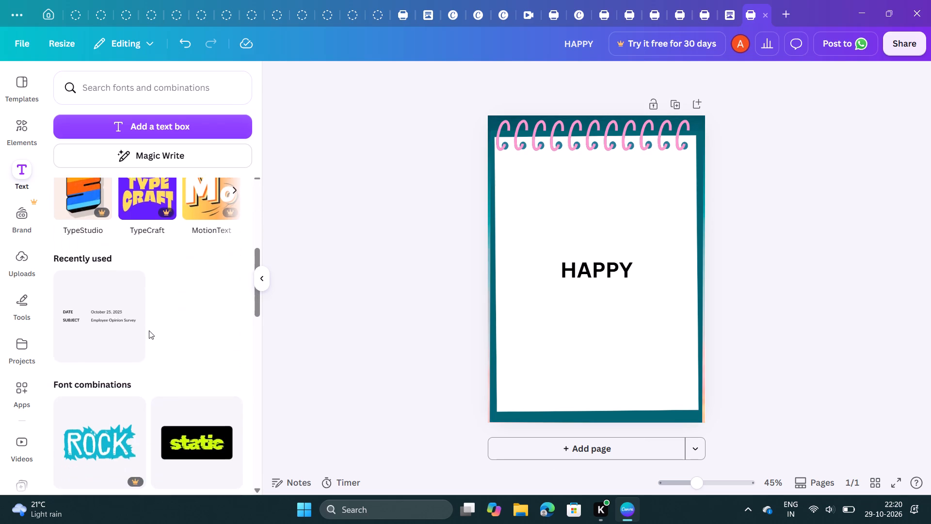
{"action": "scroll", "coordinate": [149, 330], "scroll_direction": "down", "scroll_amount": 7}
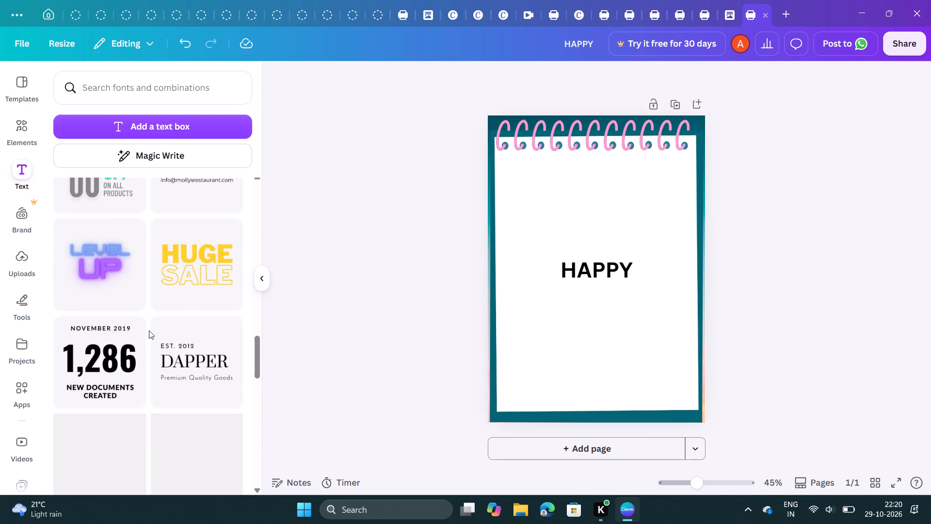
{"action": "scroll", "coordinate": [149, 330], "scroll_direction": "down", "scroll_amount": 4}
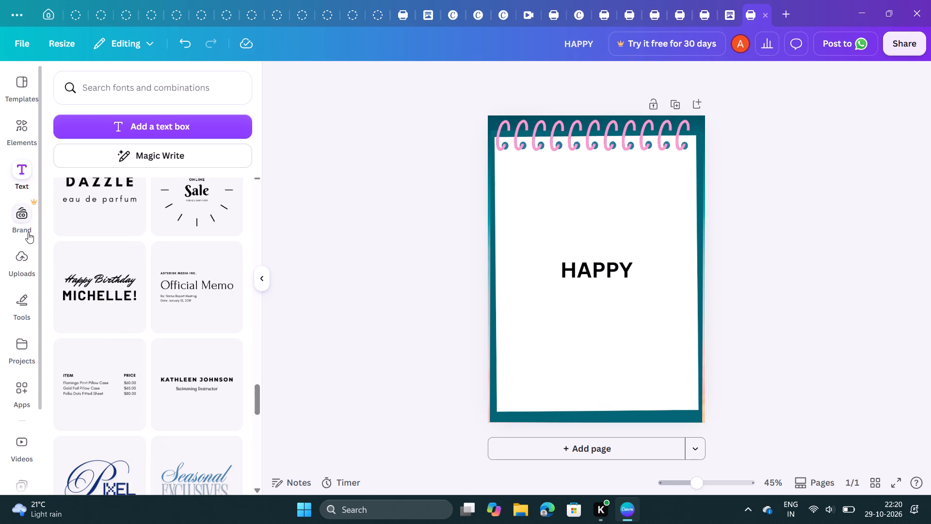
{"action": "scroll", "coordinate": [88, 291], "scroll_direction": "down", "scroll_amount": 4}
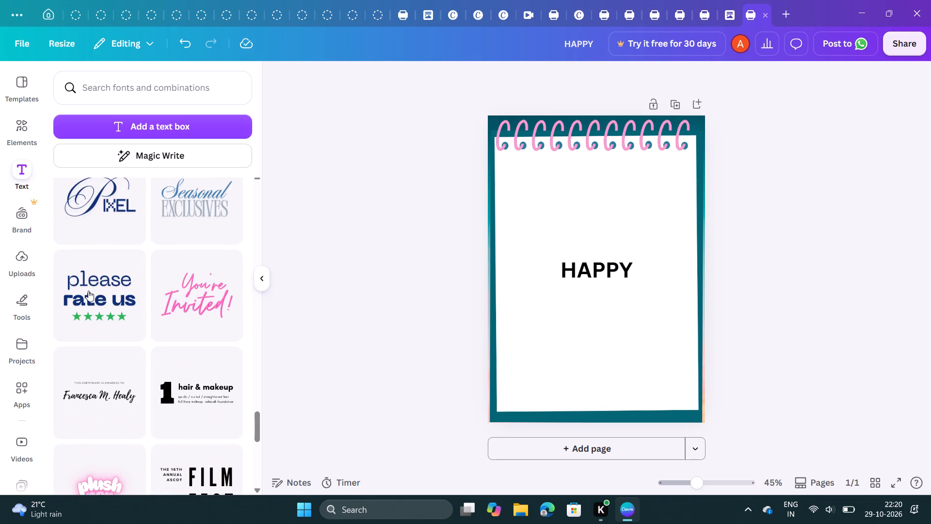
{"action": "scroll", "coordinate": [88, 291], "scroll_direction": "down", "scroll_amount": 3}
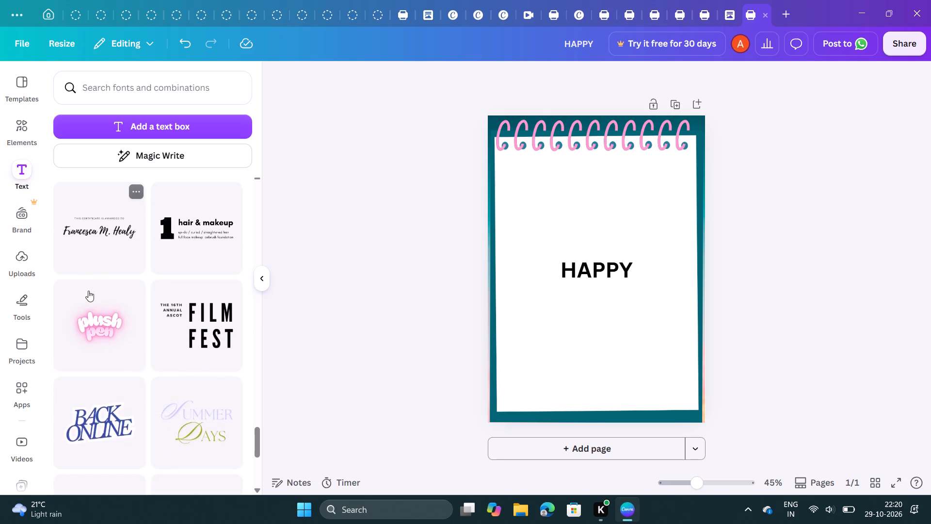
{"action": "scroll", "coordinate": [88, 291], "scroll_direction": "down", "scroll_amount": 2}
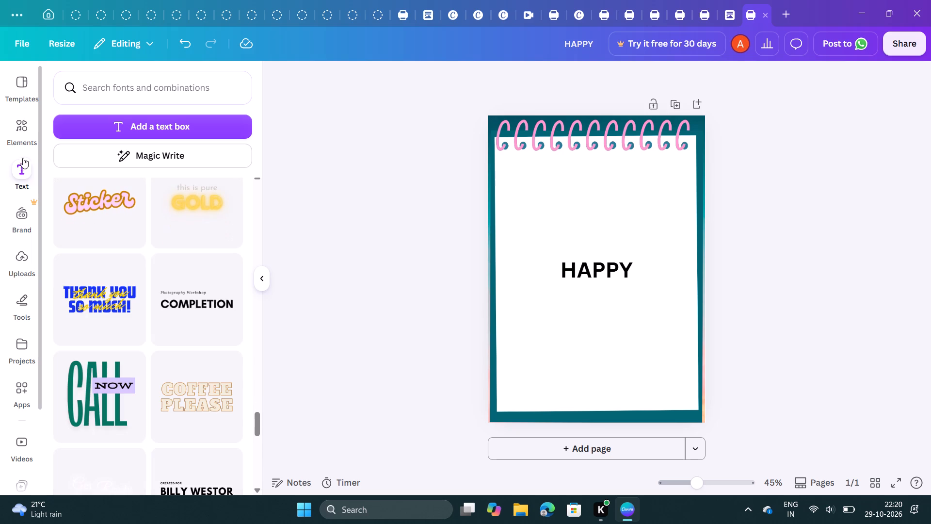
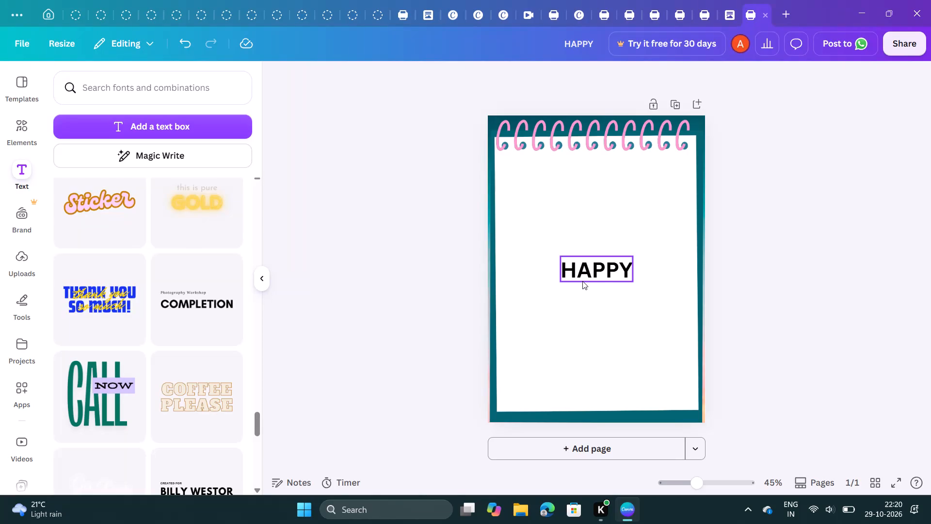
Add the open beige notebook photo from the Notebook page photo results at the centre of the page.
{"action": "left_click", "coordinate": [35, 145]}
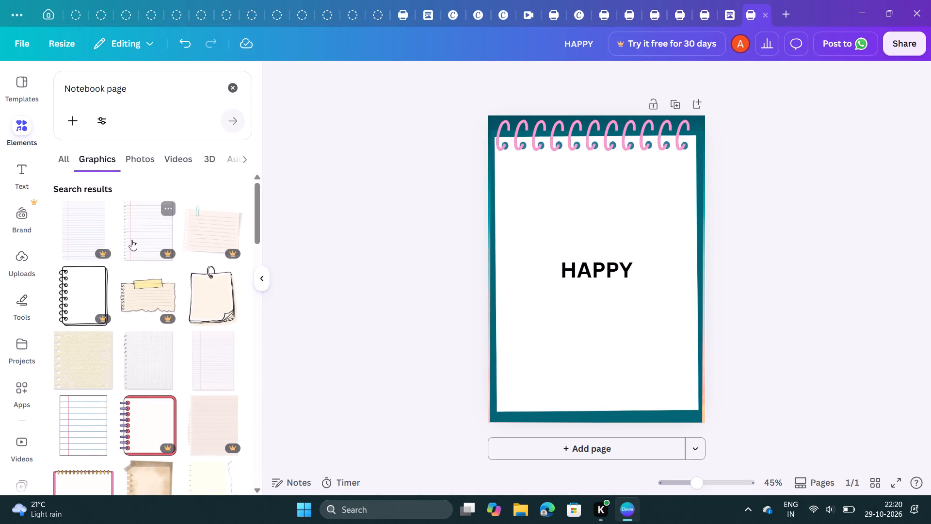
{"action": "left_click", "coordinate": [144, 160]}
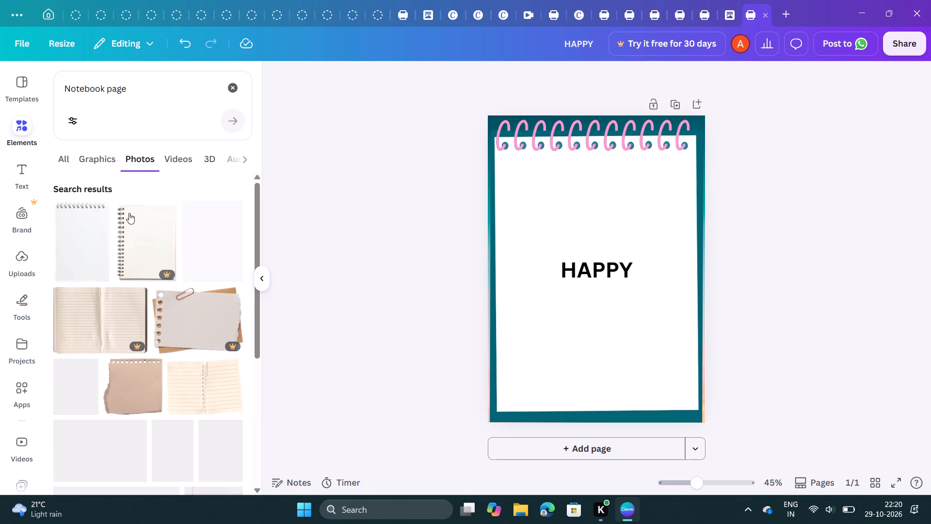
{"action": "scroll", "coordinate": [119, 288], "scroll_direction": "down", "scroll_amount": 3}
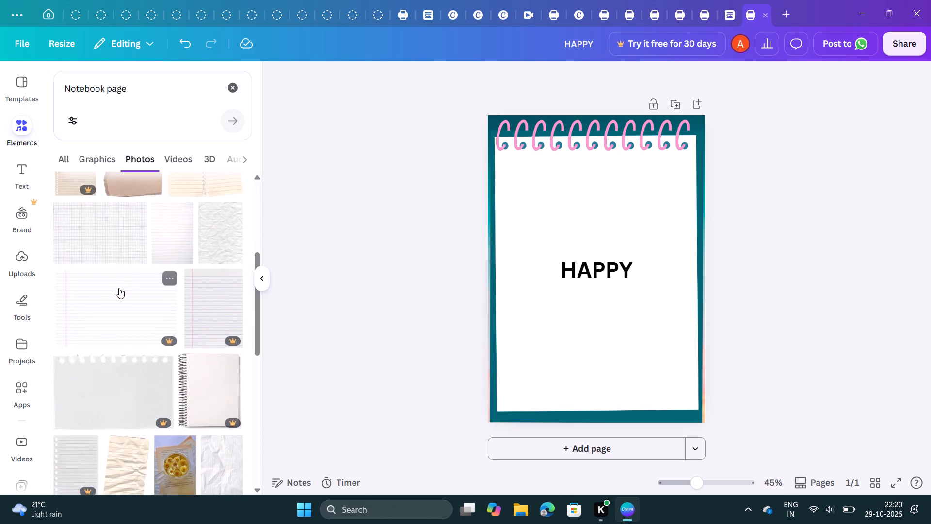
{"action": "scroll", "coordinate": [119, 288], "scroll_direction": "down", "scroll_amount": 4}
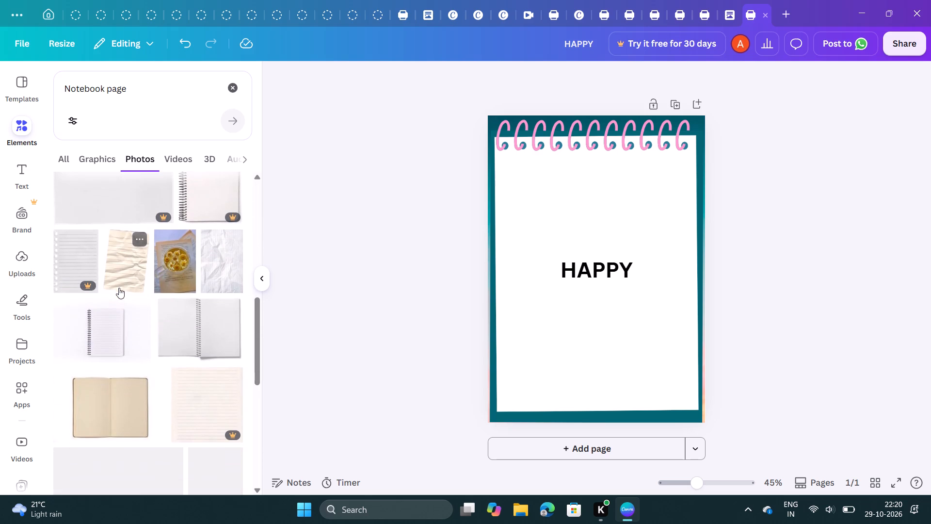
{"action": "scroll", "coordinate": [119, 288], "scroll_direction": "down", "scroll_amount": 2}
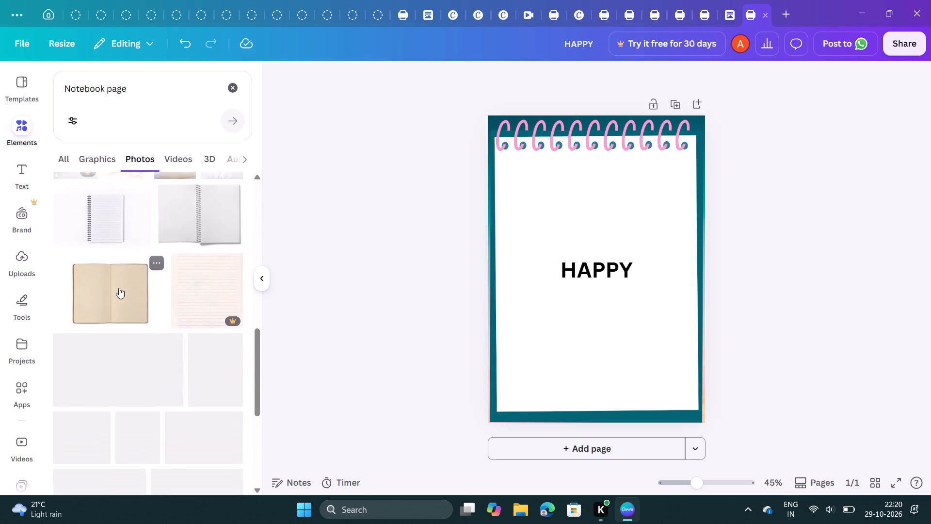
{"action": "left_click", "coordinate": [119, 288]}
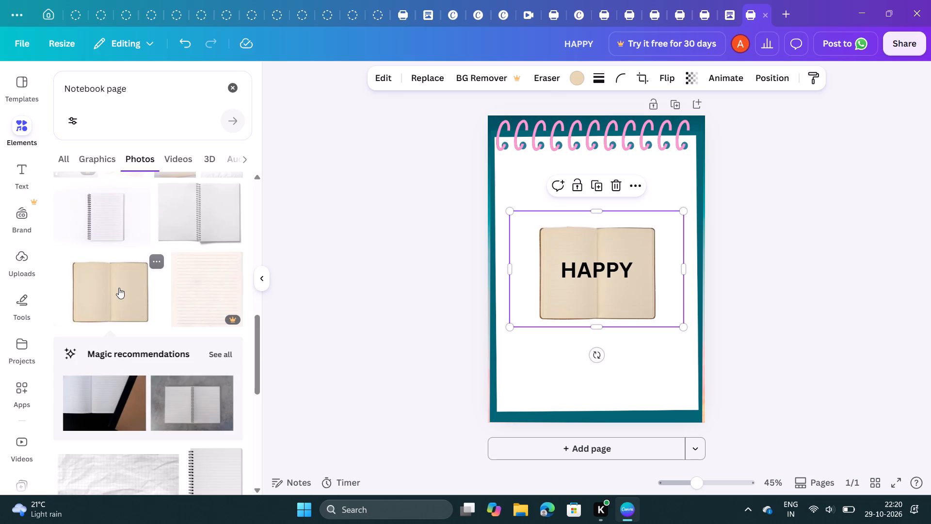
Look through more of the Notebook page photo results for another suitable notebook picture.
{"action": "scroll", "coordinate": [77, 405], "scroll_direction": "down", "scroll_amount": 2}
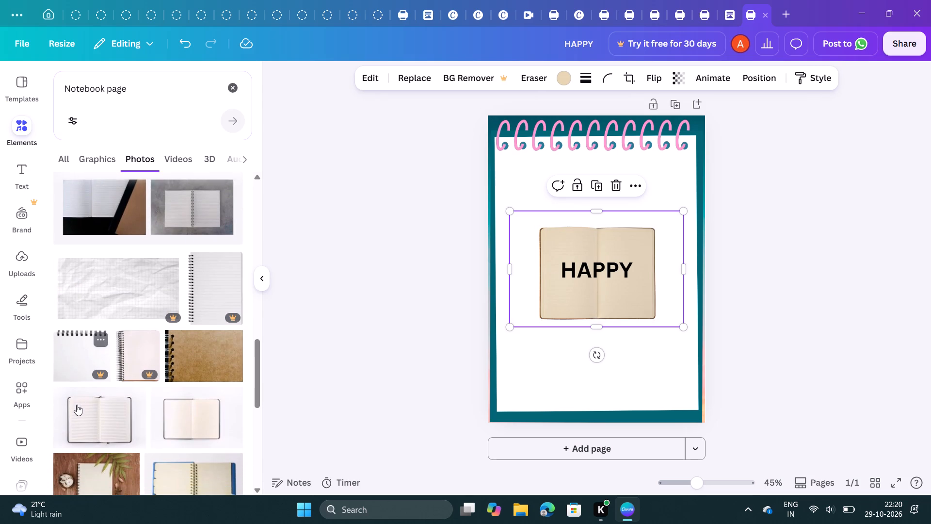
{"action": "scroll", "coordinate": [77, 405], "scroll_direction": "down", "scroll_amount": 3}
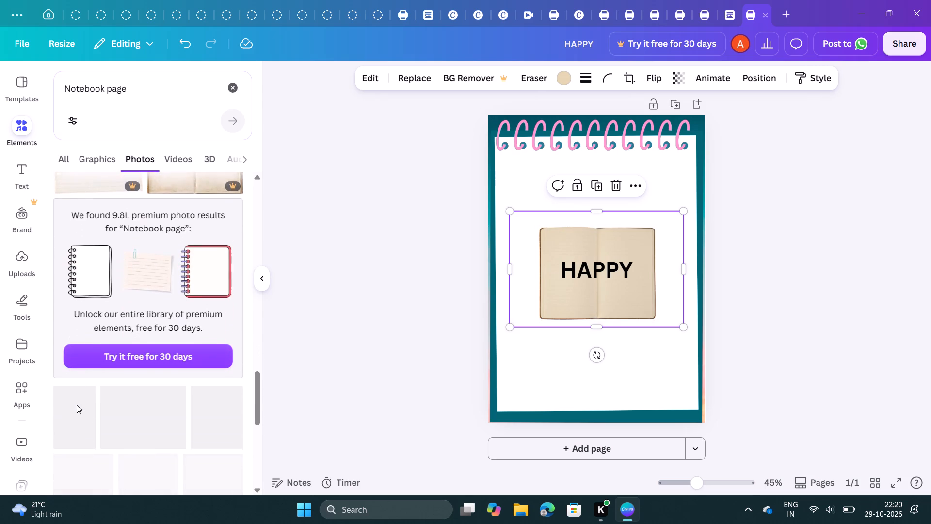
{"action": "scroll", "coordinate": [77, 405], "scroll_direction": "down", "scroll_amount": 2}
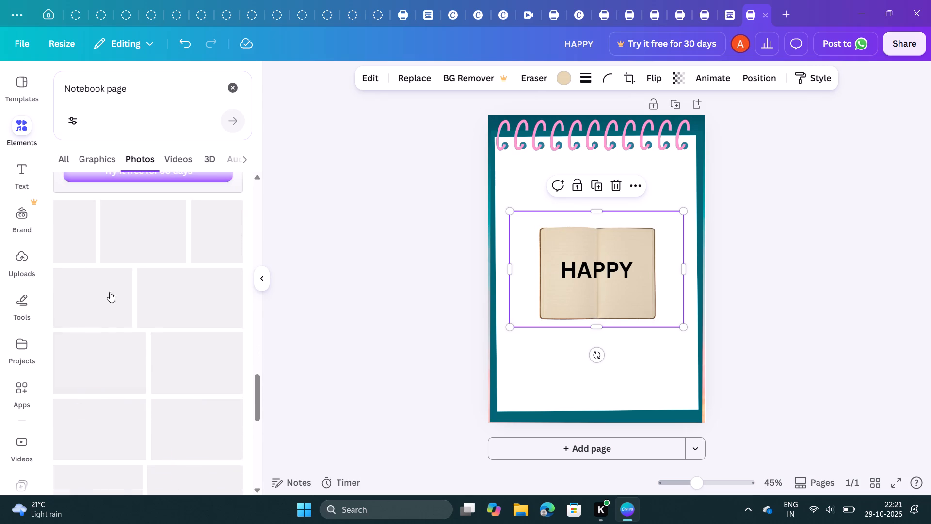
Search elements for ebook template and add the blue 3D book graphic with coloured index tabs behind the HAPPY heading.
{"action": "left_click", "coordinate": [232, 86]}
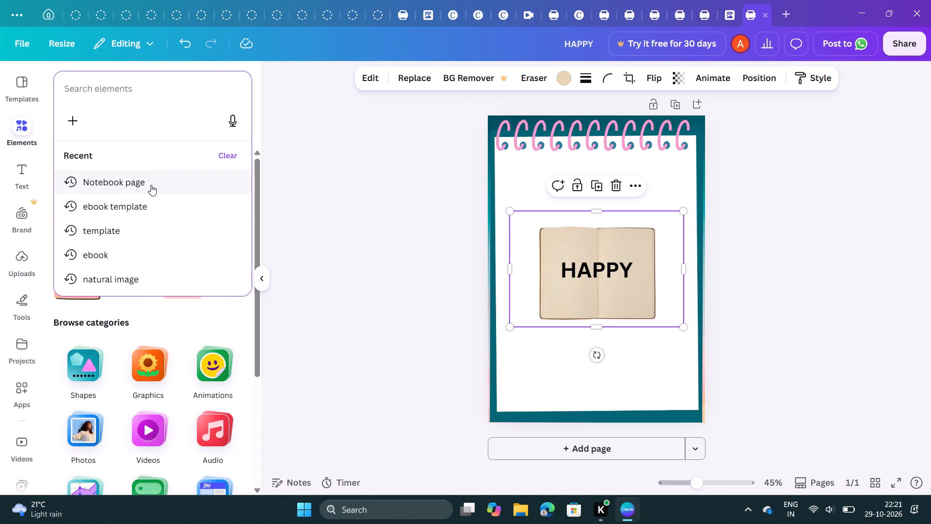
{"action": "left_click", "coordinate": [137, 203]}
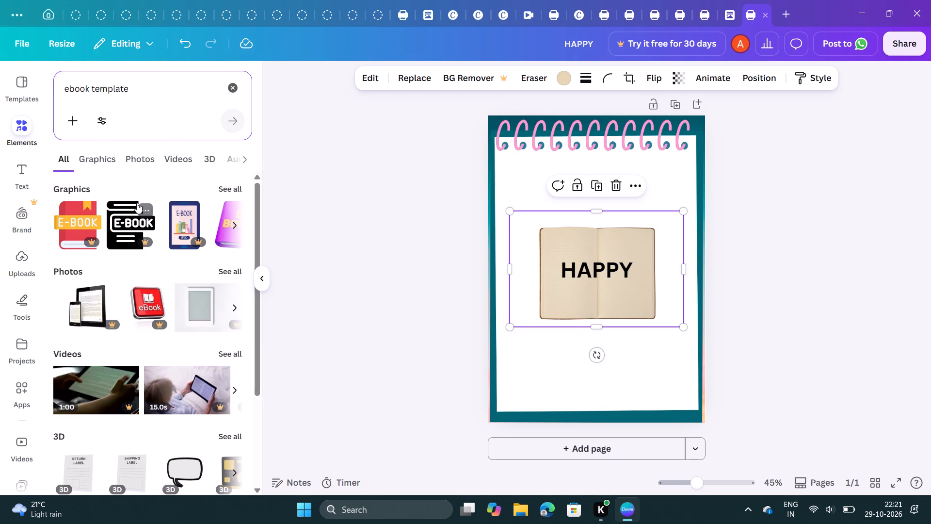
{"action": "left_click", "coordinate": [109, 163]}
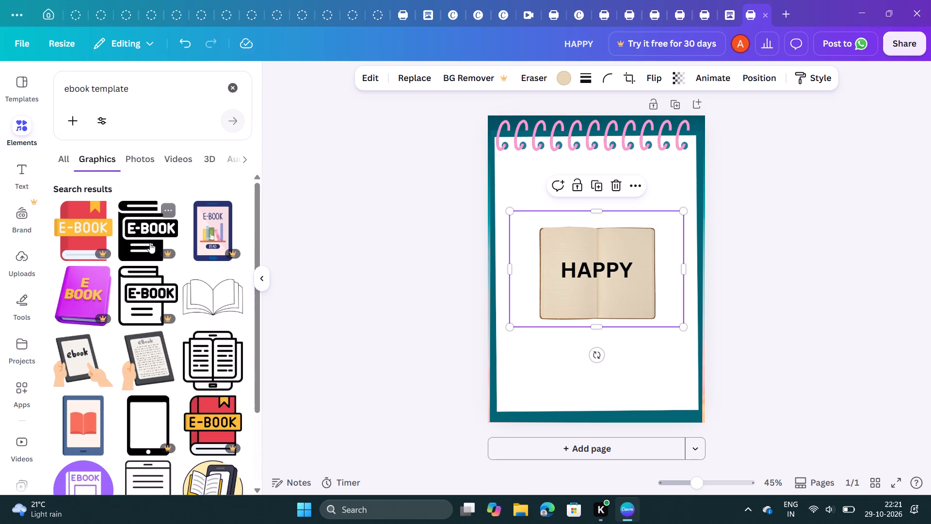
{"action": "scroll", "coordinate": [135, 294], "scroll_direction": "down", "scroll_amount": 2}
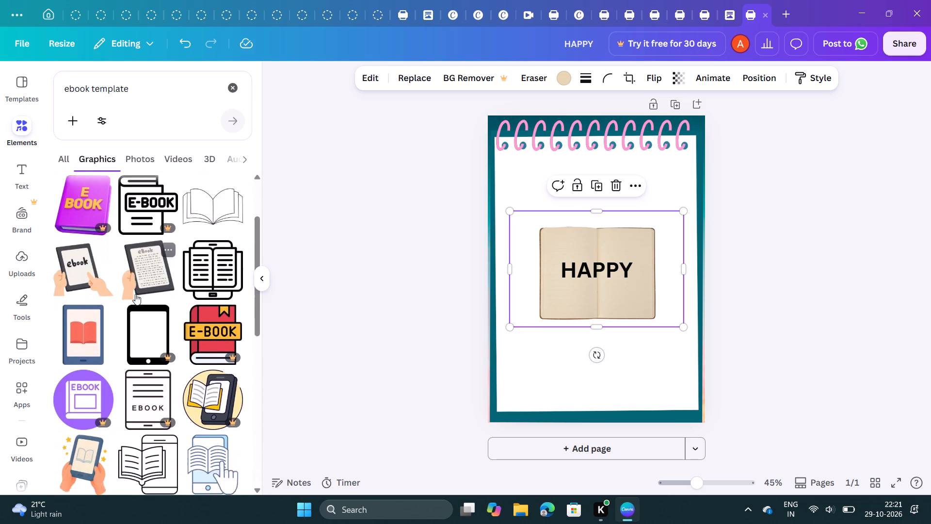
{"action": "scroll", "coordinate": [135, 294], "scroll_direction": "down", "scroll_amount": 3}
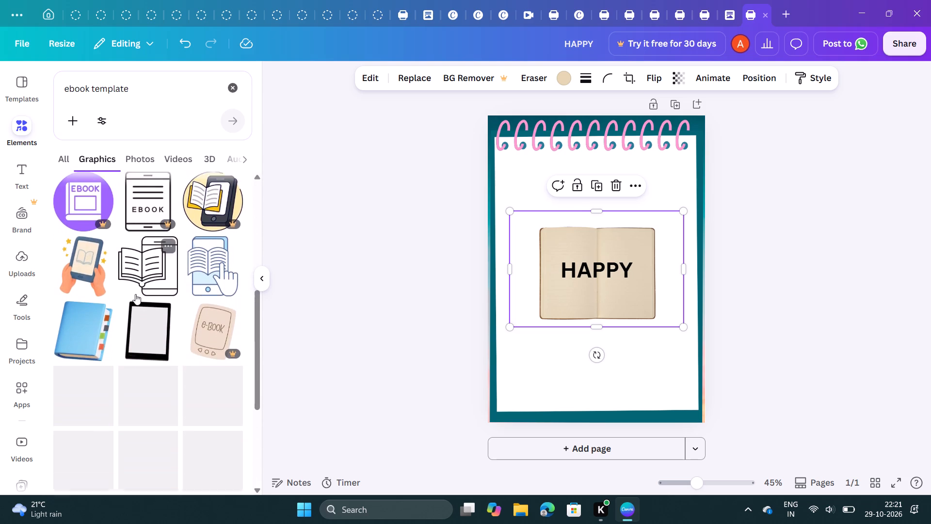
{"action": "scroll", "coordinate": [135, 294], "scroll_direction": "down", "scroll_amount": 2}
{"action": "scroll", "coordinate": [135, 294], "scroll_direction": "up", "scroll_amount": 2}
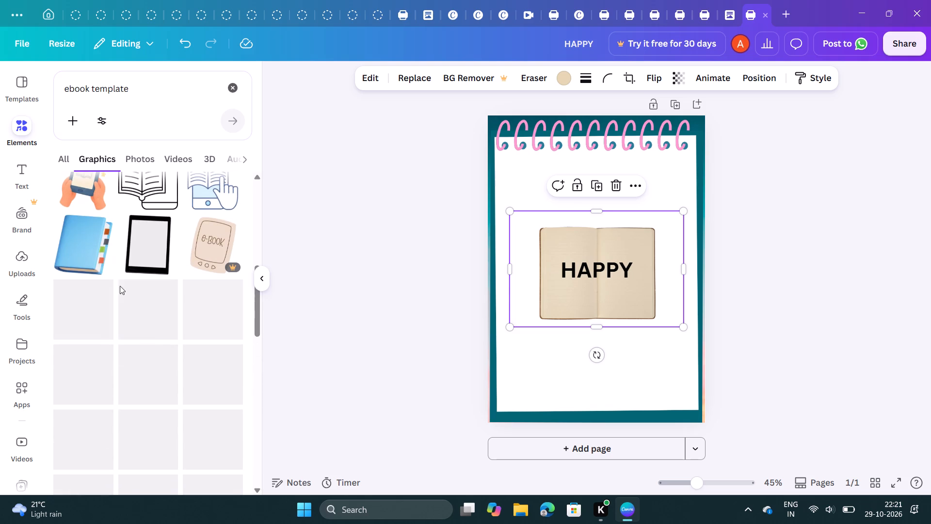
{"action": "left_click", "coordinate": [86, 253]}
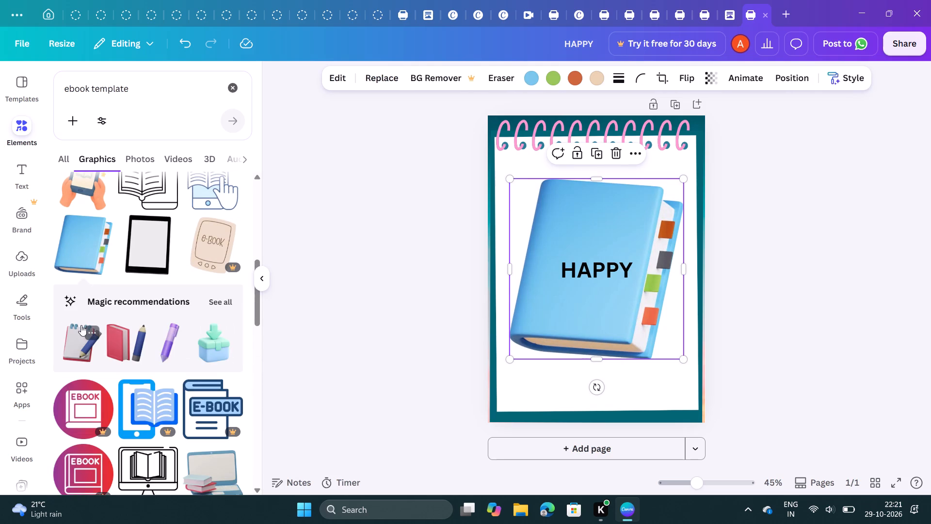
Browse all the magic recommendations related to the blue book for a suitable book, notepad or sticky-note graphic.
{"action": "left_click", "coordinate": [218, 298]}
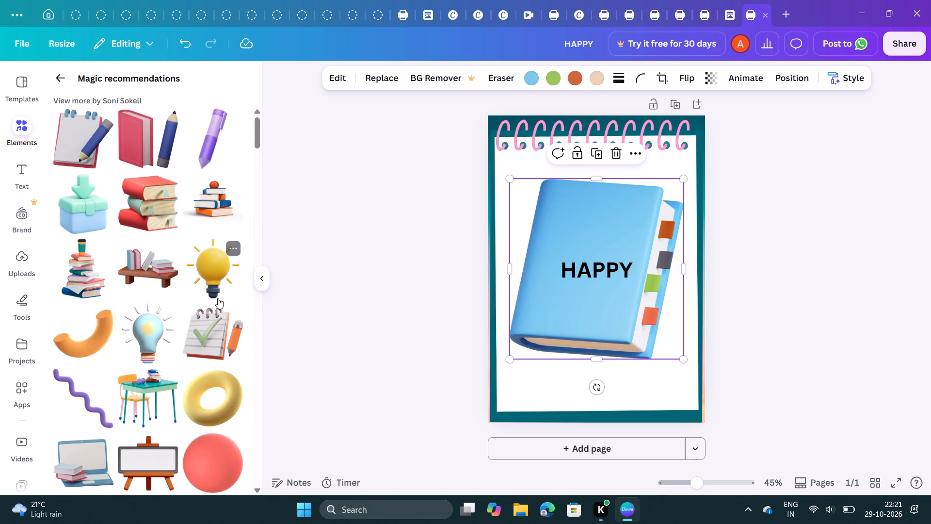
{"action": "scroll", "coordinate": [154, 275], "scroll_direction": "down", "scroll_amount": 2}
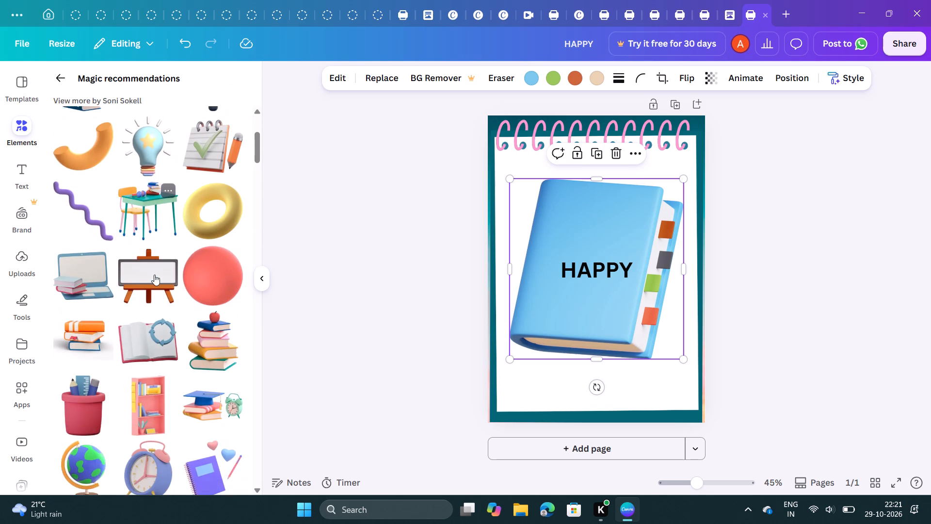
{"action": "scroll", "coordinate": [154, 275], "scroll_direction": "down", "scroll_amount": 3}
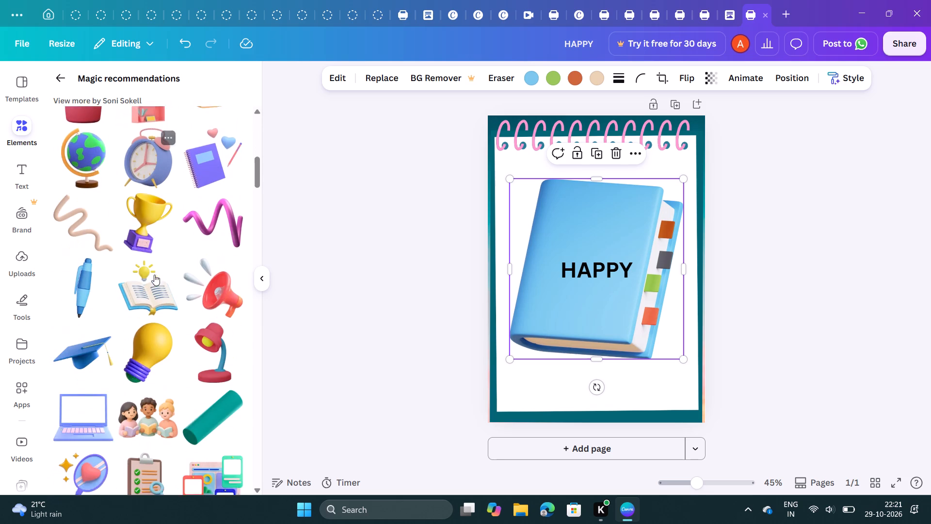
{"action": "scroll", "coordinate": [154, 275], "scroll_direction": "down", "scroll_amount": 2}
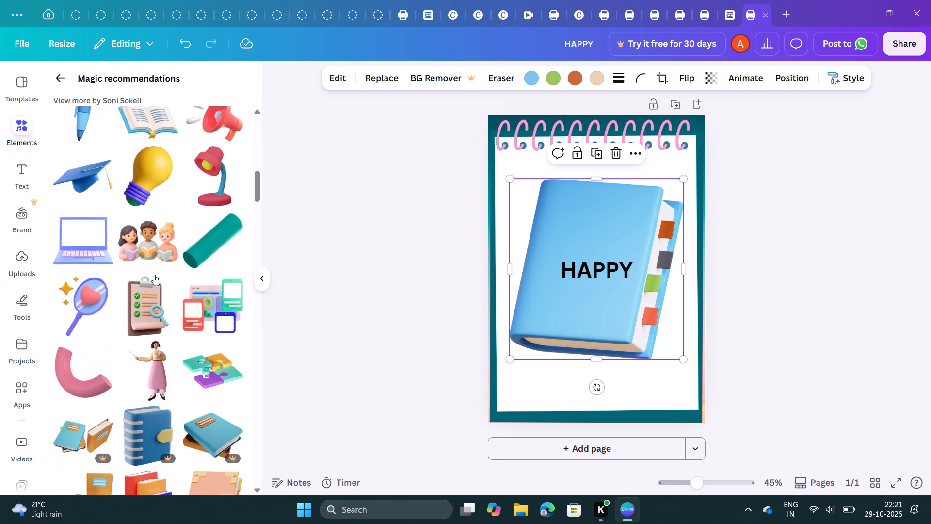
{"action": "scroll", "coordinate": [154, 275], "scroll_direction": "down", "scroll_amount": 4}
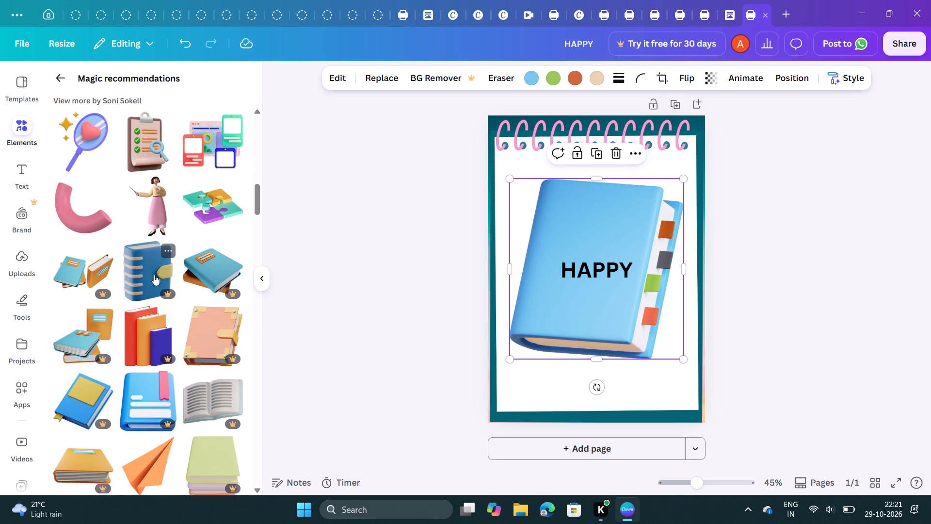
{"action": "scroll", "coordinate": [154, 275], "scroll_direction": "down", "scroll_amount": 4}
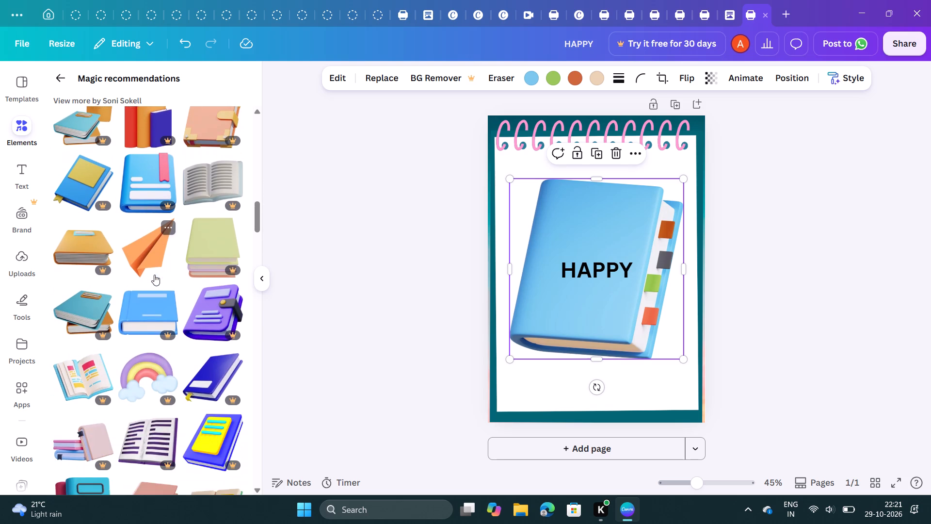
{"action": "scroll", "coordinate": [154, 275], "scroll_direction": "down", "scroll_amount": 4}
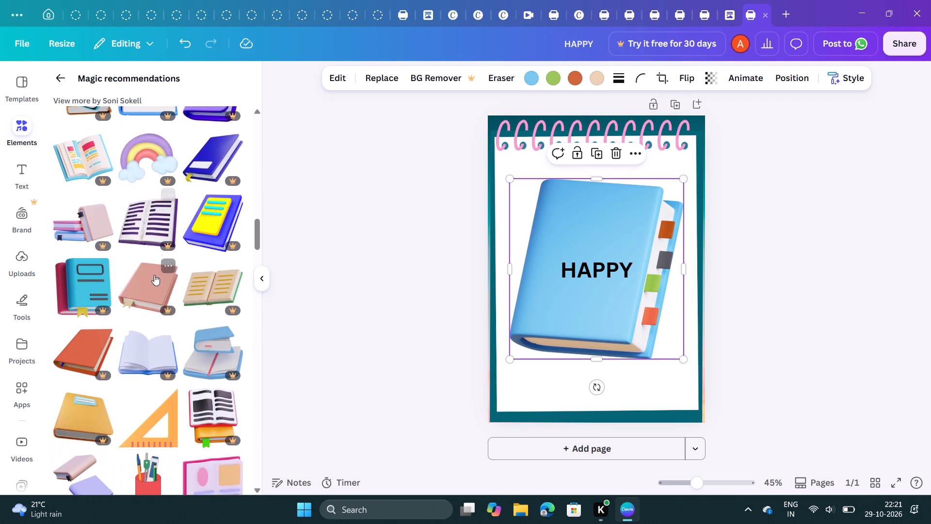
{"action": "scroll", "coordinate": [154, 275], "scroll_direction": "down", "scroll_amount": 4}
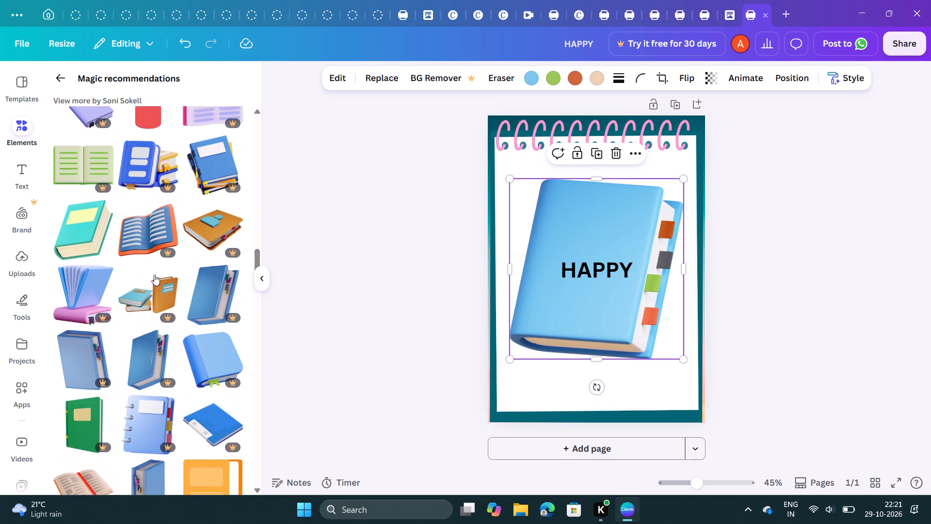
{"action": "scroll", "coordinate": [154, 275], "scroll_direction": "down", "scroll_amount": 1}
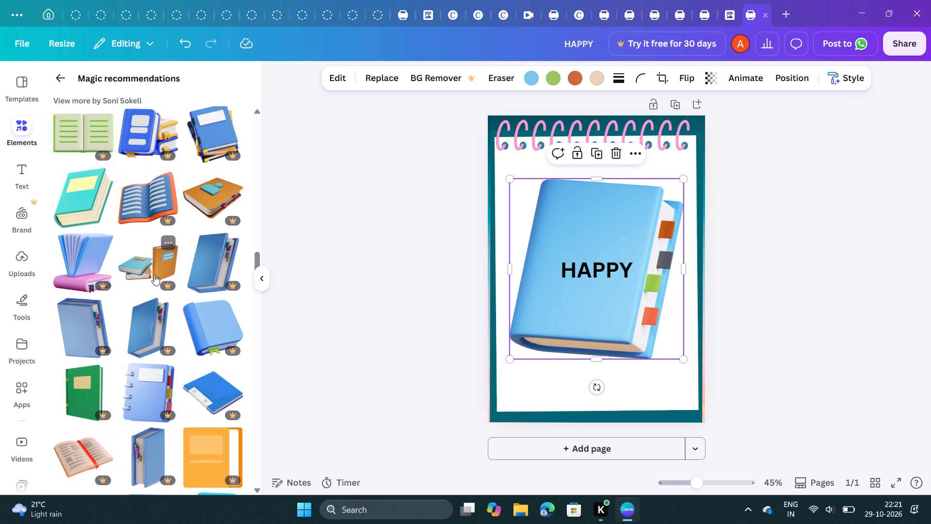
{"action": "scroll", "coordinate": [154, 275], "scroll_direction": "down", "scroll_amount": 2}
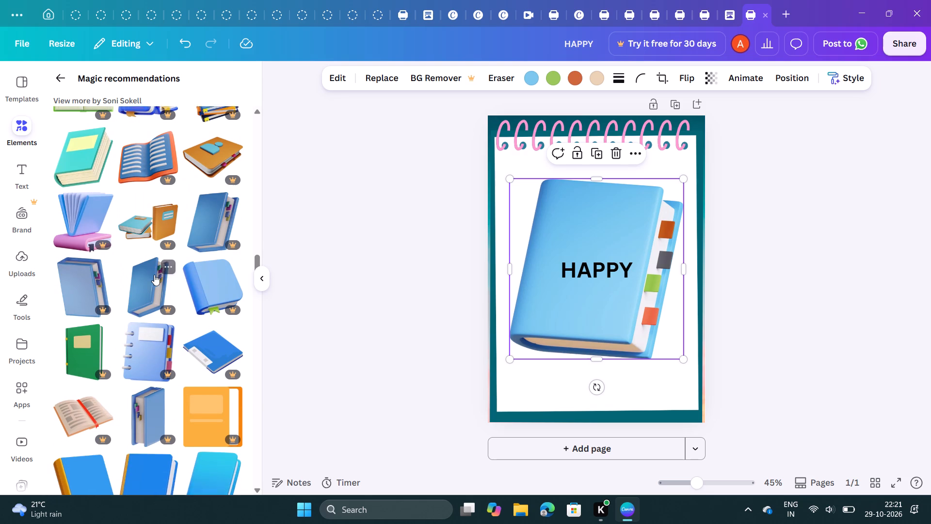
{"action": "scroll", "coordinate": [154, 275], "scroll_direction": "down", "scroll_amount": 4}
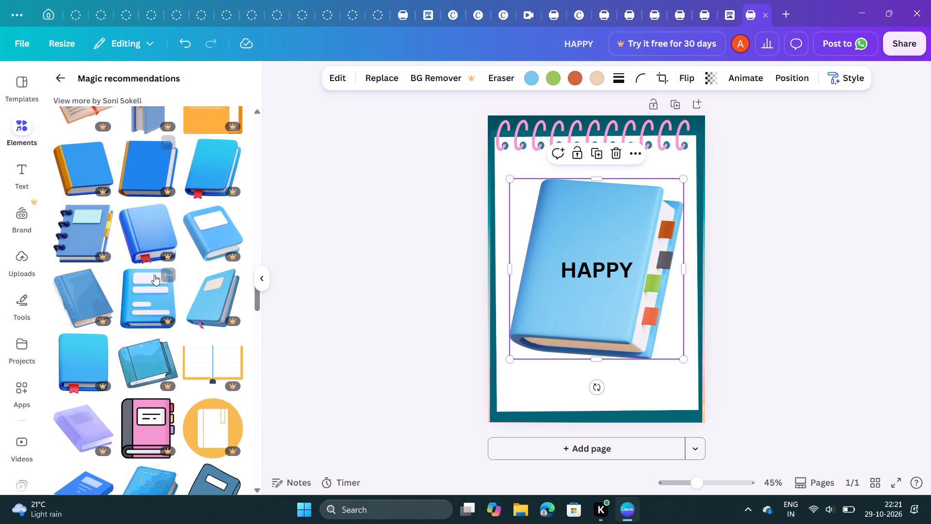
{"action": "scroll", "coordinate": [154, 275], "scroll_direction": "down", "scroll_amount": 3}
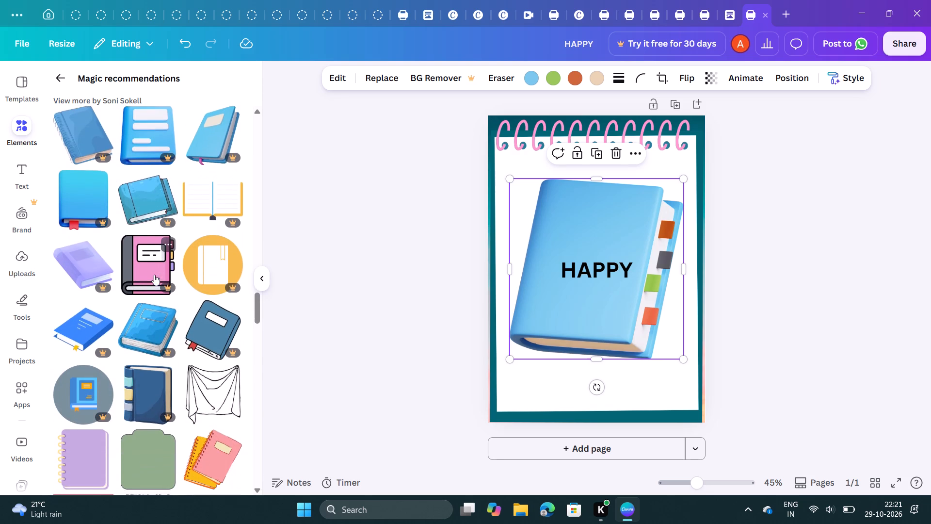
{"action": "scroll", "coordinate": [154, 275], "scroll_direction": "down", "scroll_amount": 2}
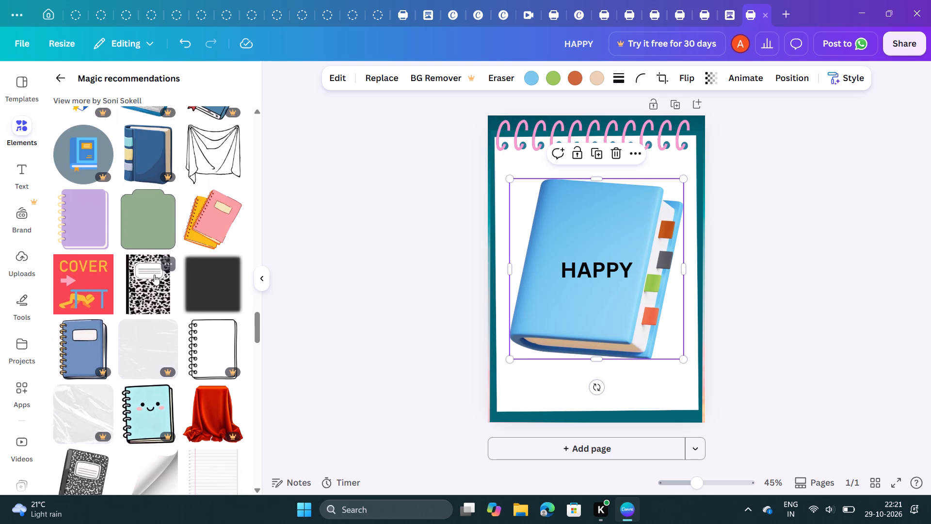
{"action": "scroll", "coordinate": [154, 275], "scroll_direction": "down", "scroll_amount": 4}
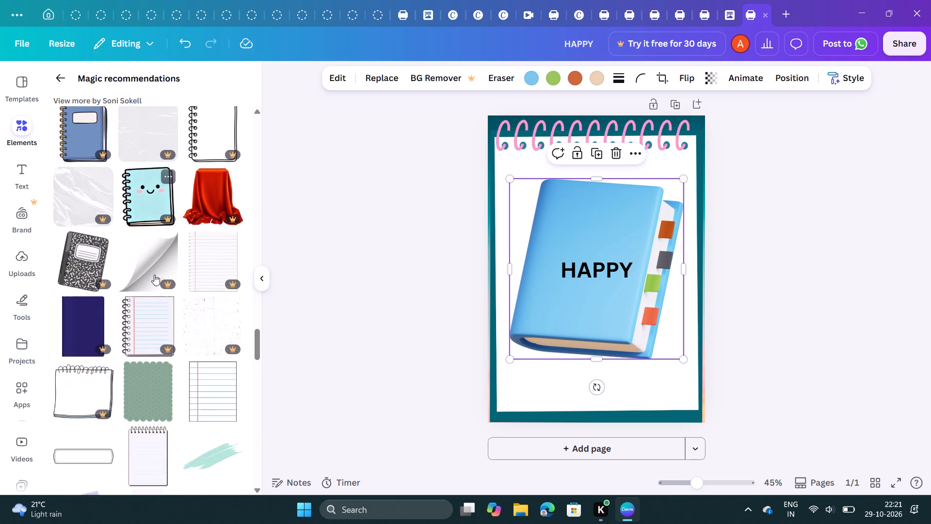
{"action": "scroll", "coordinate": [154, 275], "scroll_direction": "down", "scroll_amount": 4}
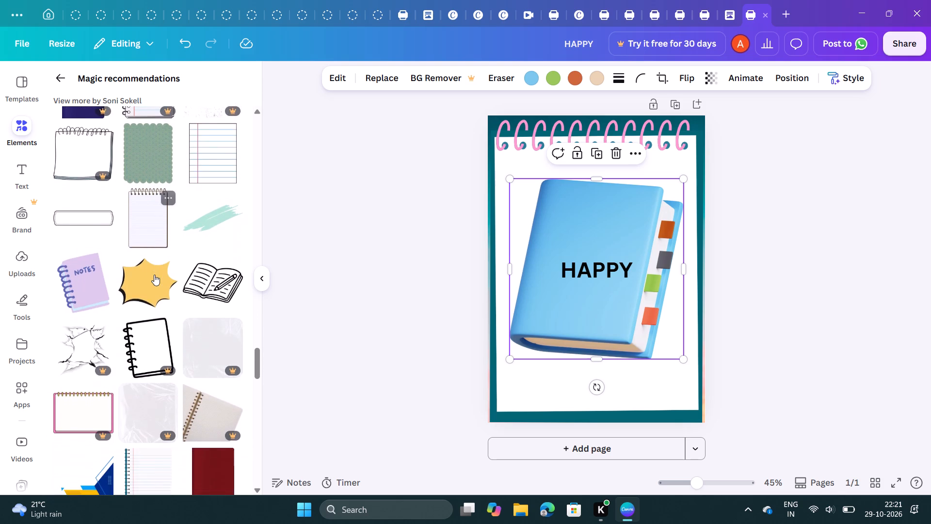
{"action": "scroll", "coordinate": [154, 275], "scroll_direction": "down", "scroll_amount": 4}
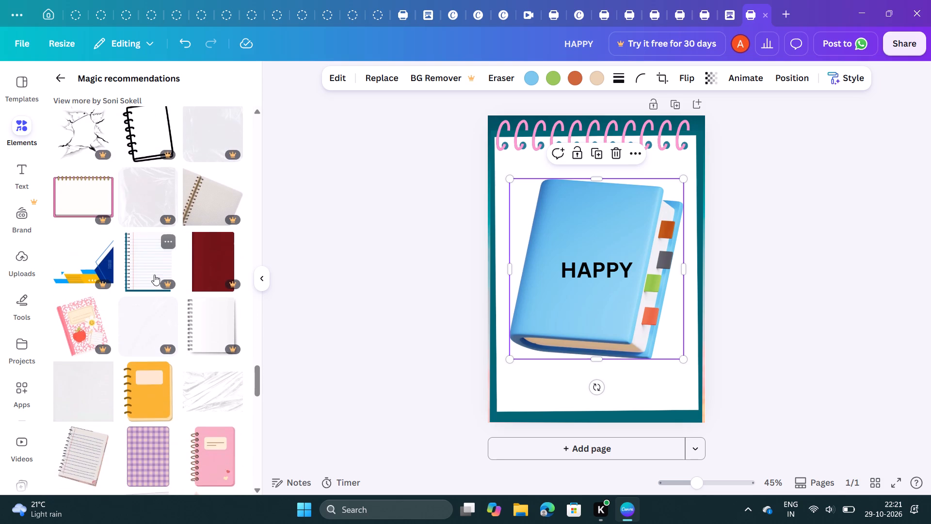
{"action": "scroll", "coordinate": [154, 275], "scroll_direction": "down", "scroll_amount": 3}
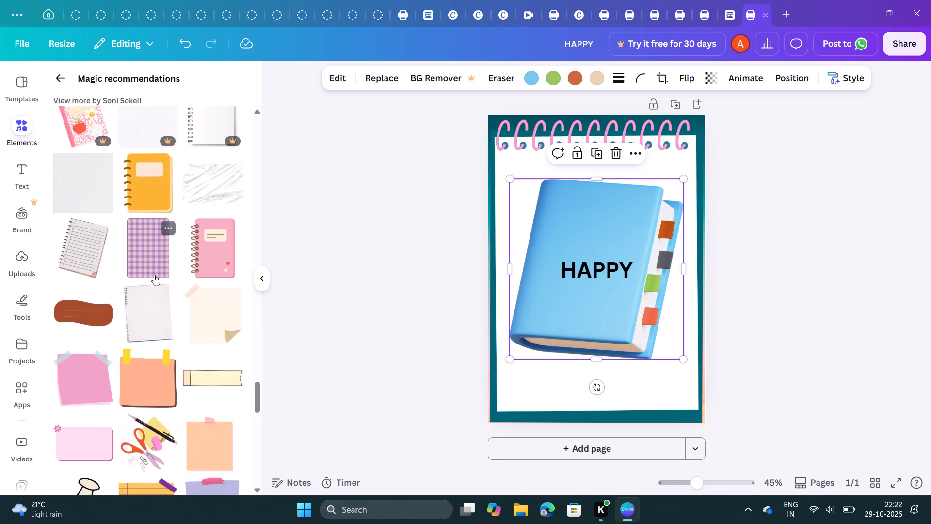
{"action": "scroll", "coordinate": [154, 275], "scroll_direction": "down", "scroll_amount": 2}
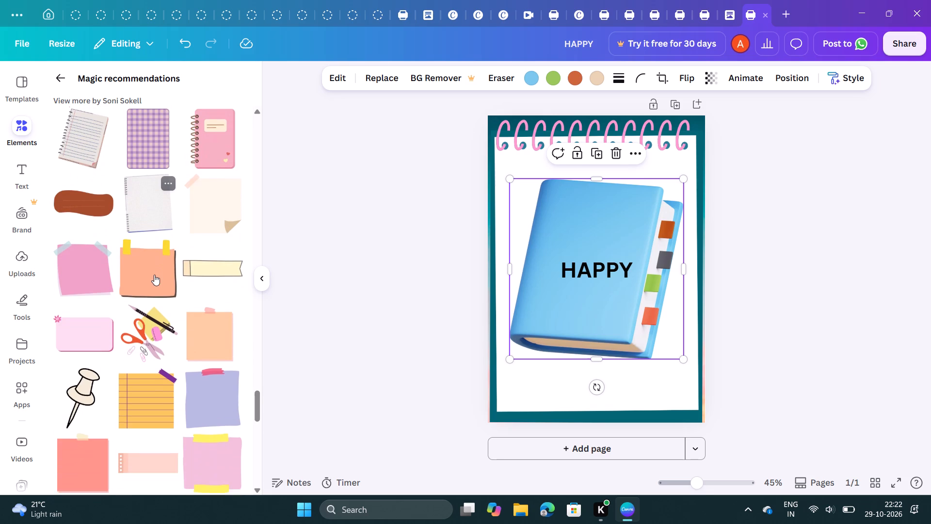
{"action": "scroll", "coordinate": [154, 275], "scroll_direction": "down", "scroll_amount": 3}
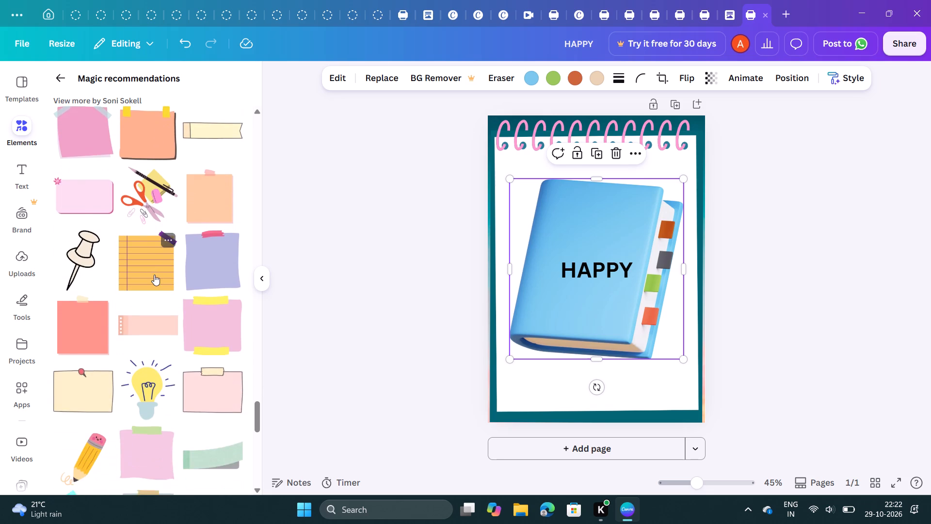
Look through the remaining magic recommendations related to the blue book for a suitable notepad or sticky-note graphic.
{"action": "scroll", "coordinate": [154, 275], "scroll_direction": "down", "scroll_amount": 4}
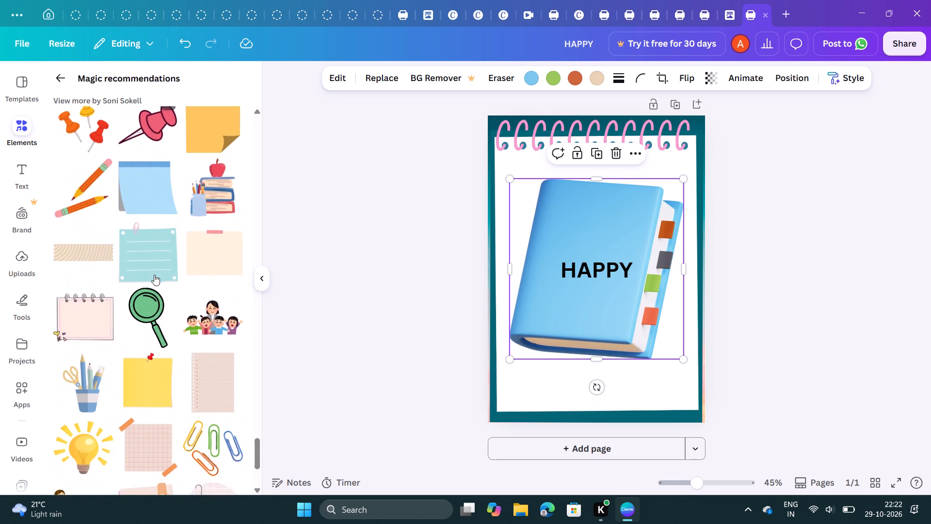
{"action": "scroll", "coordinate": [154, 275], "scroll_direction": "down", "scroll_amount": 4}
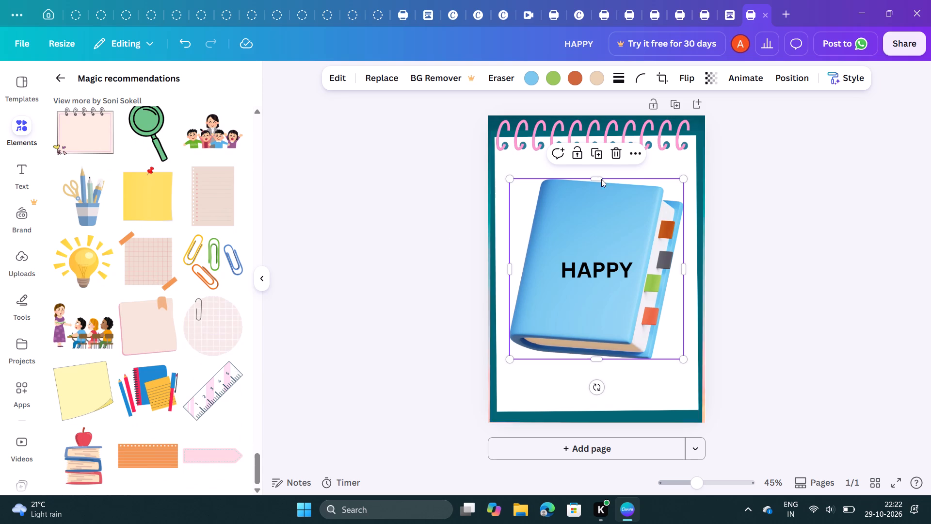
Clear the page down to the sky background by deleting the blue book, open beige notebook, HAPPY heading and spiral notepad.
{"action": "left_click", "coordinate": [612, 150]}
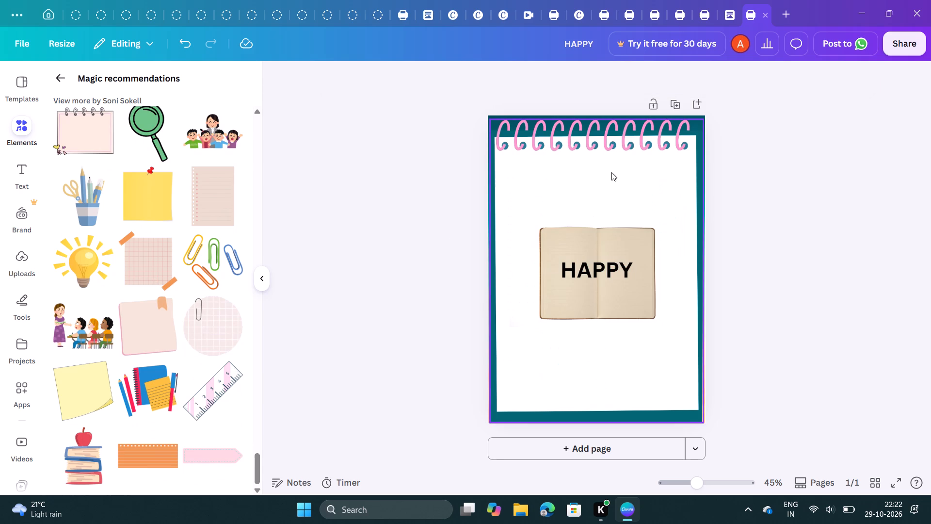
{"action": "left_click", "coordinate": [642, 156]}
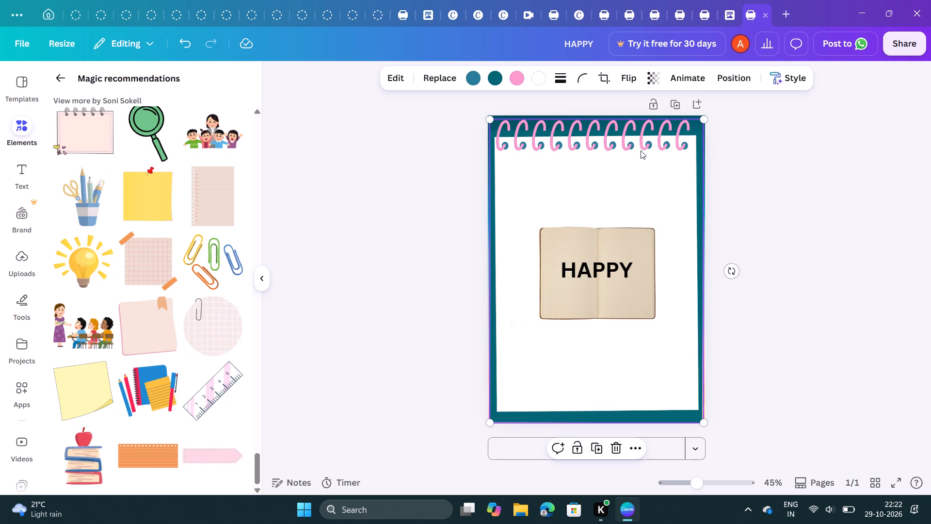
{"action": "left_click", "coordinate": [656, 182]}
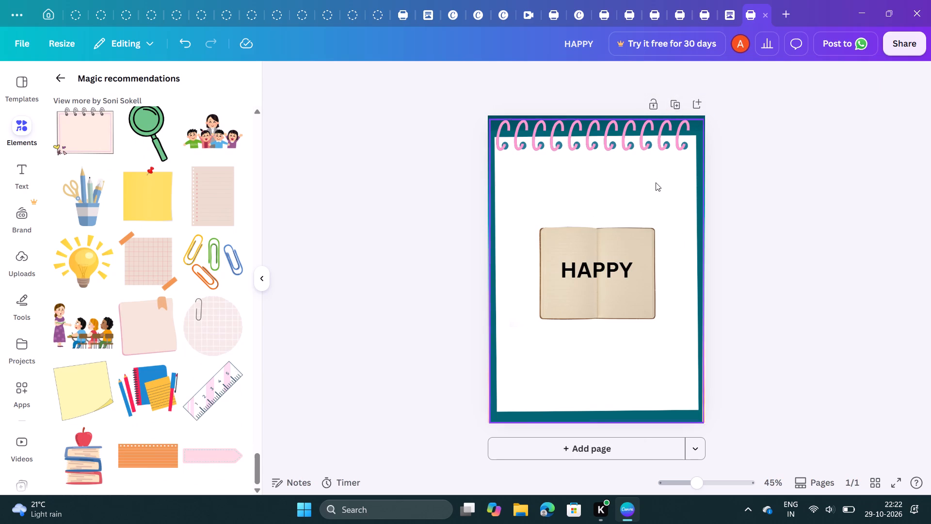
{"action": "left_click", "coordinate": [615, 280]}
{"action": "left_click", "coordinate": [620, 304]}
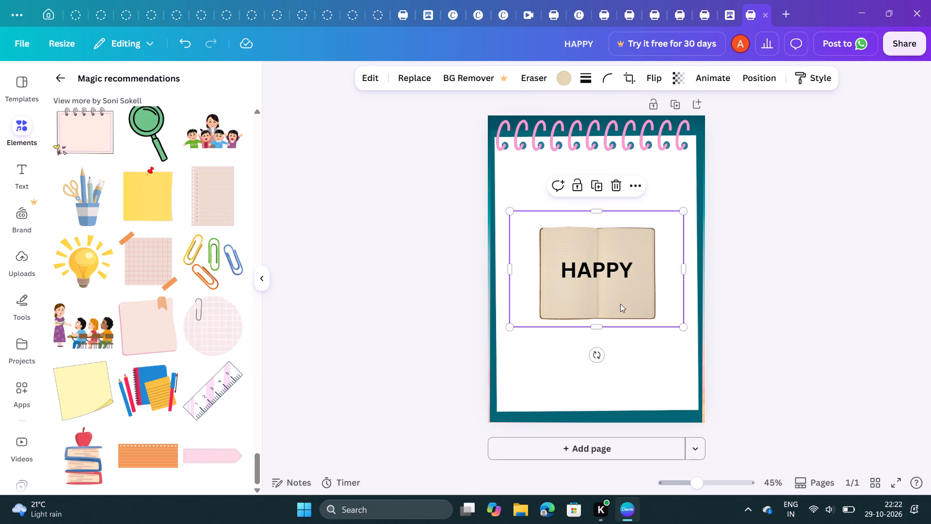
{"action": "left_click", "coordinate": [619, 187]}
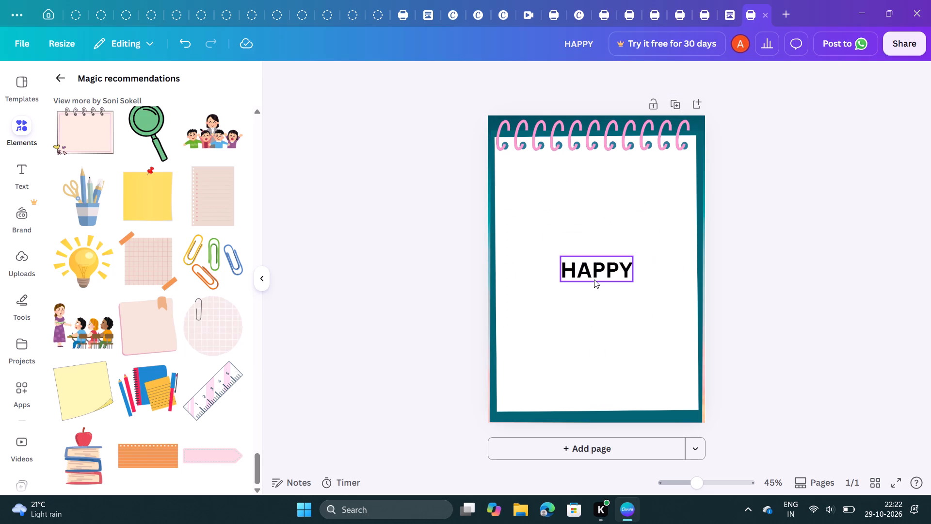
{"action": "left_click", "coordinate": [594, 279]}
{"action": "left_click", "coordinate": [613, 231]}
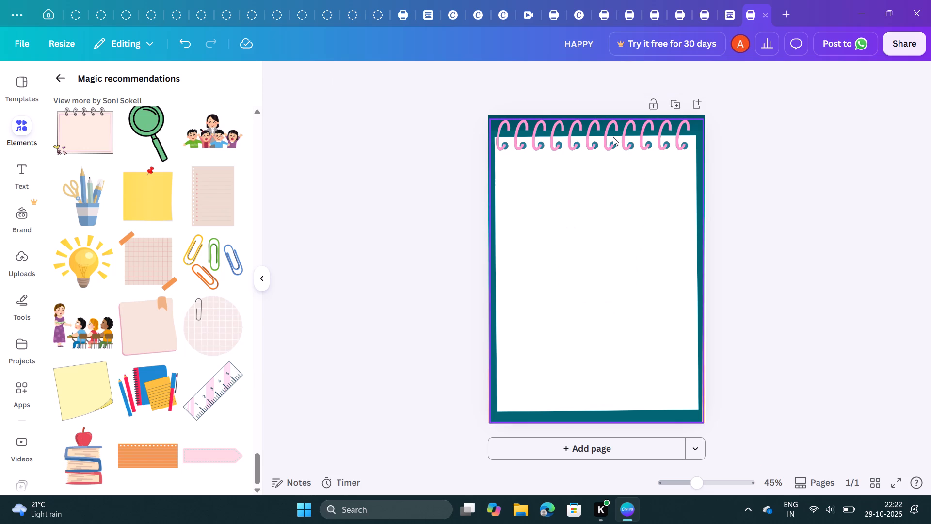
{"action": "left_click", "coordinate": [610, 128]}
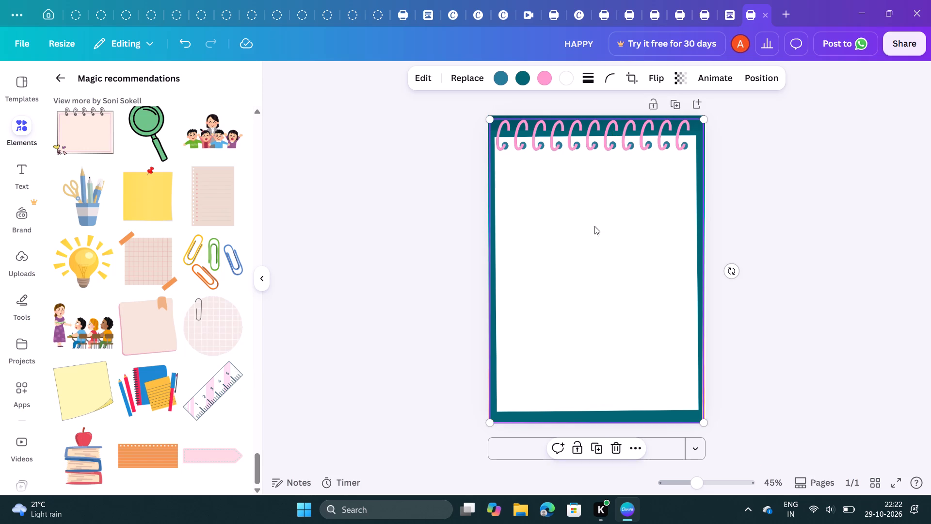
{"action": "left_click", "coordinate": [620, 449]}
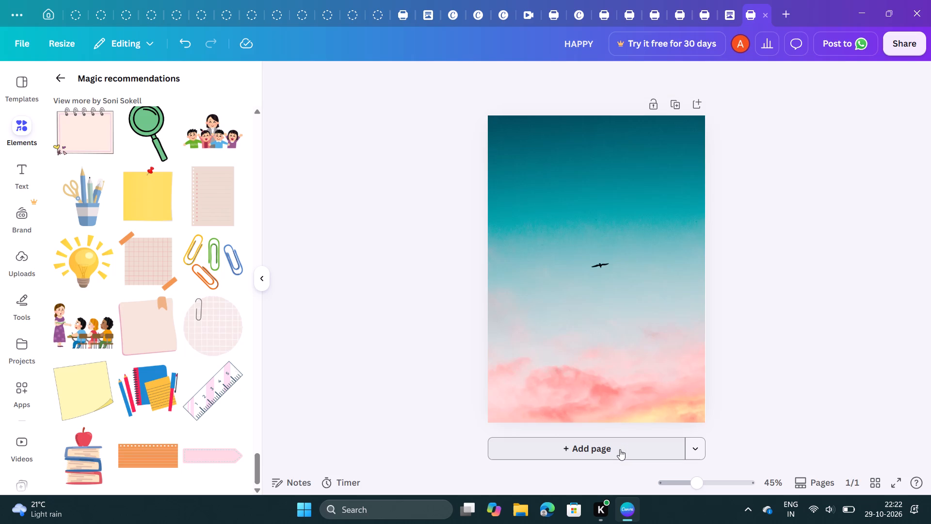
Replace the sky background with the purple lavender flower photo from the background's magic recommendations.
{"action": "left_click", "coordinate": [631, 343]}
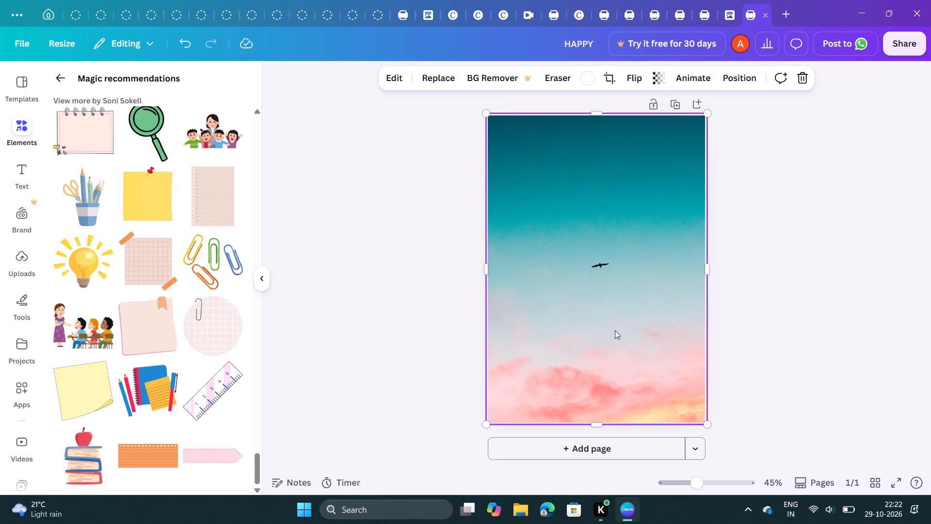
{"action": "left_click", "coordinate": [440, 77]}
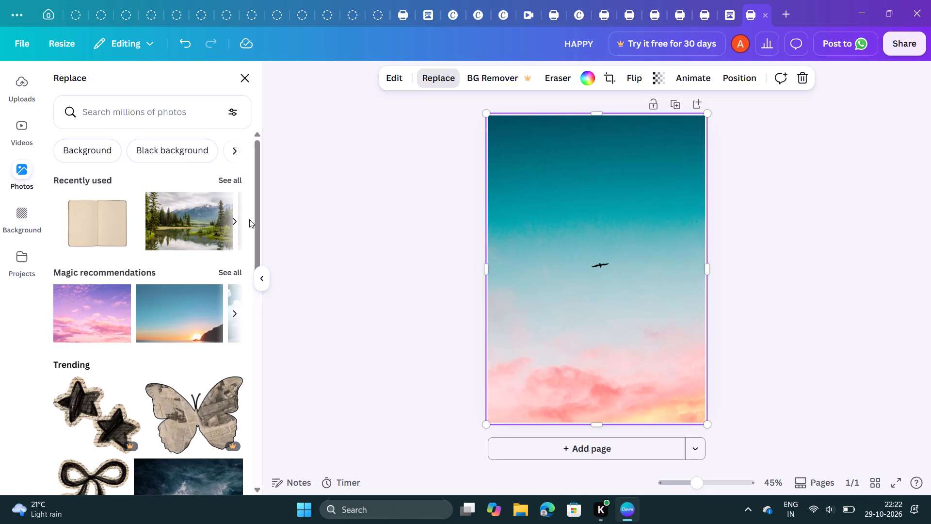
{"action": "left_click", "coordinate": [222, 269]}
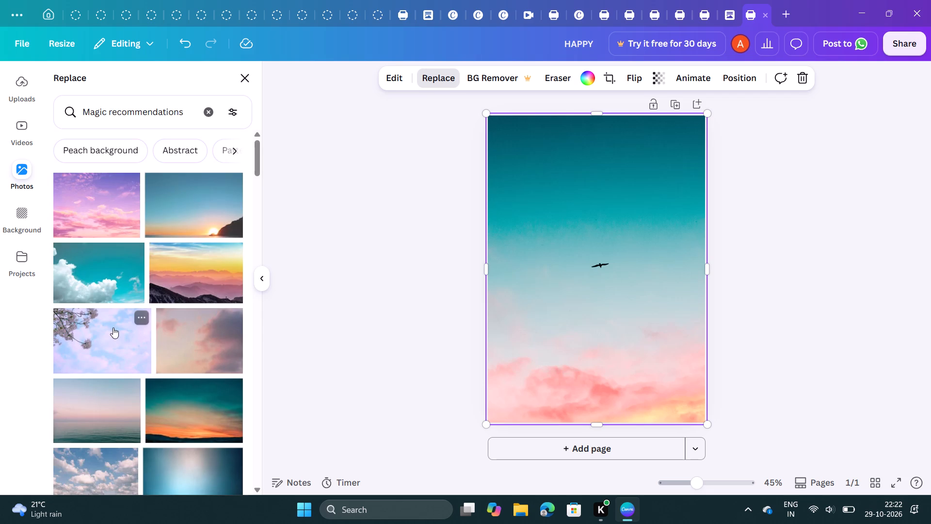
{"action": "scroll", "coordinate": [113, 327], "scroll_direction": "down", "scroll_amount": 6}
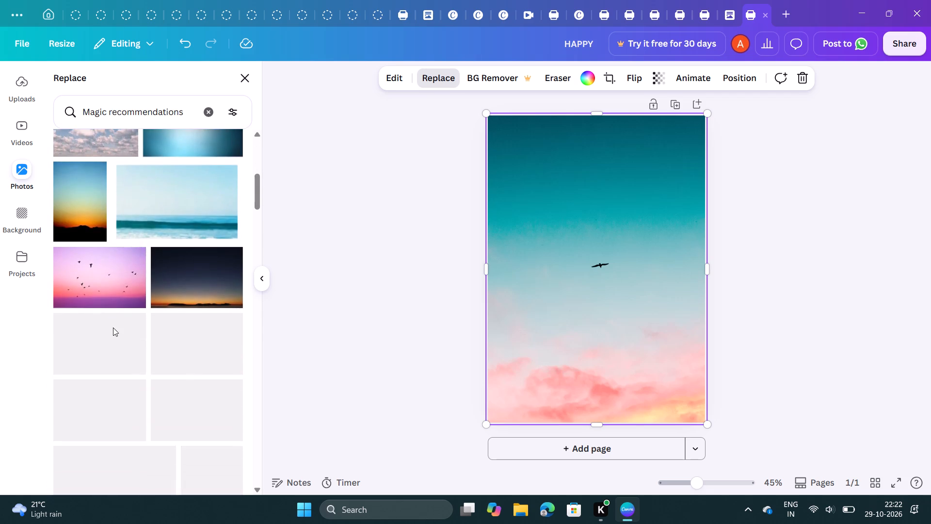
{"action": "scroll", "coordinate": [113, 327], "scroll_direction": "down", "scroll_amount": 1}
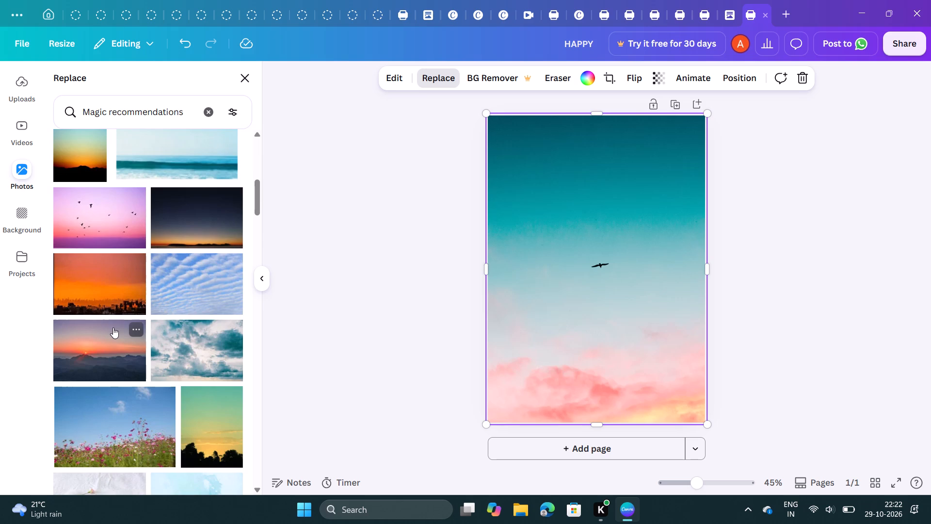
{"action": "scroll", "coordinate": [113, 327], "scroll_direction": "down", "scroll_amount": 3}
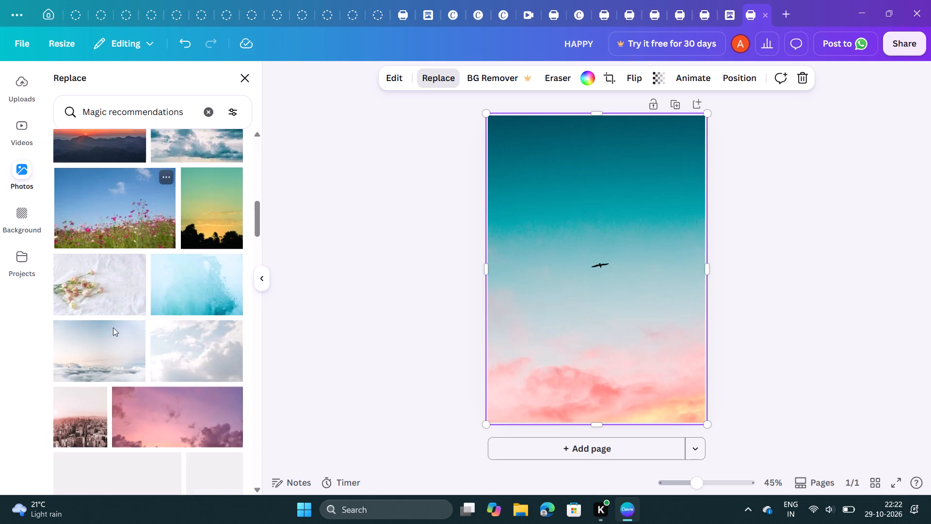
{"action": "scroll", "coordinate": [113, 327], "scroll_direction": "down", "scroll_amount": 5}
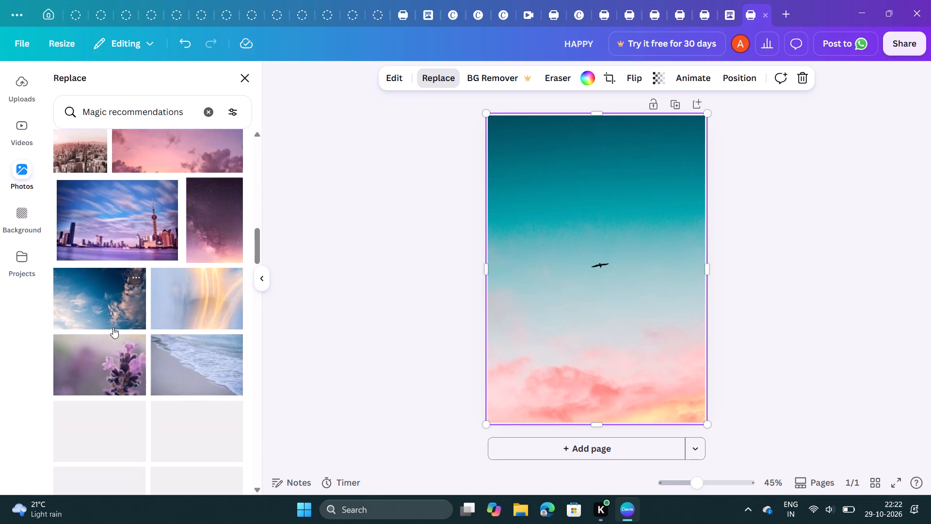
{"action": "scroll", "coordinate": [113, 327], "scroll_direction": "down", "scroll_amount": 2}
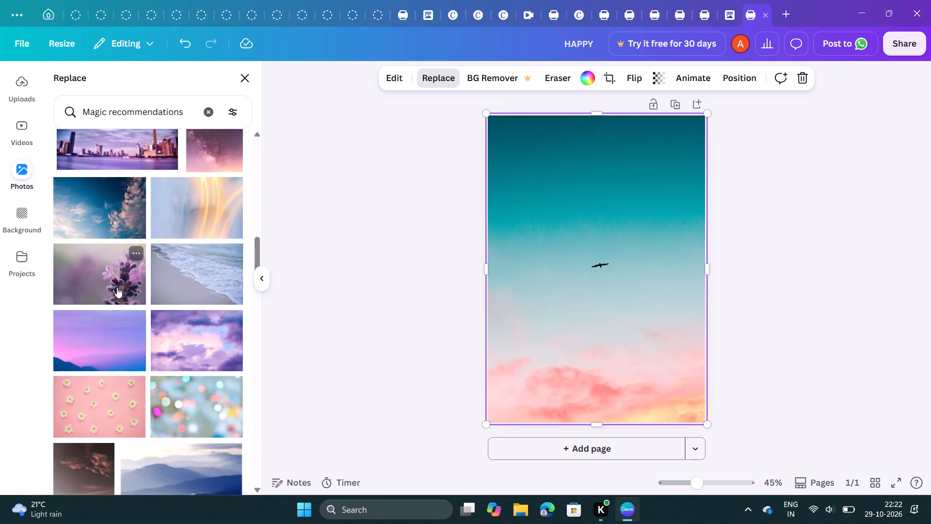
{"action": "left_click", "coordinate": [117, 287]}
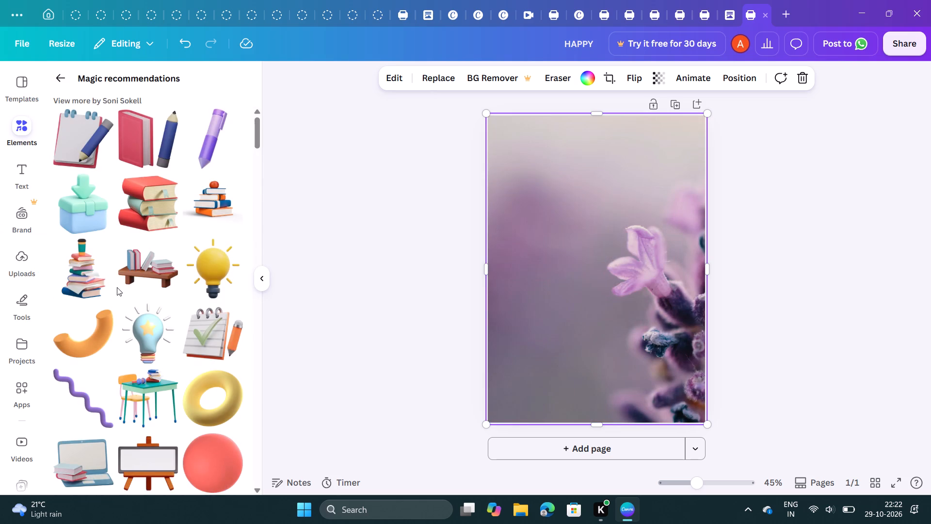
Look through the full list of magic recommendation photos for another replacement for the lavender background.
{"action": "left_click", "coordinate": [439, 76]}
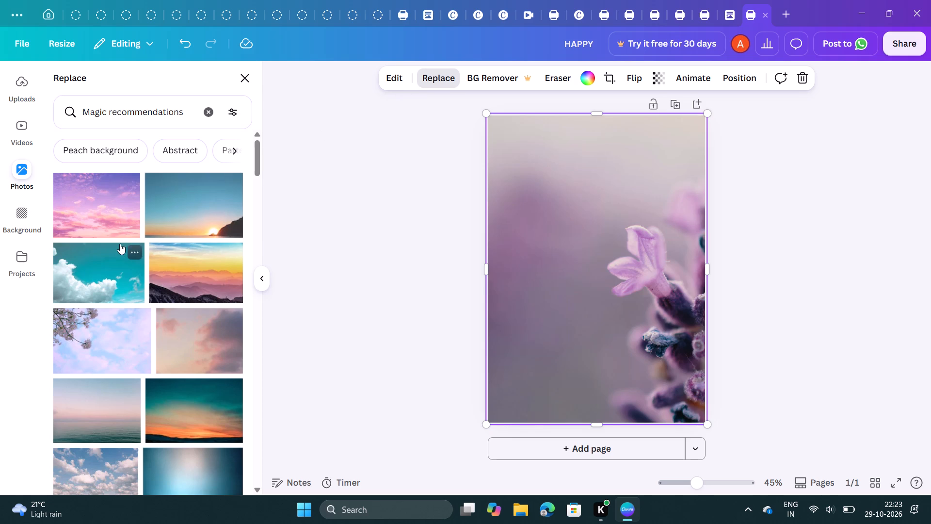
{"action": "scroll", "coordinate": [120, 244], "scroll_direction": "down", "scroll_amount": 5}
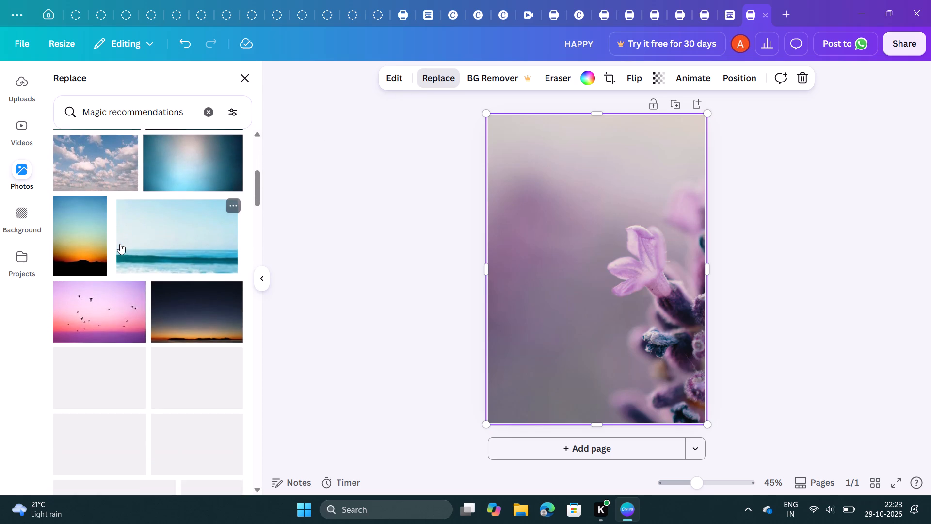
{"action": "scroll", "coordinate": [120, 244], "scroll_direction": "down", "scroll_amount": 3}
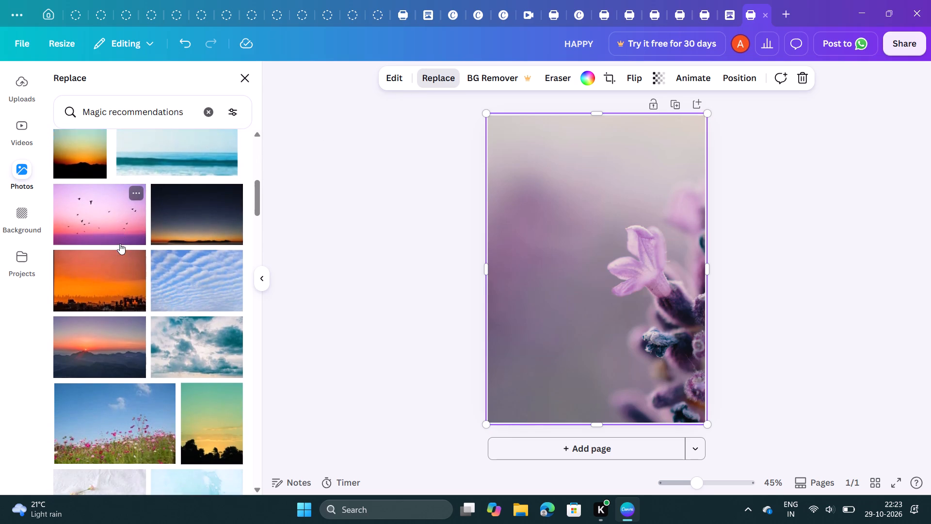
{"action": "scroll", "coordinate": [120, 244], "scroll_direction": "down", "scroll_amount": 4}
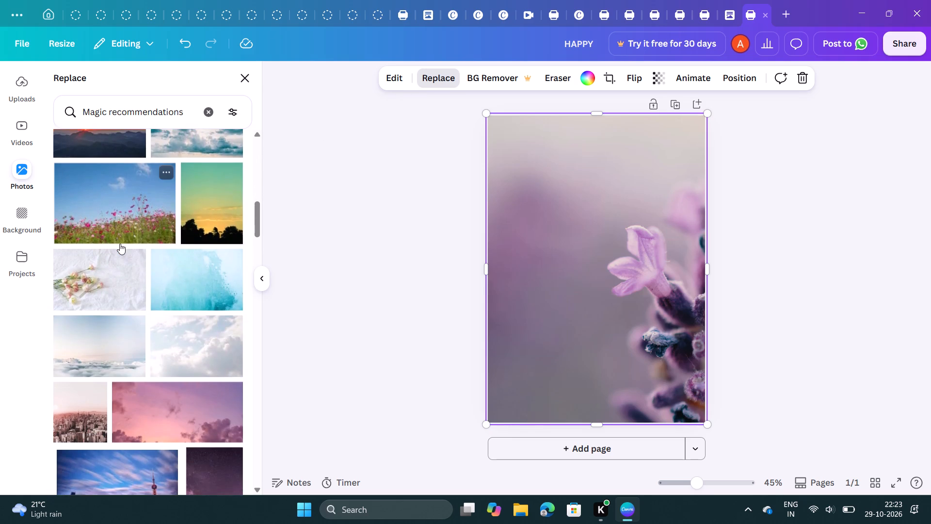
{"action": "scroll", "coordinate": [120, 244], "scroll_direction": "down", "scroll_amount": 6}
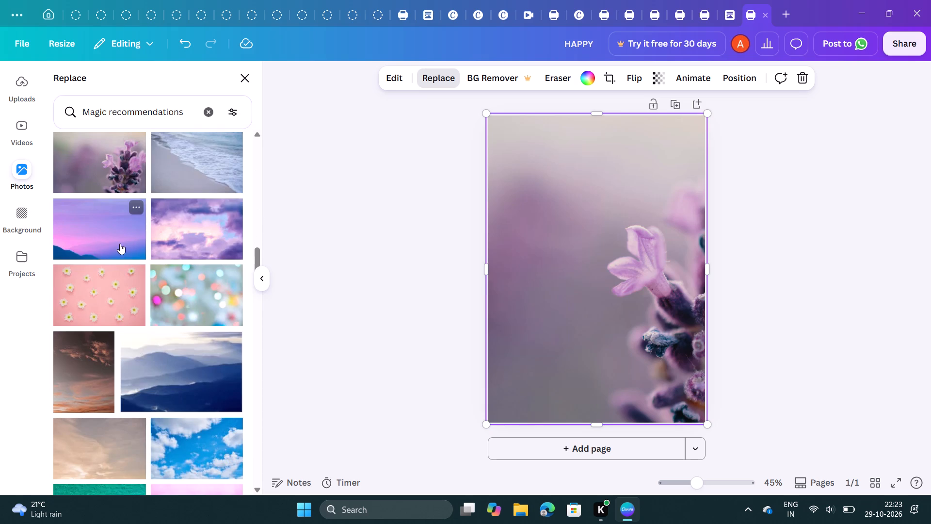
{"action": "scroll", "coordinate": [120, 244], "scroll_direction": "down", "scroll_amount": 3}
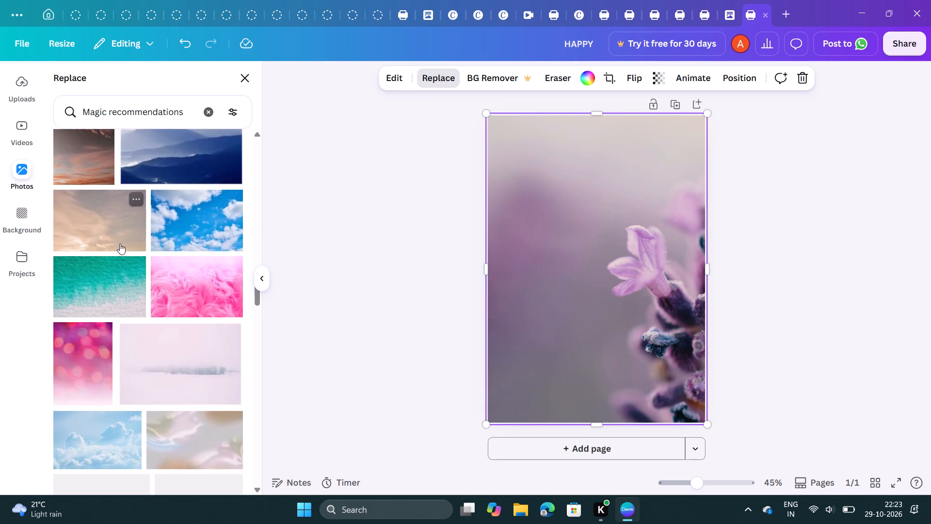
{"action": "scroll", "coordinate": [120, 244], "scroll_direction": "down", "scroll_amount": 4}
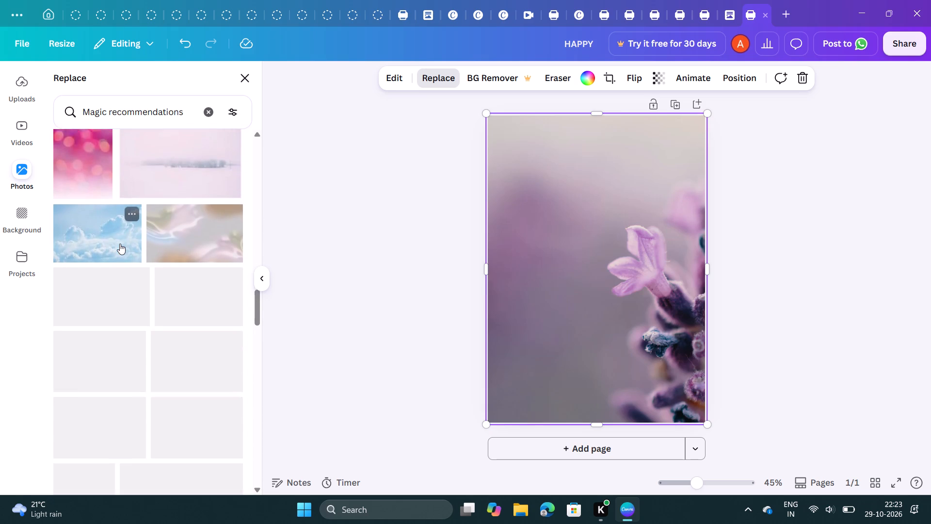
{"action": "scroll", "coordinate": [120, 244], "scroll_direction": "down", "scroll_amount": 2}
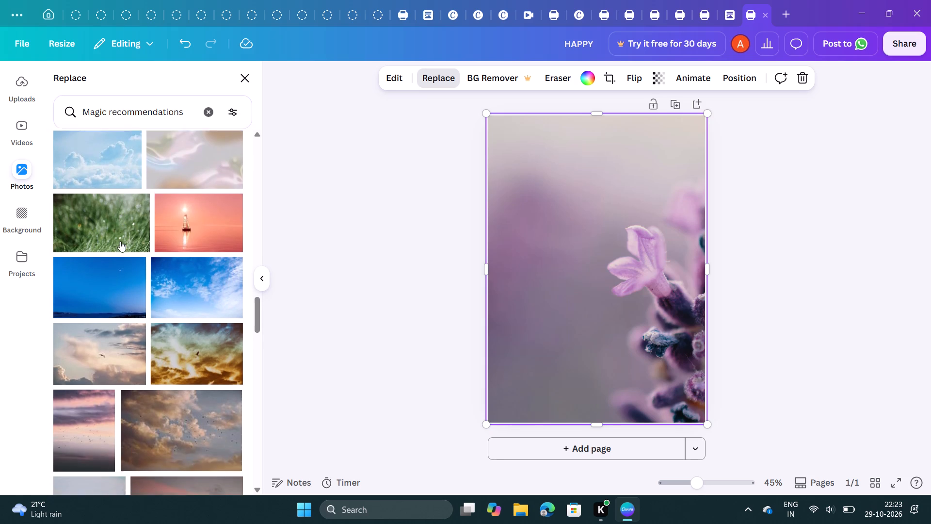
{"action": "scroll", "coordinate": [120, 241], "scroll_direction": "down", "scroll_amount": 4}
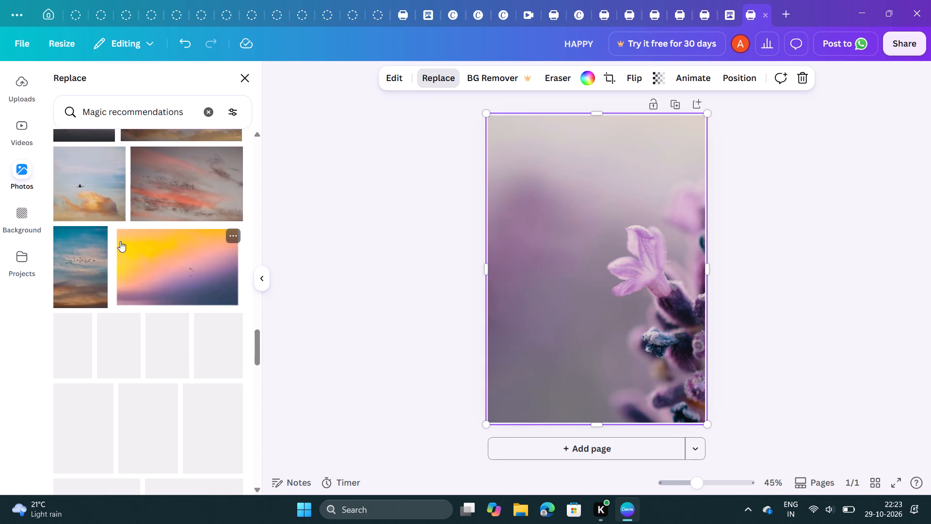
{"action": "scroll", "coordinate": [120, 241], "scroll_direction": "down", "scroll_amount": 3}
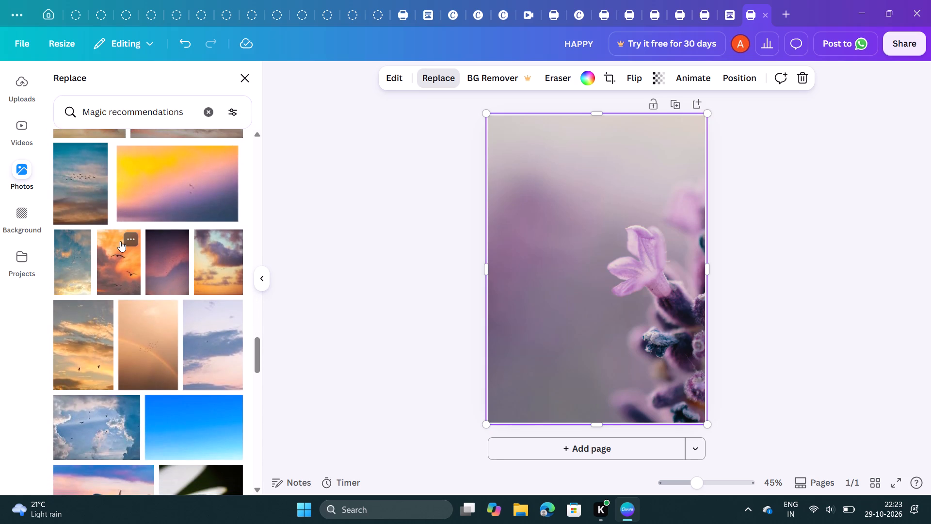
{"action": "scroll", "coordinate": [120, 241], "scroll_direction": "down", "scroll_amount": 1}
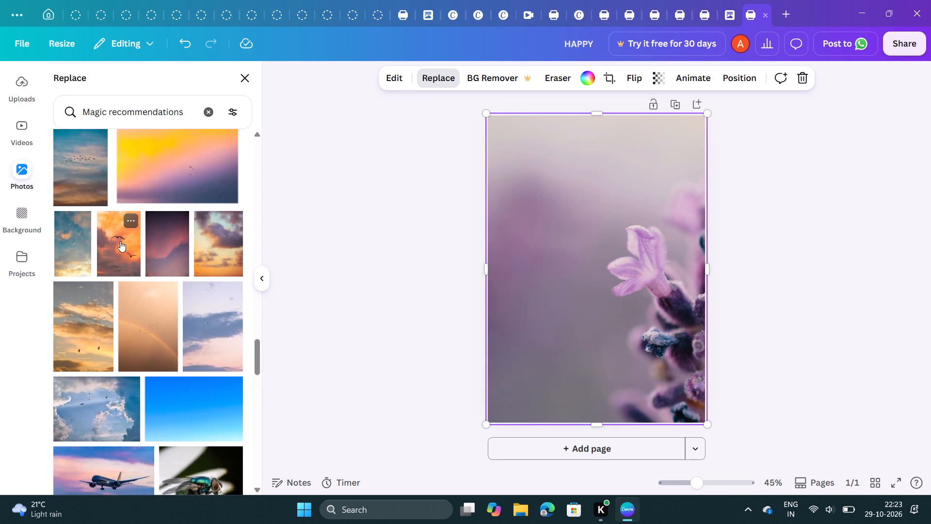
{"action": "scroll", "coordinate": [120, 241], "scroll_direction": "down", "scroll_amount": 4}
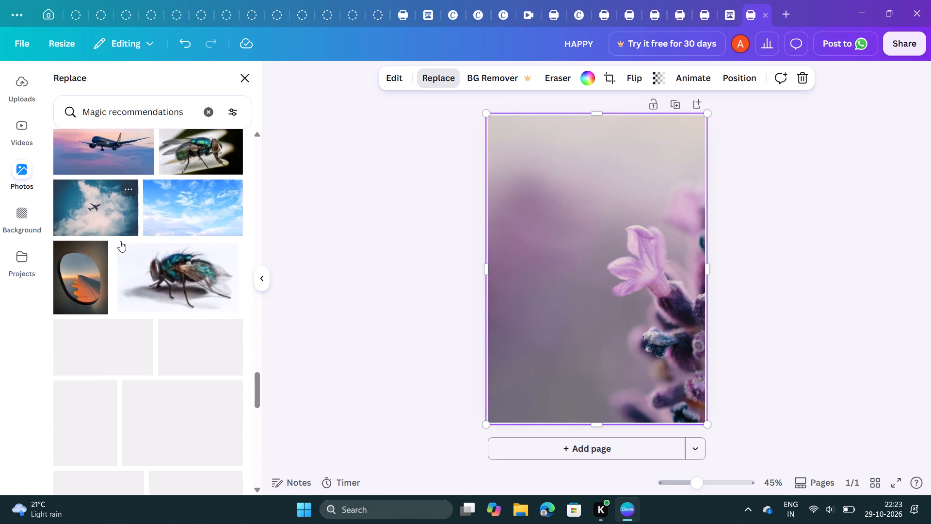
{"action": "scroll", "coordinate": [120, 241], "scroll_direction": "down", "scroll_amount": 2}
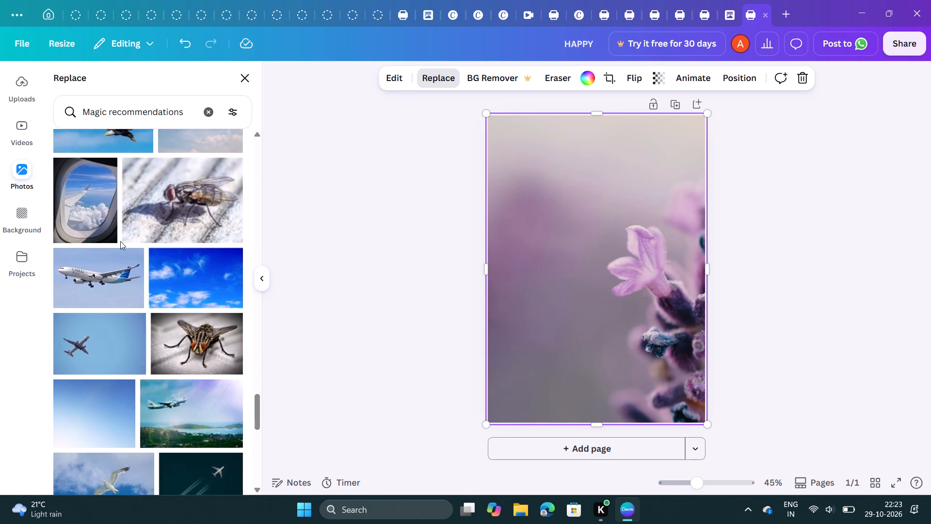
{"action": "scroll", "coordinate": [120, 241], "scroll_direction": "down", "scroll_amount": 4}
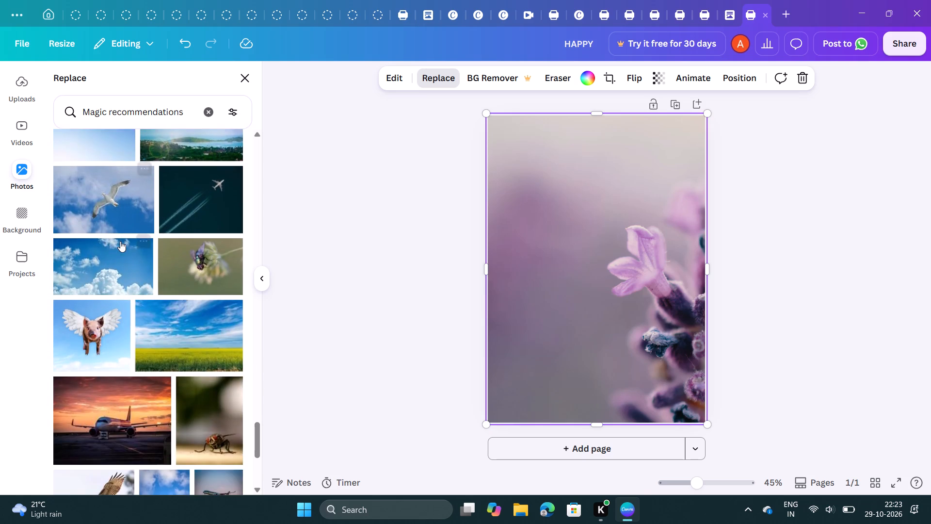
{"action": "scroll", "coordinate": [120, 241], "scroll_direction": "down", "scroll_amount": 4}
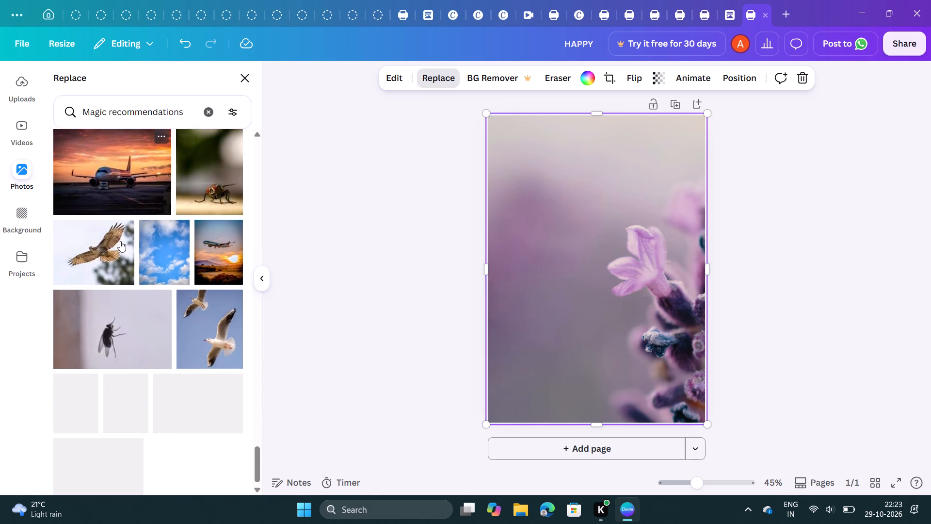
{"action": "scroll", "coordinate": [120, 241], "scroll_direction": "down", "scroll_amount": 3}
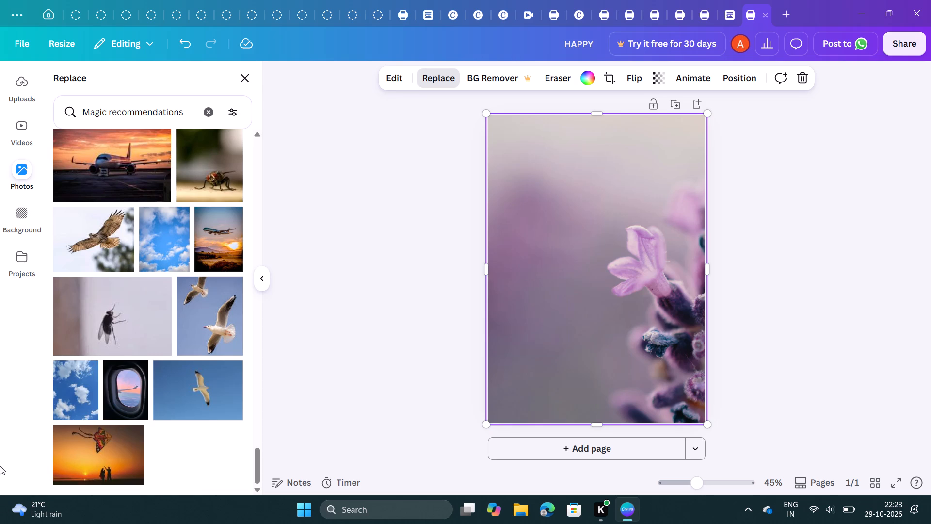
Replace the lavender background with the sunset photo of a butterfly kite above two silhouetted people.
{"action": "left_click", "coordinate": [87, 442]}
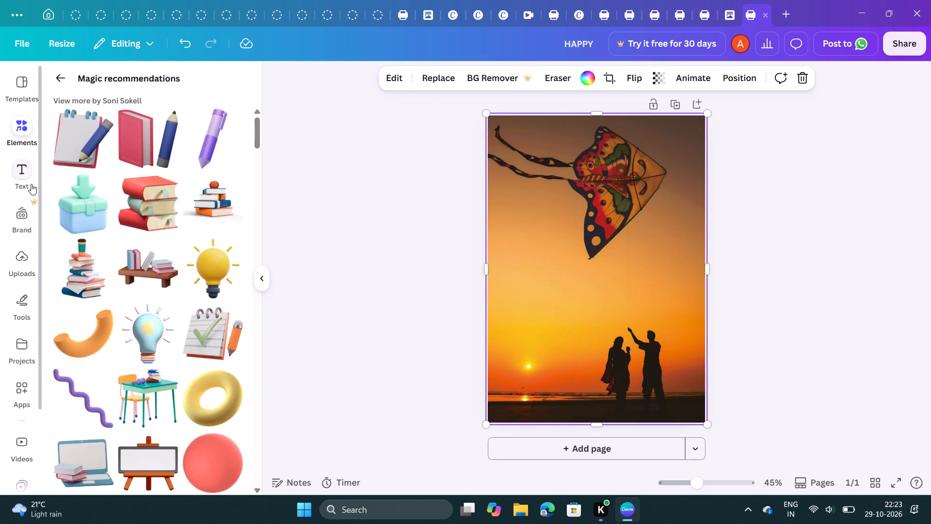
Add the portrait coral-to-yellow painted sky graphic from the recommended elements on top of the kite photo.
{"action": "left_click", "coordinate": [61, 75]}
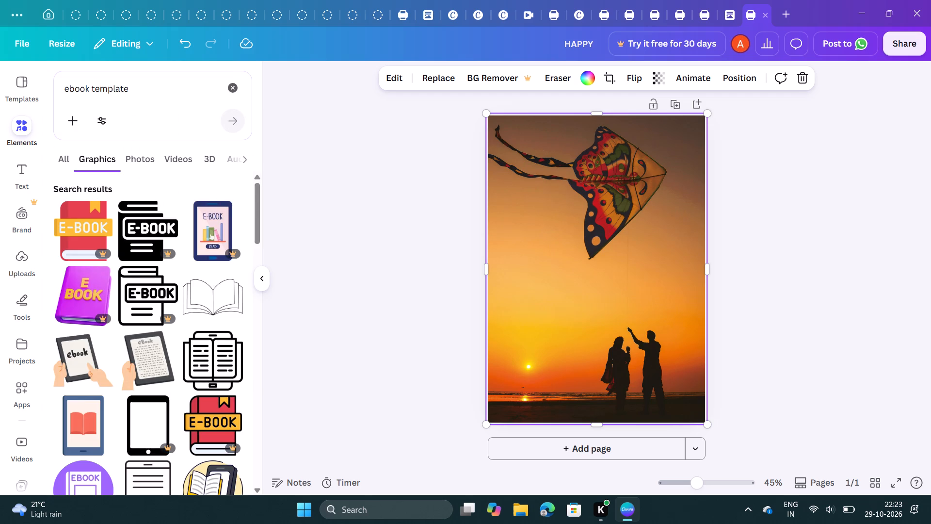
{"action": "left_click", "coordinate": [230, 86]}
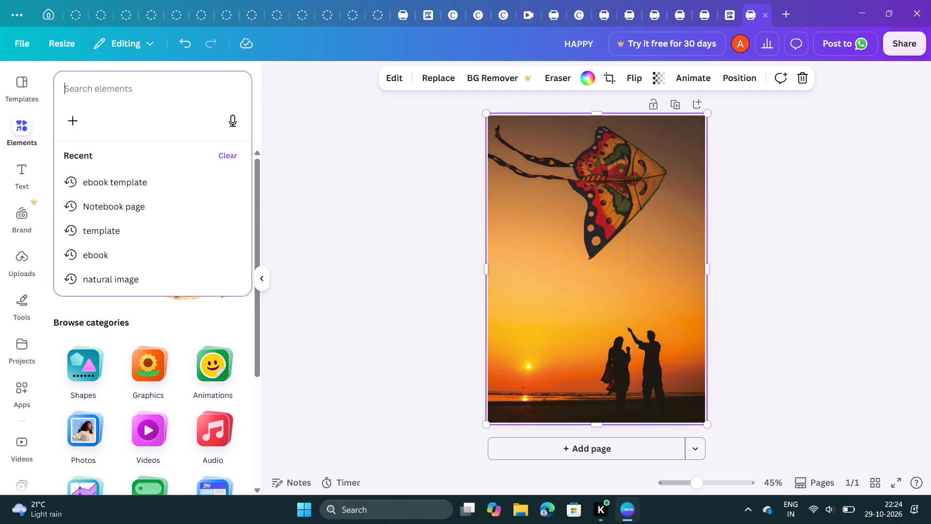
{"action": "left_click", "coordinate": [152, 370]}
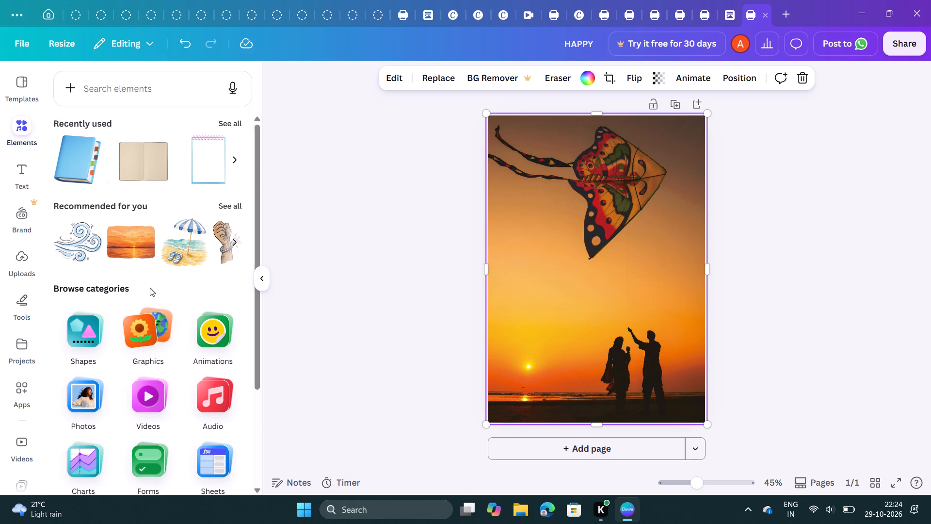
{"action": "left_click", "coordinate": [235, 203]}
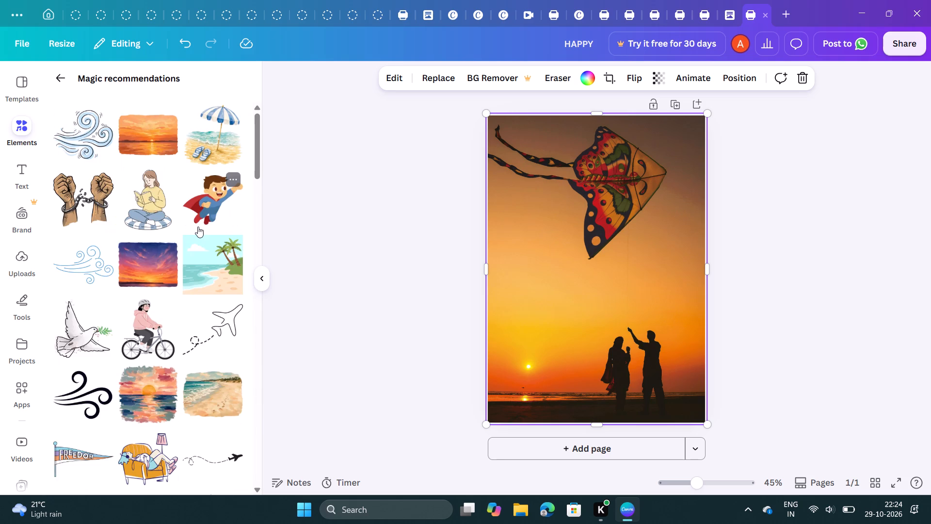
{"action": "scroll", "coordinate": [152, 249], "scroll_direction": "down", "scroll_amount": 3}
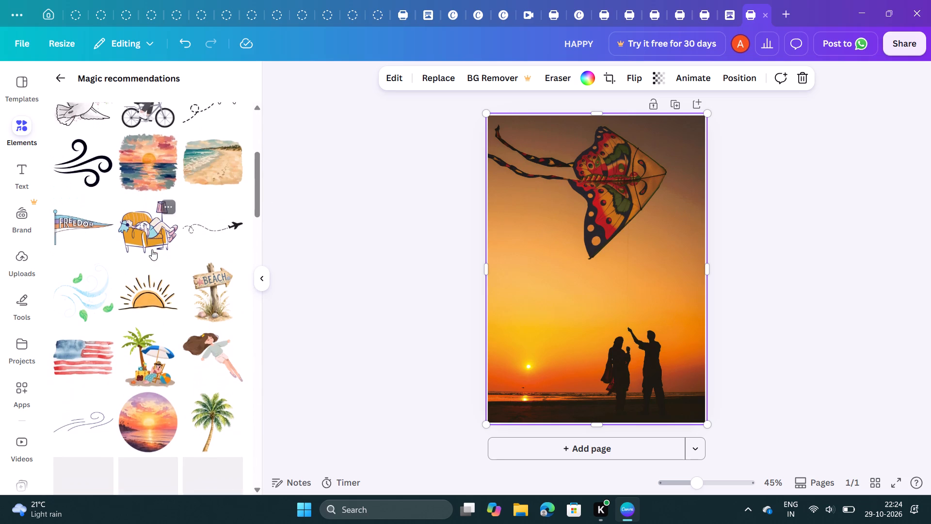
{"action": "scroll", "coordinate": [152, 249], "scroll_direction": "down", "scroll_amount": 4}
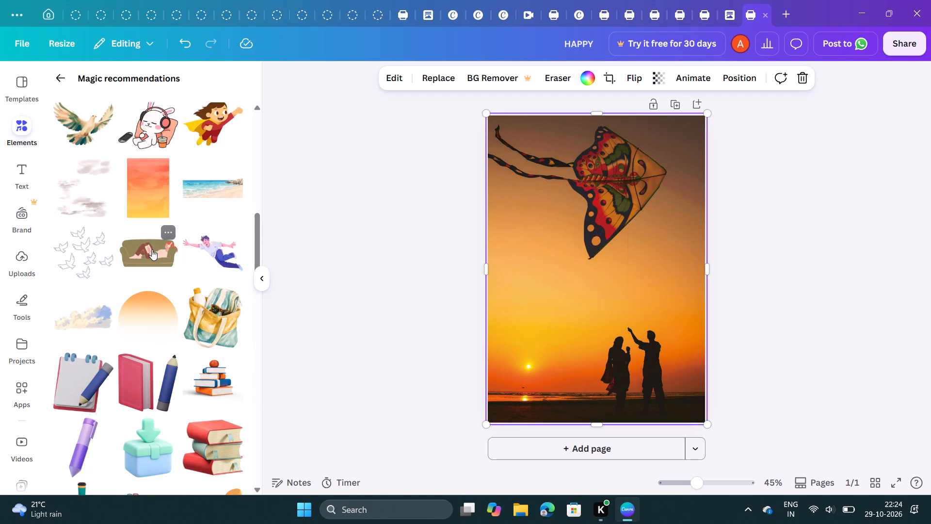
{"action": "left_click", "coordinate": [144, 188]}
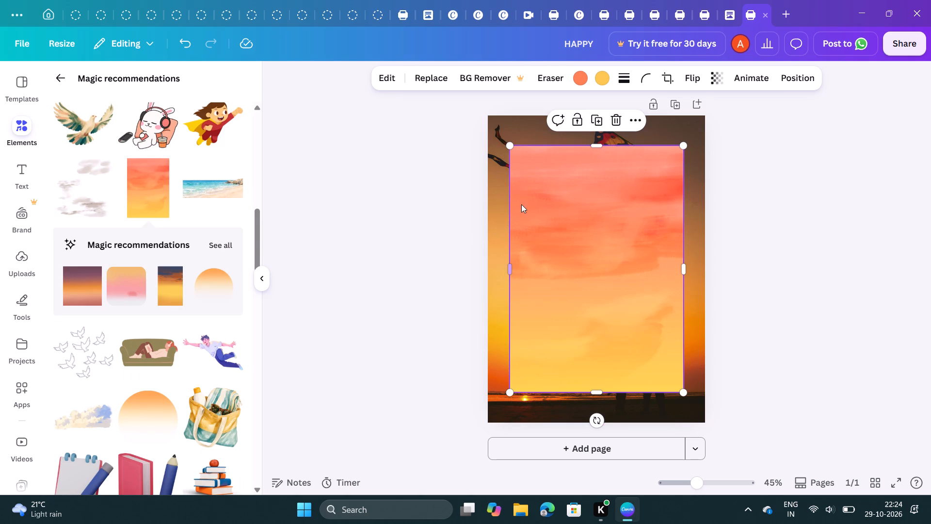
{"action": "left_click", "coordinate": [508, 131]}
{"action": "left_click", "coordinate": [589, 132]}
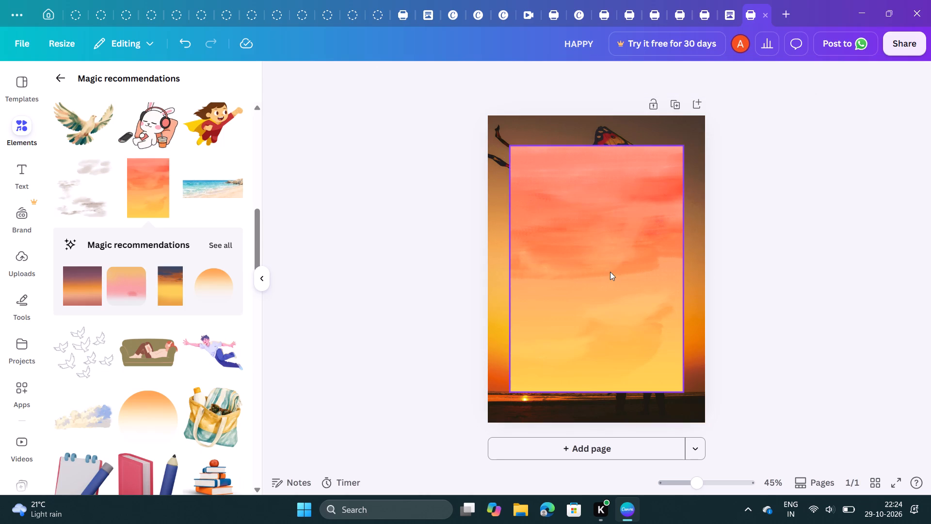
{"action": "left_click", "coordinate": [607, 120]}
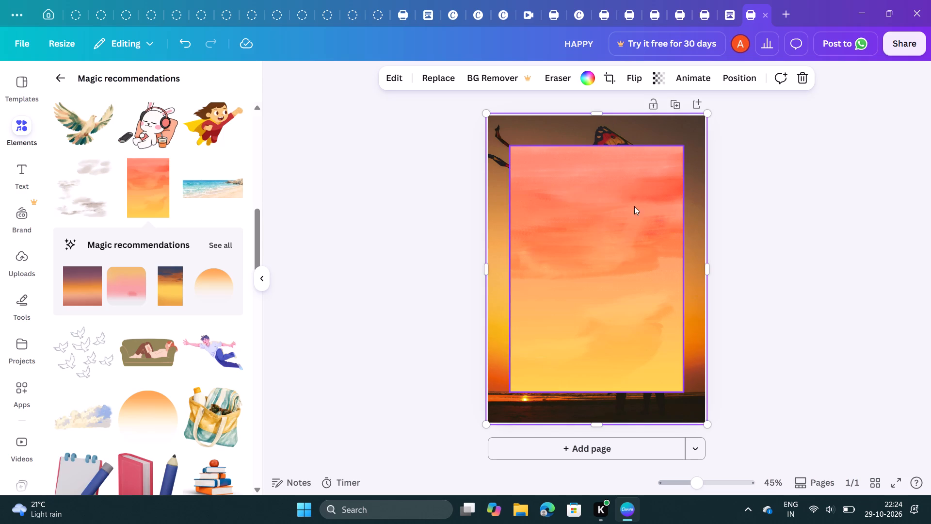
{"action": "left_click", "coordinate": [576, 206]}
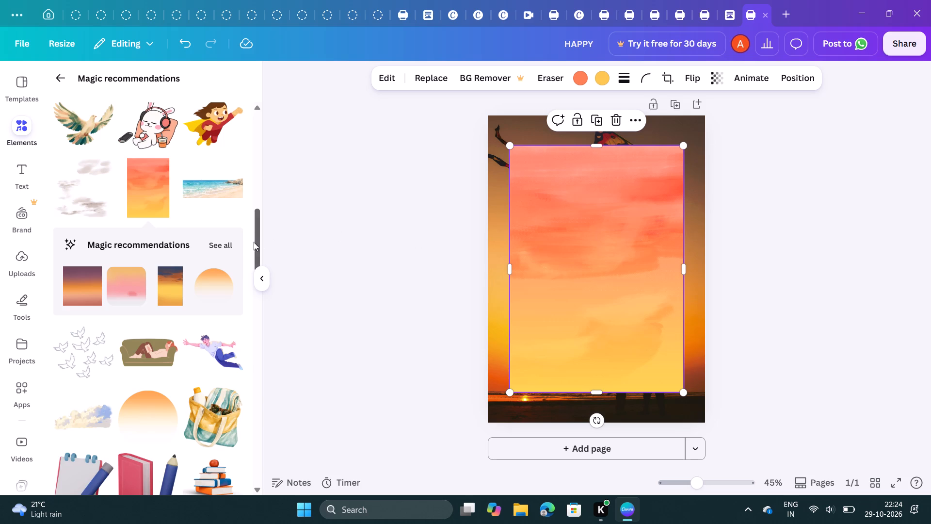
Look through the full list of magic recommendations for the coral-to-yellow sky graphic to find a suitable page panel.
{"action": "left_click", "coordinate": [213, 241]}
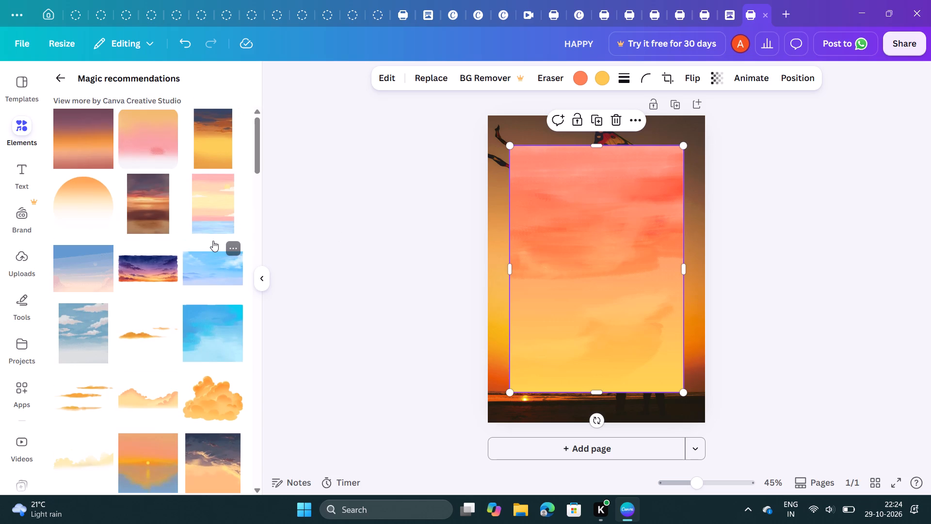
{"action": "scroll", "coordinate": [175, 278], "scroll_direction": "down", "scroll_amount": 2}
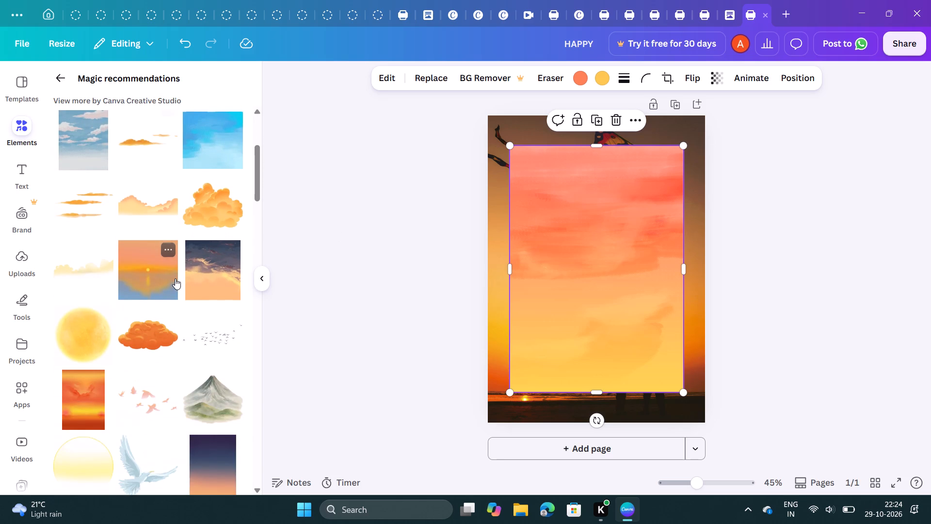
{"action": "scroll", "coordinate": [175, 278], "scroll_direction": "down", "scroll_amount": 3}
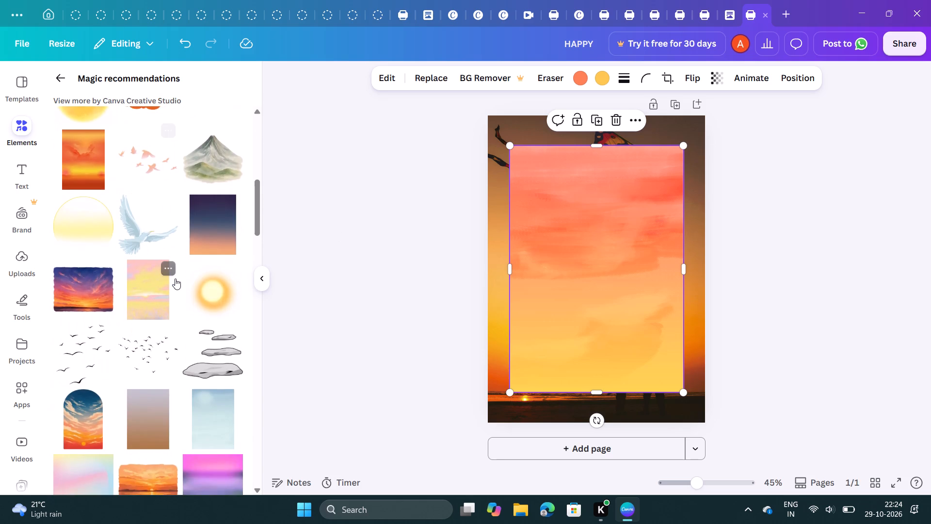
{"action": "scroll", "coordinate": [175, 278], "scroll_direction": "down", "scroll_amount": 5}
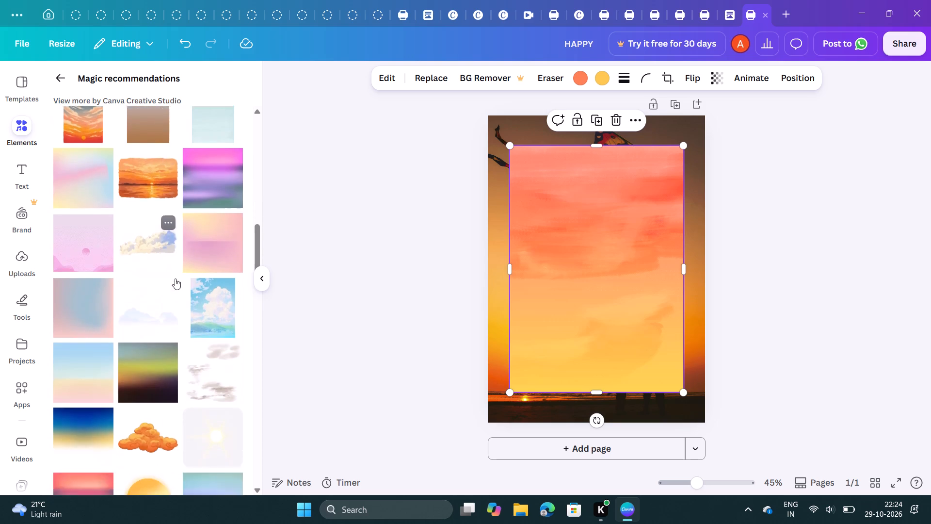
{"action": "scroll", "coordinate": [175, 278], "scroll_direction": "down", "scroll_amount": 7}
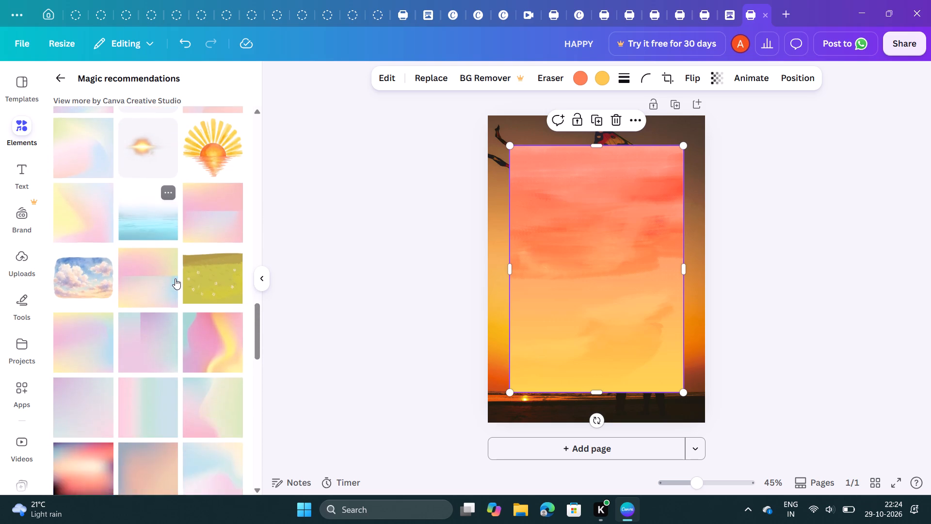
{"action": "scroll", "coordinate": [175, 278], "scroll_direction": "down", "scroll_amount": 6}
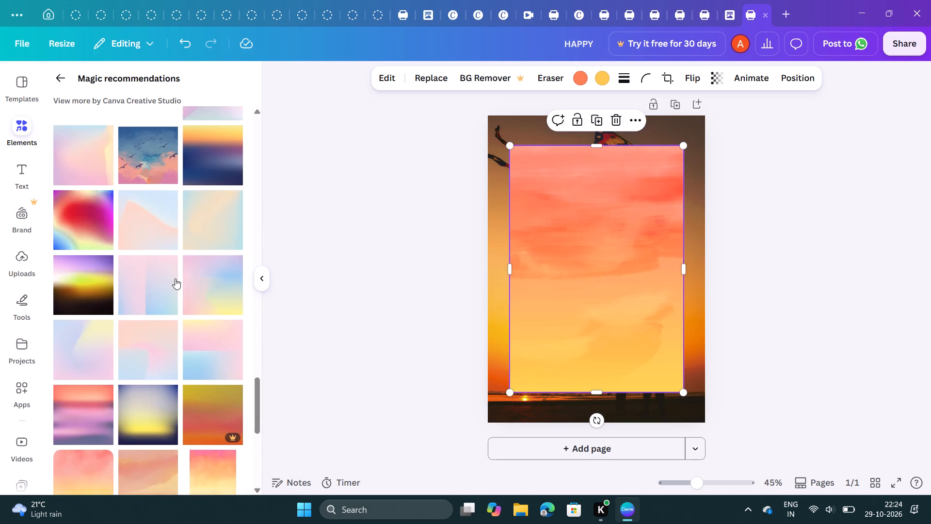
{"action": "scroll", "coordinate": [175, 278], "scroll_direction": "down", "scroll_amount": 2}
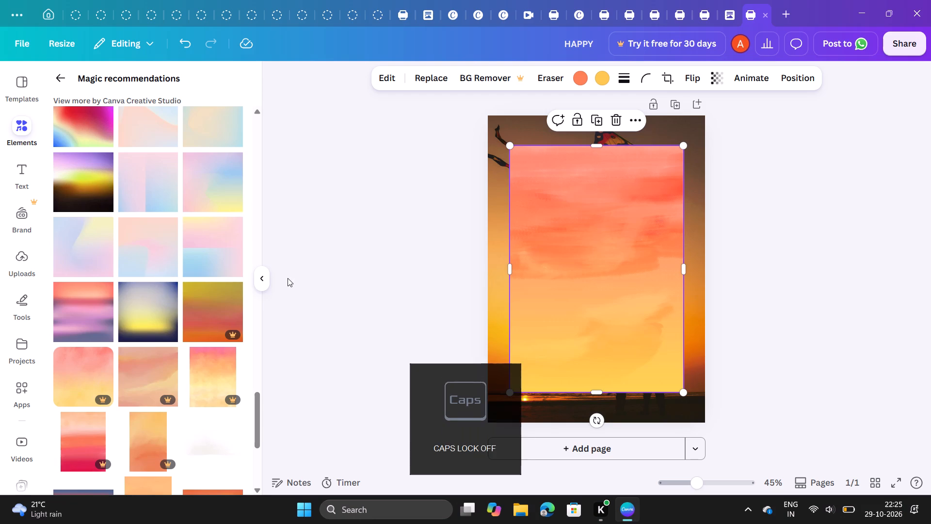
{"action": "scroll", "coordinate": [147, 295], "scroll_direction": "down", "scroll_amount": 6}
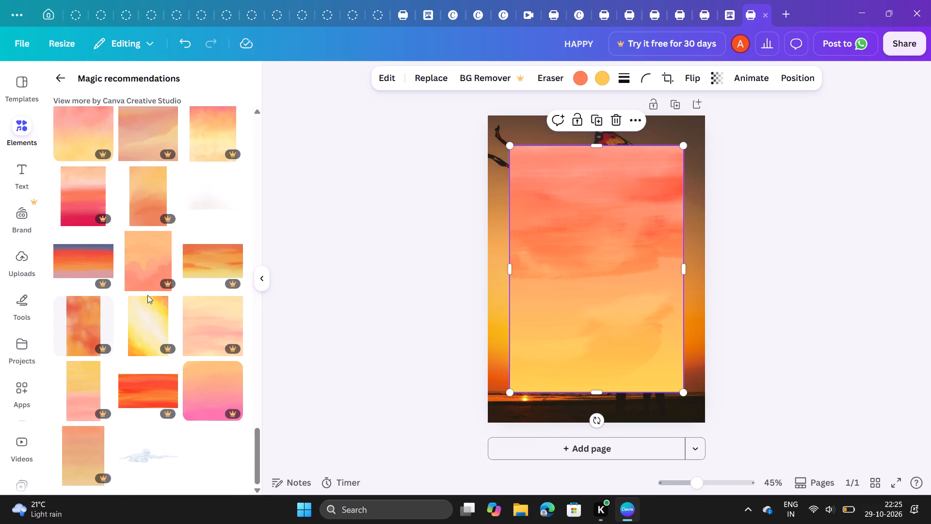
{"action": "scroll", "coordinate": [147, 295], "scroll_direction": "down", "scroll_amount": 2}
Add the portrait navy-to-peach gradient graphic from the same magic recommendations to the page.
{"action": "scroll", "coordinate": [147, 295], "scroll_direction": "up", "scroll_amount": 6}
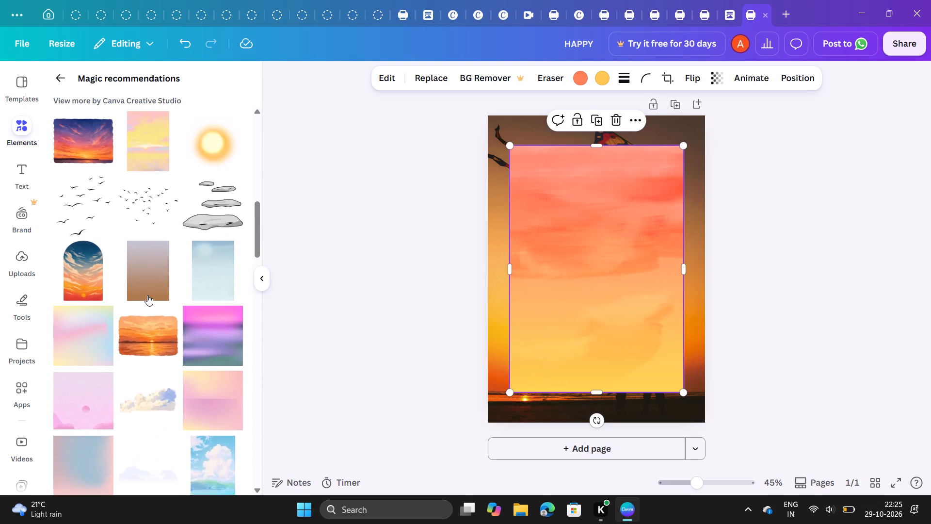
{"action": "scroll", "coordinate": [147, 295], "scroll_direction": "down", "scroll_amount": 3}
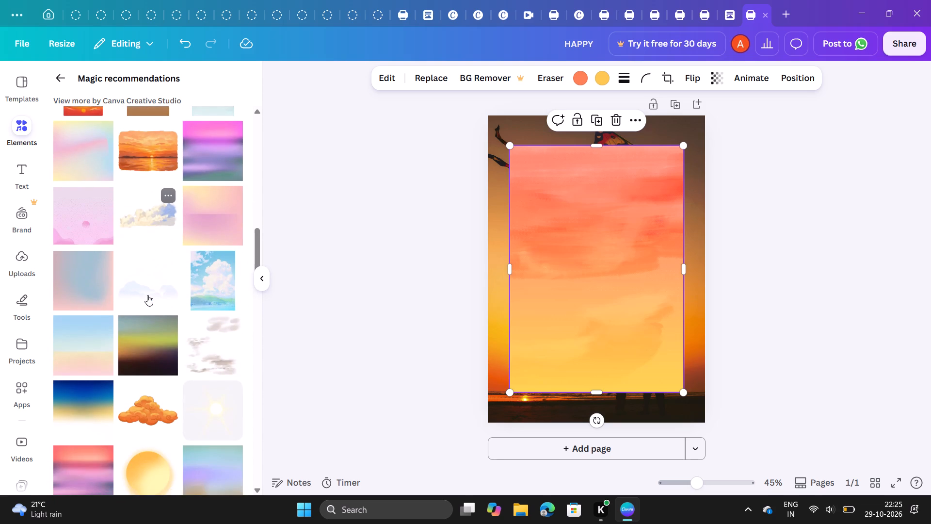
{"action": "scroll", "coordinate": [147, 295], "scroll_direction": "down", "scroll_amount": 1}
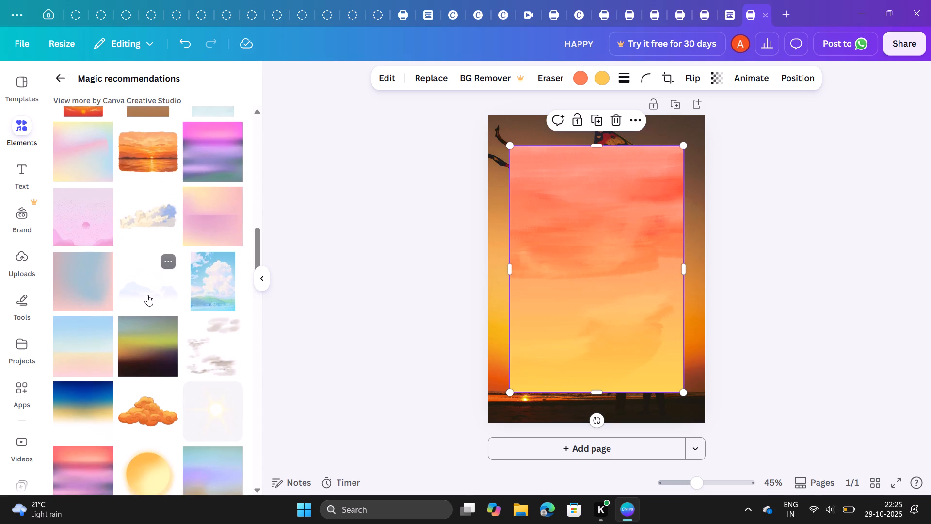
{"action": "scroll", "coordinate": [147, 295], "scroll_direction": "up", "scroll_amount": 2}
{"action": "scroll", "coordinate": [147, 295], "scroll_direction": "down", "scroll_amount": 4}
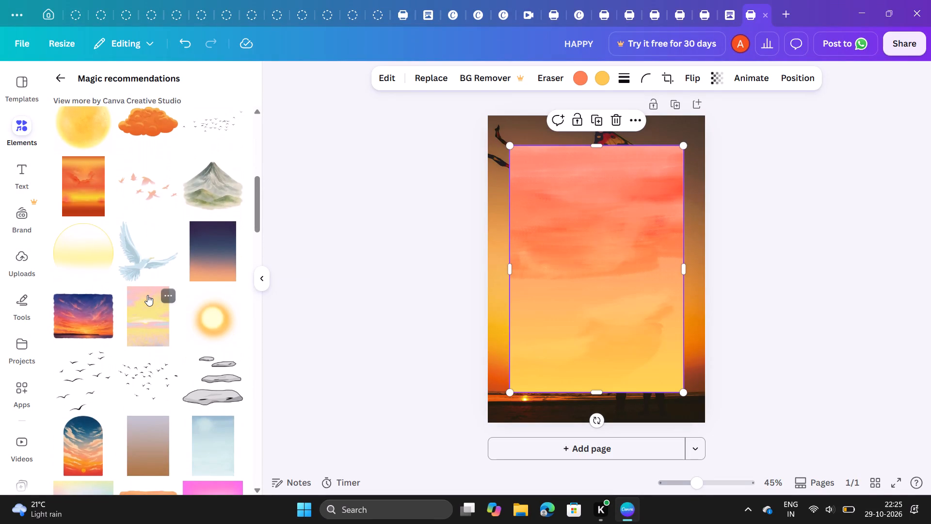
{"action": "left_click", "coordinate": [203, 248]}
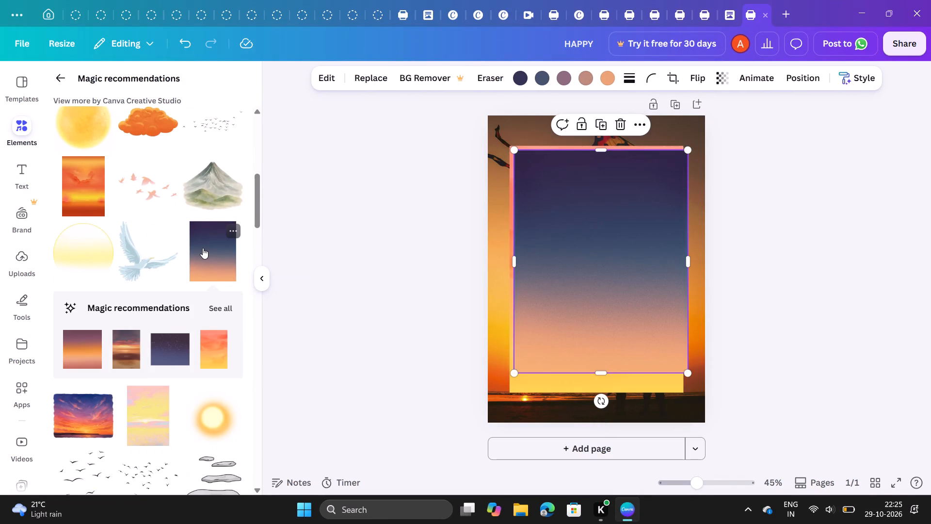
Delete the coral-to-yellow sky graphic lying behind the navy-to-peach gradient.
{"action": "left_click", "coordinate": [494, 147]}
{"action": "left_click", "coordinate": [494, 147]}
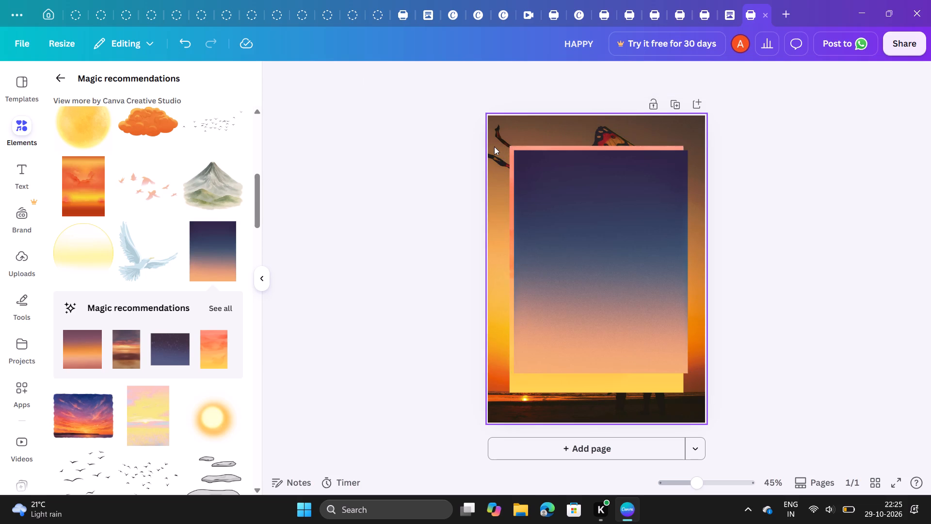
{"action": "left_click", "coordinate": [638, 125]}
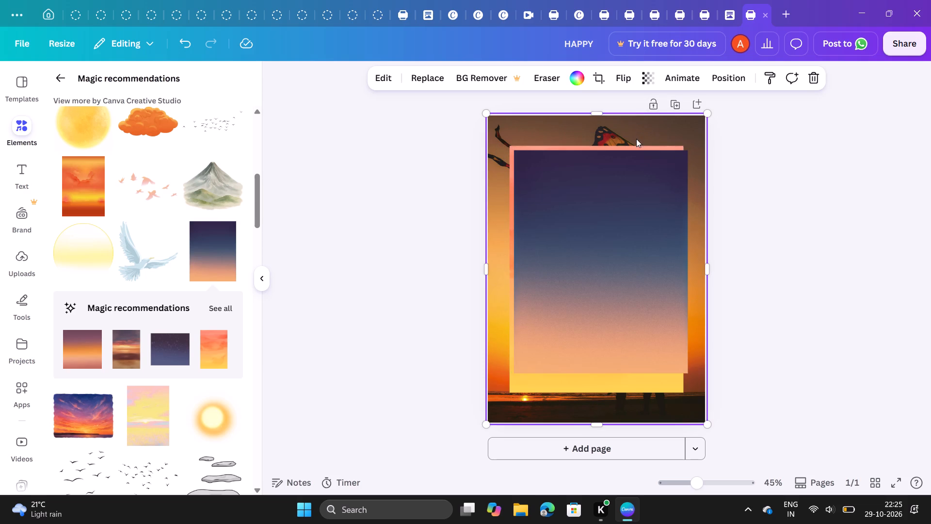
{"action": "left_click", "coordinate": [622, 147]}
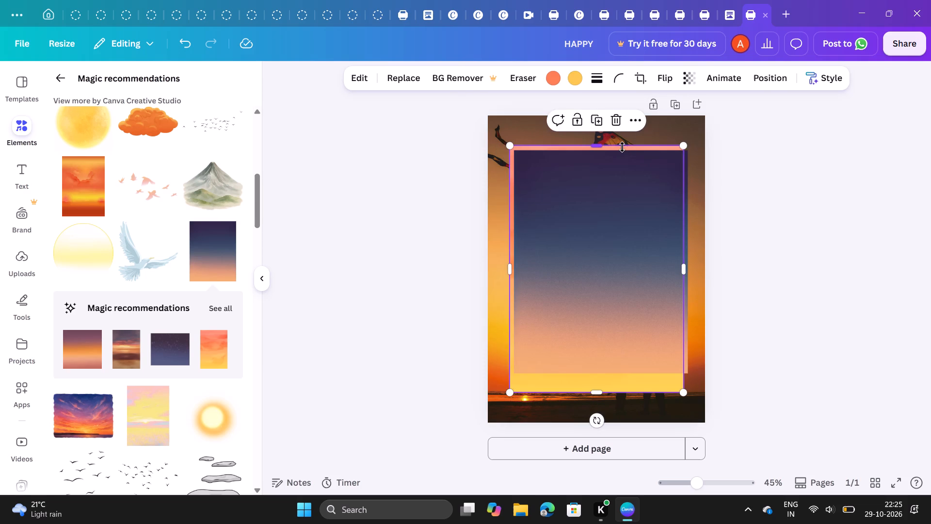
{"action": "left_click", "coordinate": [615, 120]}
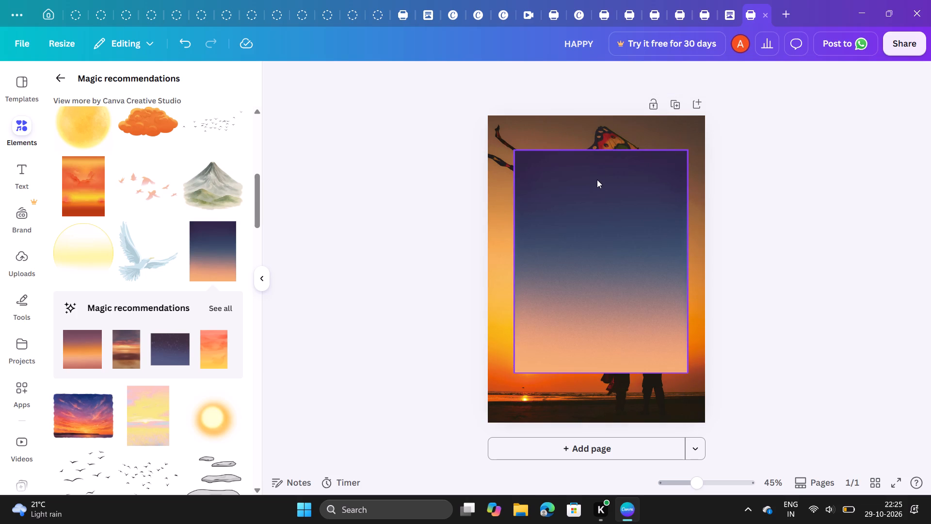
Look through the full list of magic recommendations for the navy-to-peach gradient graphic for other matching panels.
{"action": "left_click", "coordinate": [597, 180]}
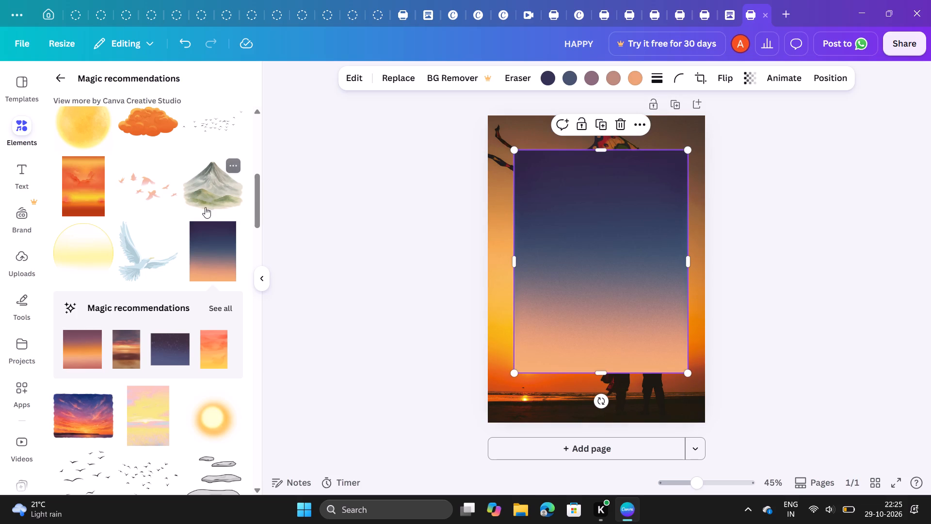
{"action": "left_click", "coordinate": [223, 311]}
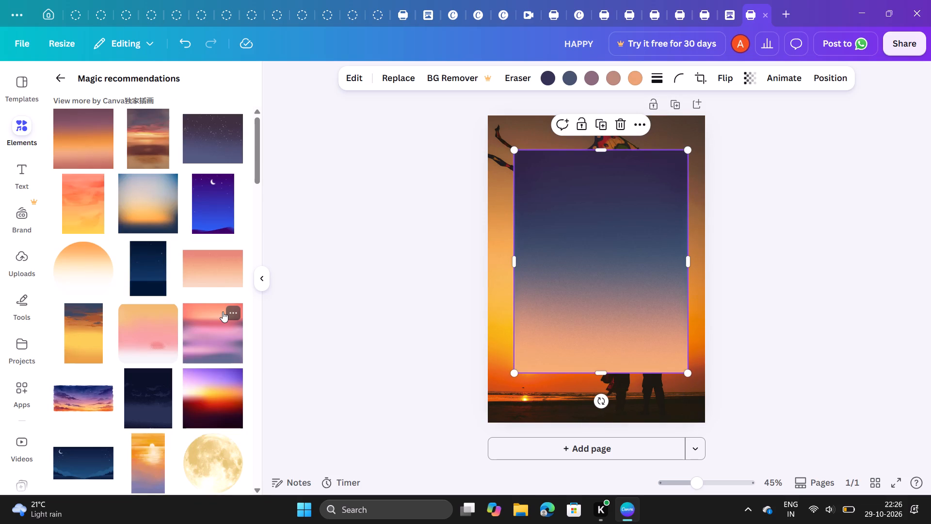
{"action": "scroll", "coordinate": [179, 314], "scroll_direction": "down", "scroll_amount": 1}
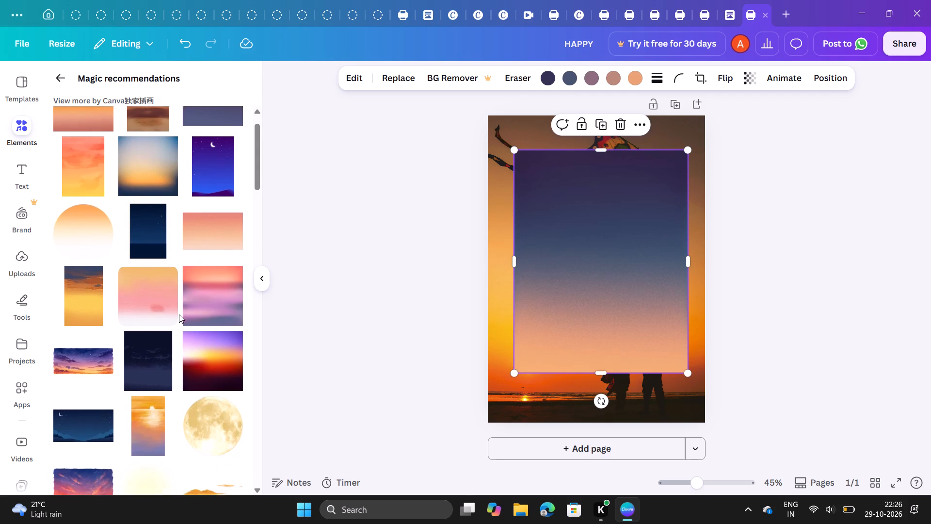
{"action": "scroll", "coordinate": [179, 314], "scroll_direction": "down", "scroll_amount": 3}
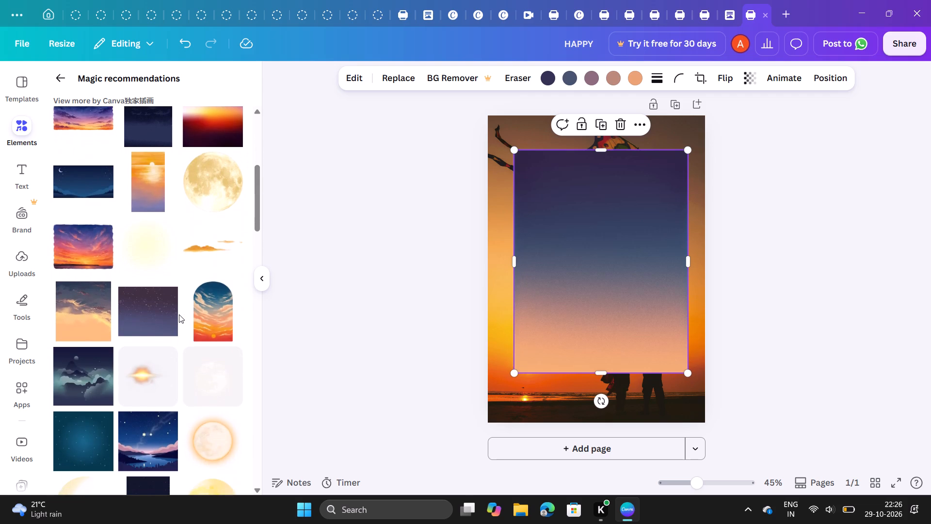
{"action": "scroll", "coordinate": [201, 276], "scroll_direction": "down", "scroll_amount": 1}
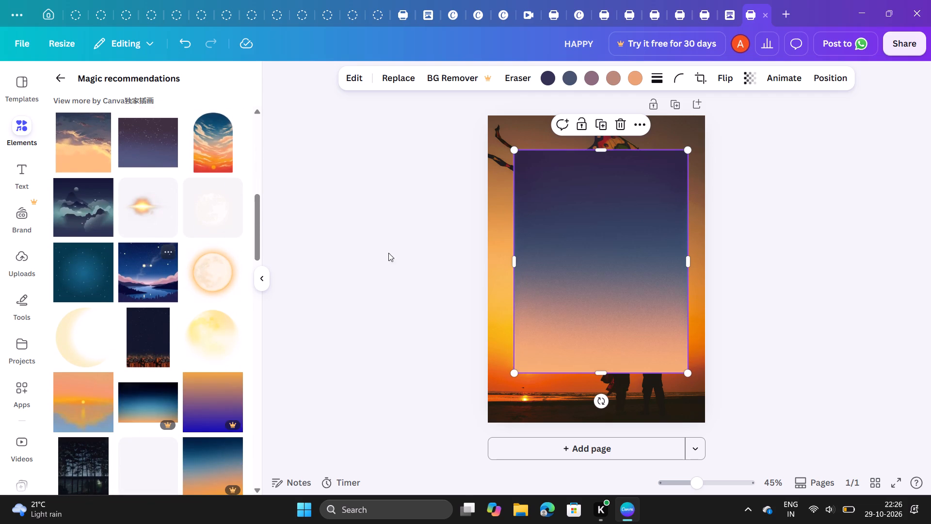
{"action": "left_click", "coordinate": [519, 226]}
{"action": "left_click", "coordinate": [539, 216]}
Delete the navy-to-peach gradient graphic from the page, leaving the kite photo background in place.
{"action": "left_click", "coordinate": [618, 178]}
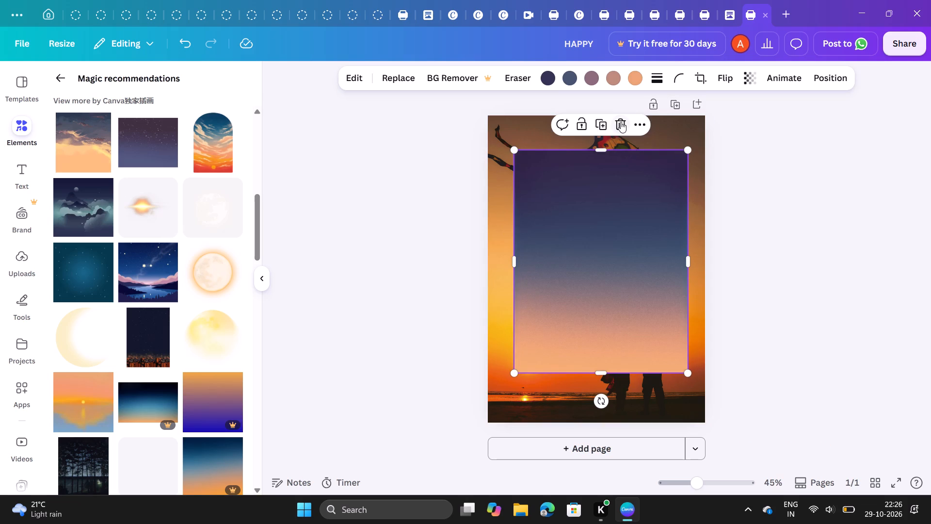
{"action": "left_click", "coordinate": [621, 122]}
{"action": "left_click", "coordinate": [581, 150]}
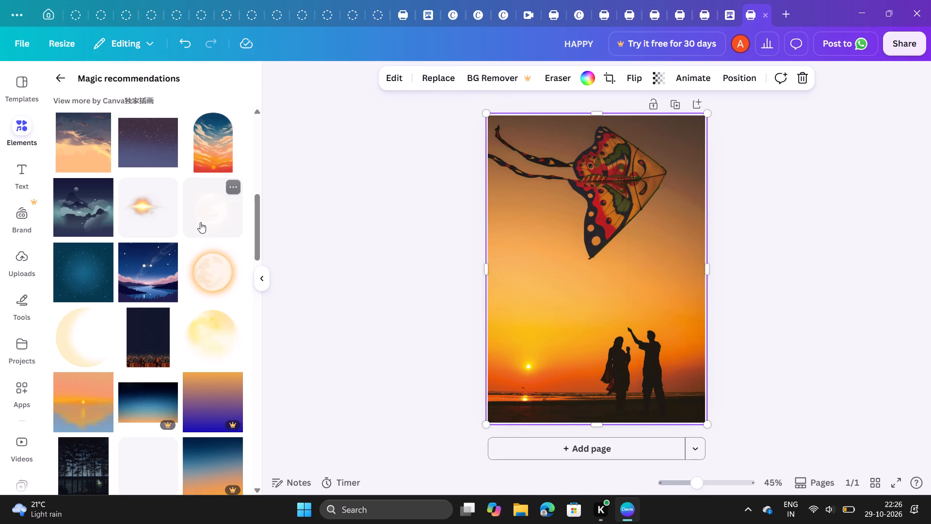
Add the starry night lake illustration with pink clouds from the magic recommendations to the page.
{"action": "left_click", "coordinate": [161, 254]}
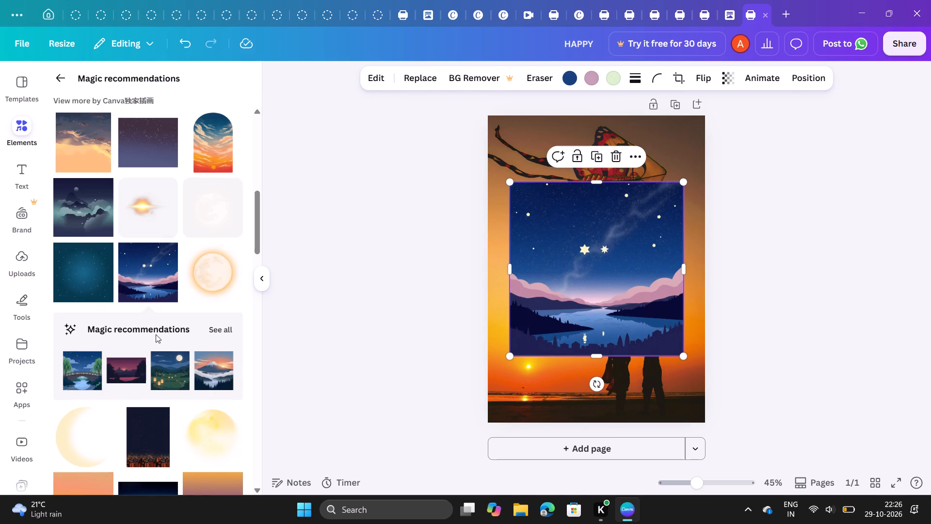
Look through the full list of magic recommendations for the starry lake illustration to find a suitable page panel.
{"action": "left_click", "coordinate": [222, 327]}
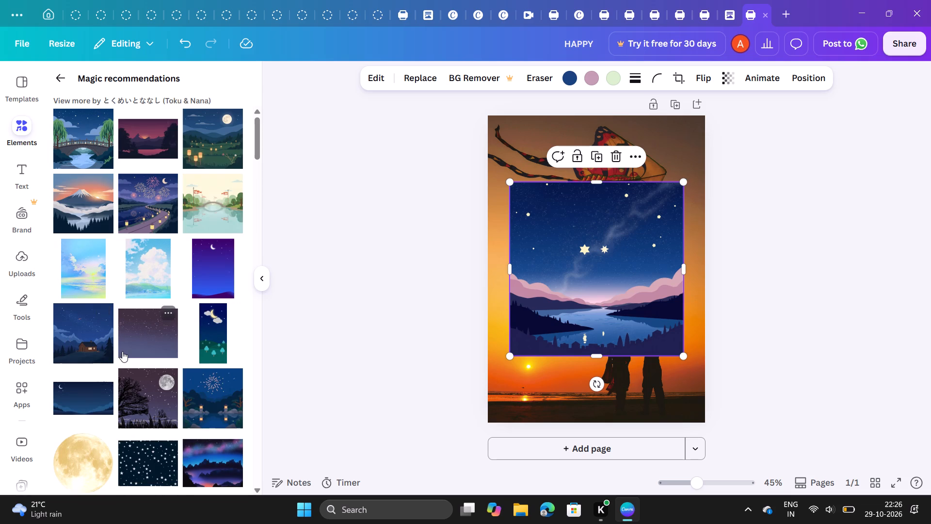
{"action": "scroll", "coordinate": [127, 295], "scroll_direction": "up", "scroll_amount": 1}
{"action": "scroll", "coordinate": [127, 295], "scroll_direction": "down", "scroll_amount": 2}
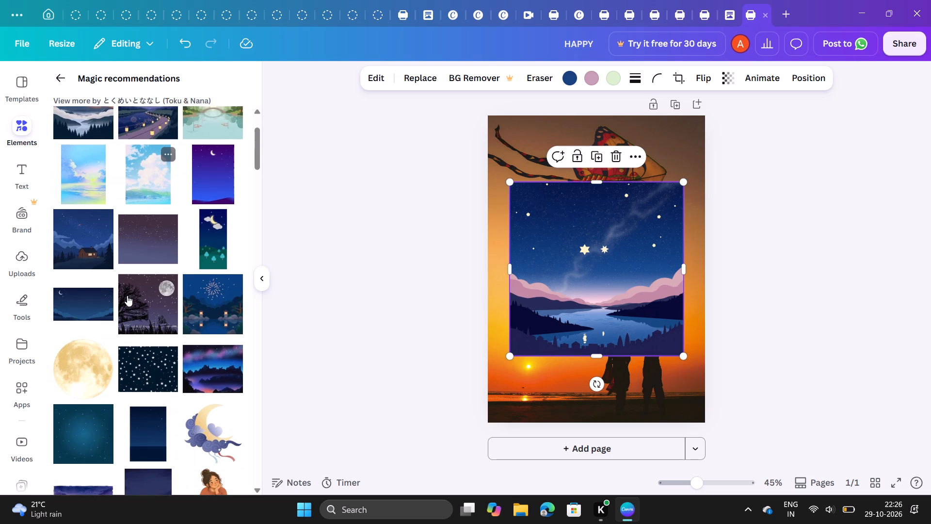
{"action": "scroll", "coordinate": [127, 295], "scroll_direction": "down", "scroll_amount": 3}
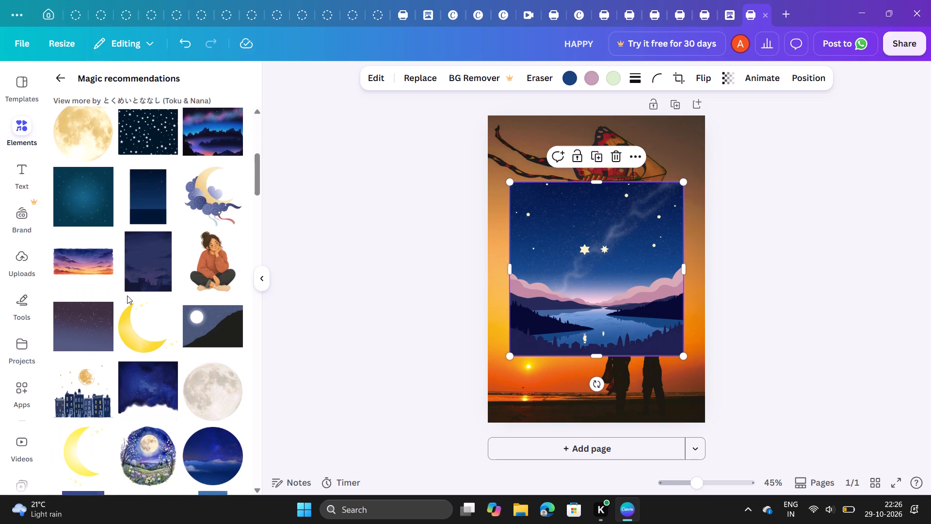
{"action": "scroll", "coordinate": [127, 295], "scroll_direction": "down", "scroll_amount": 4}
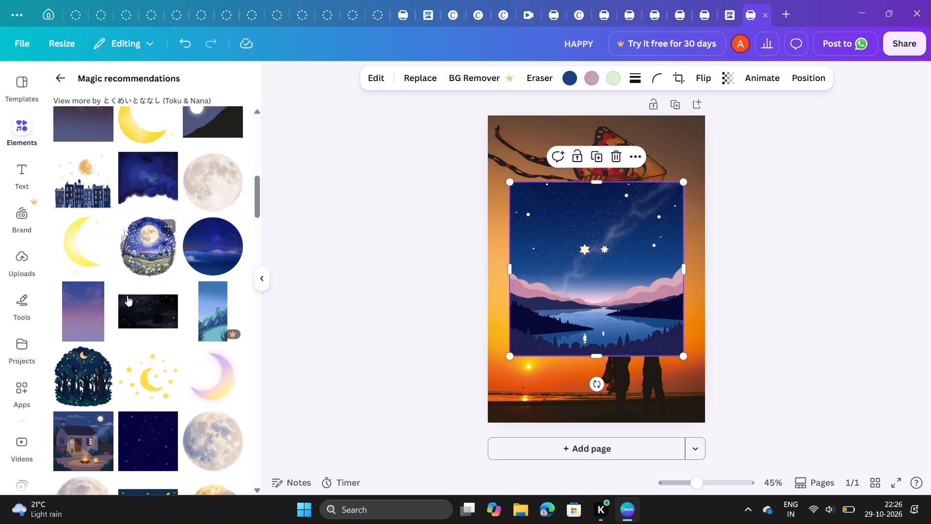
{"action": "scroll", "coordinate": [127, 295], "scroll_direction": "down", "scroll_amount": 3}
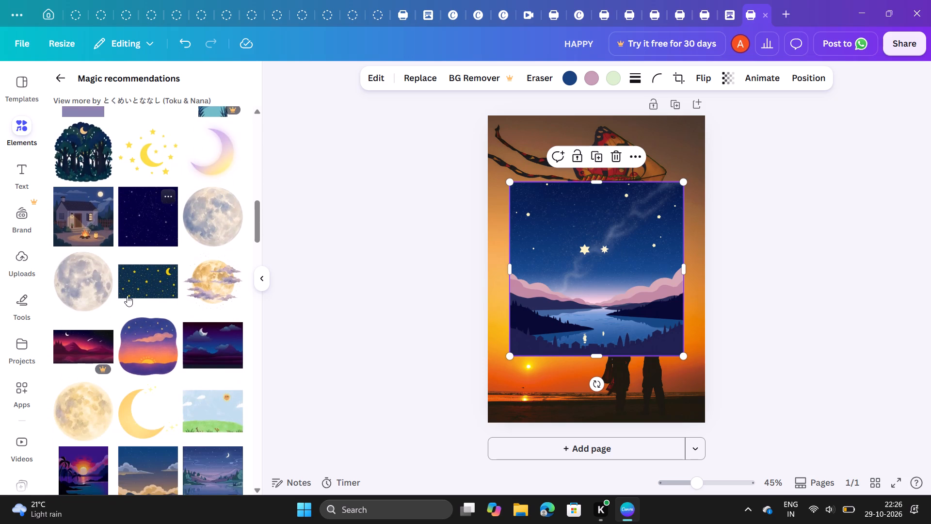
{"action": "scroll", "coordinate": [127, 295], "scroll_direction": "down", "scroll_amount": 2}
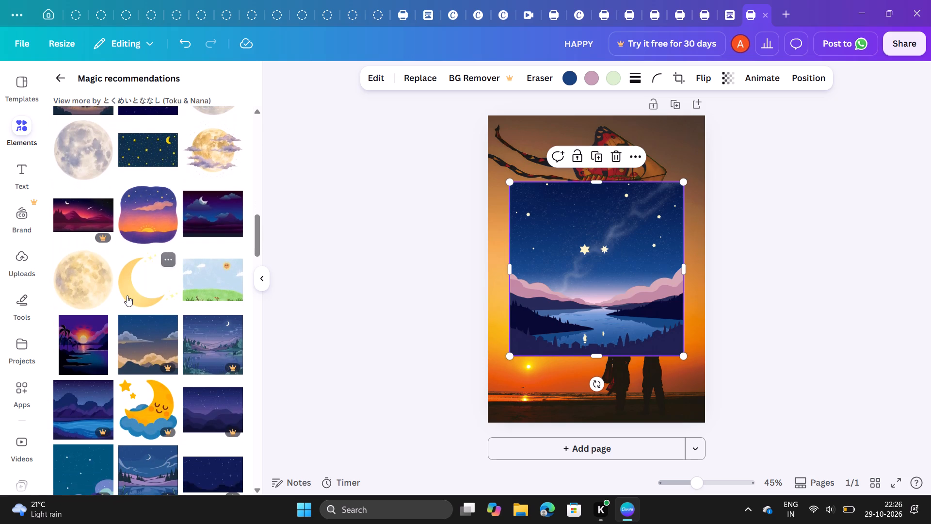
{"action": "scroll", "coordinate": [127, 295], "scroll_direction": "down", "scroll_amount": 1}
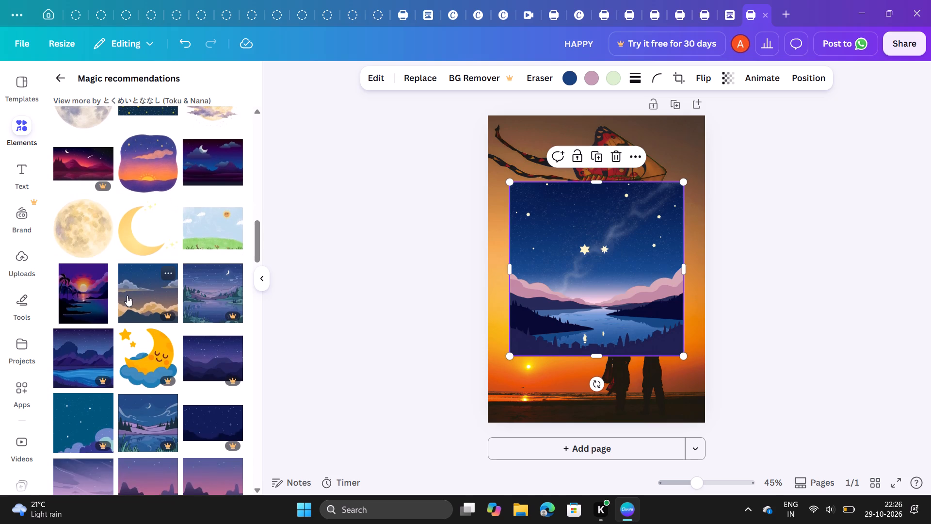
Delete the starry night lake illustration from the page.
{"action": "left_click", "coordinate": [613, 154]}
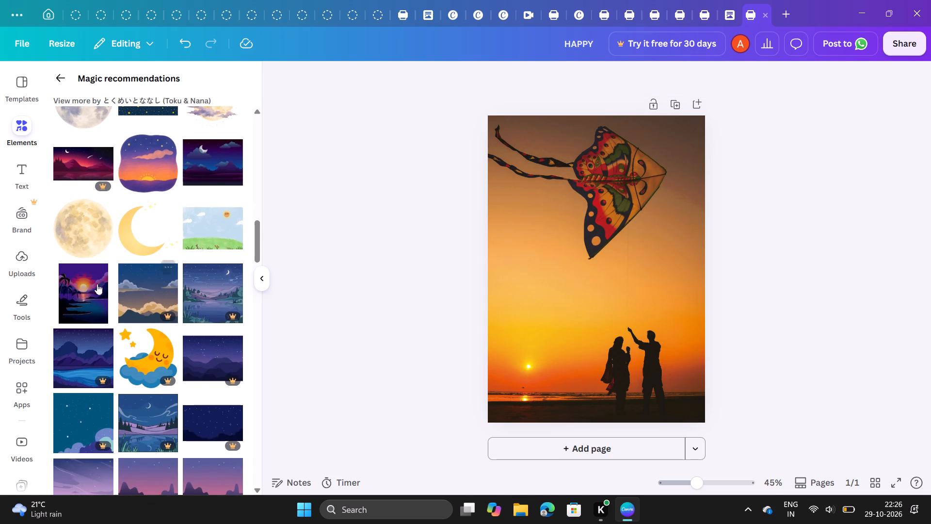
Add the portrait purple sunset illustration with palm trees from the magic recommendations to the page.
{"action": "left_click", "coordinate": [73, 295]}
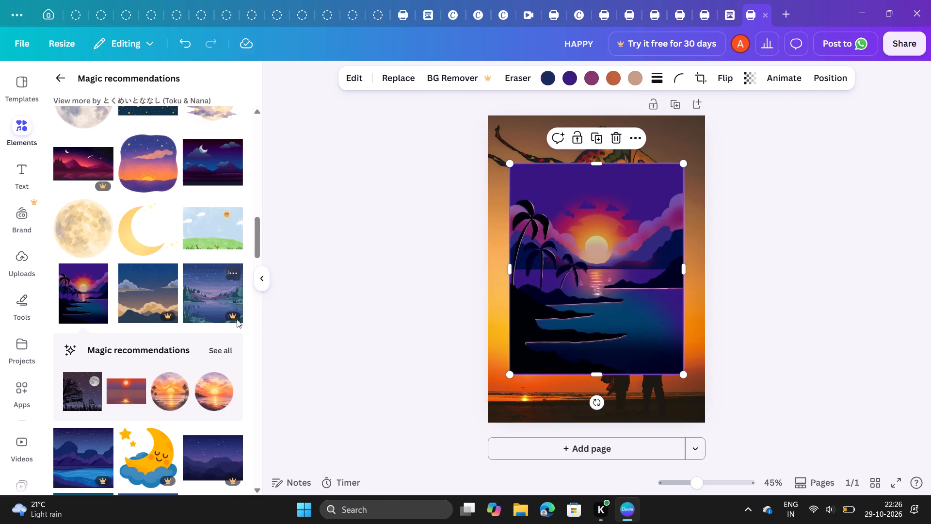
Look through the full list of magic recommendations for the purple palm sunset illustration to find other matching sunset panels.
{"action": "left_click", "coordinate": [219, 352]}
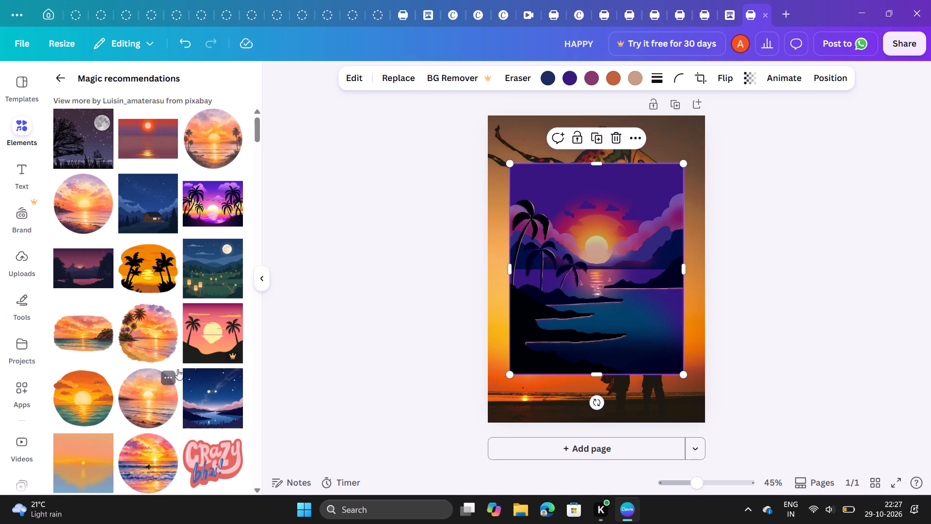
{"action": "scroll", "coordinate": [177, 369], "scroll_direction": "down", "scroll_amount": 1}
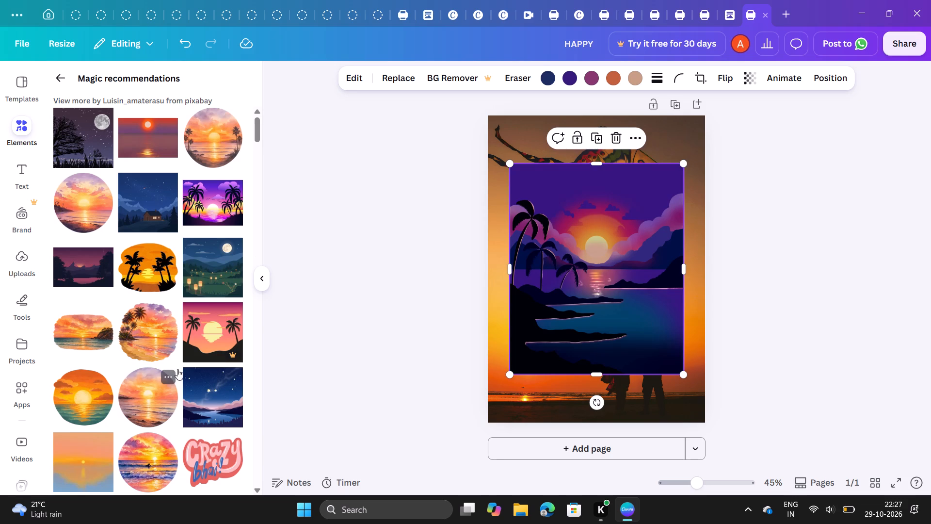
{"action": "scroll", "coordinate": [177, 369], "scroll_direction": "down", "scroll_amount": 5}
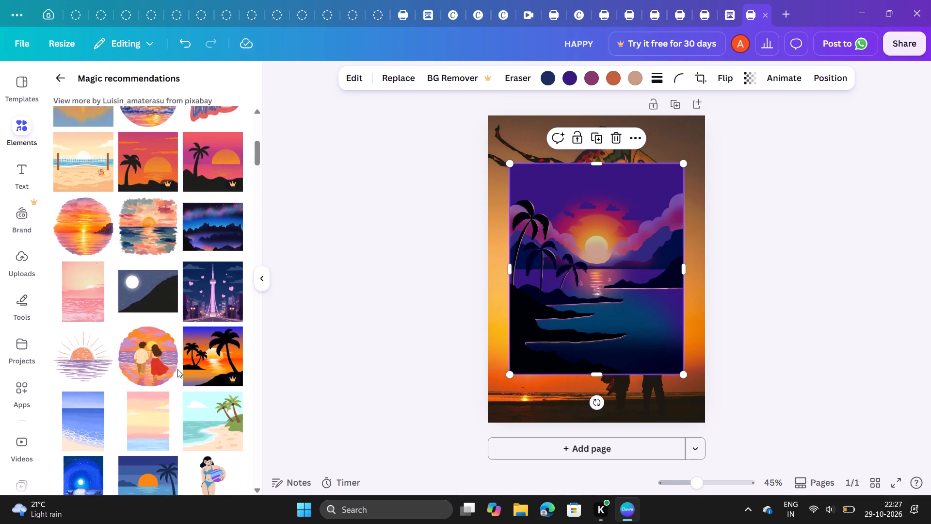
{"action": "scroll", "coordinate": [177, 369], "scroll_direction": "down", "scroll_amount": 3}
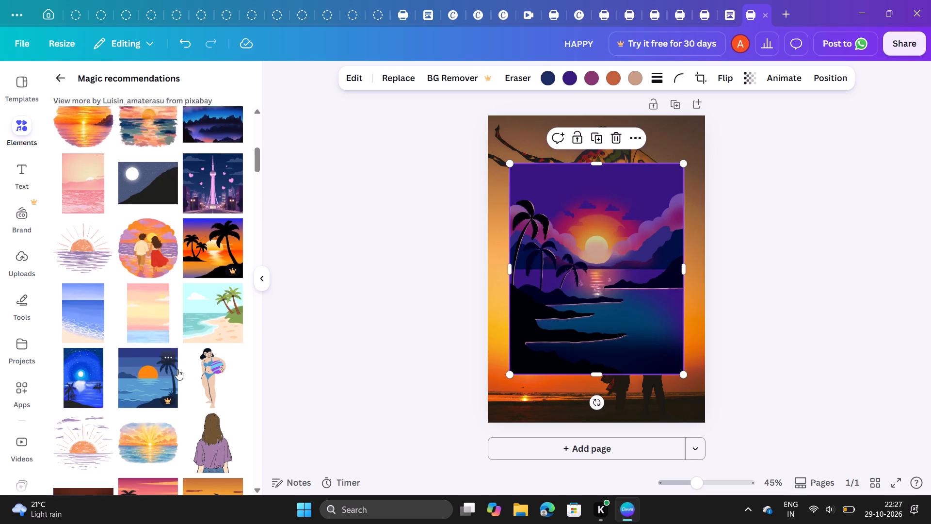
{"action": "scroll", "coordinate": [177, 369], "scroll_direction": "down", "scroll_amount": 3}
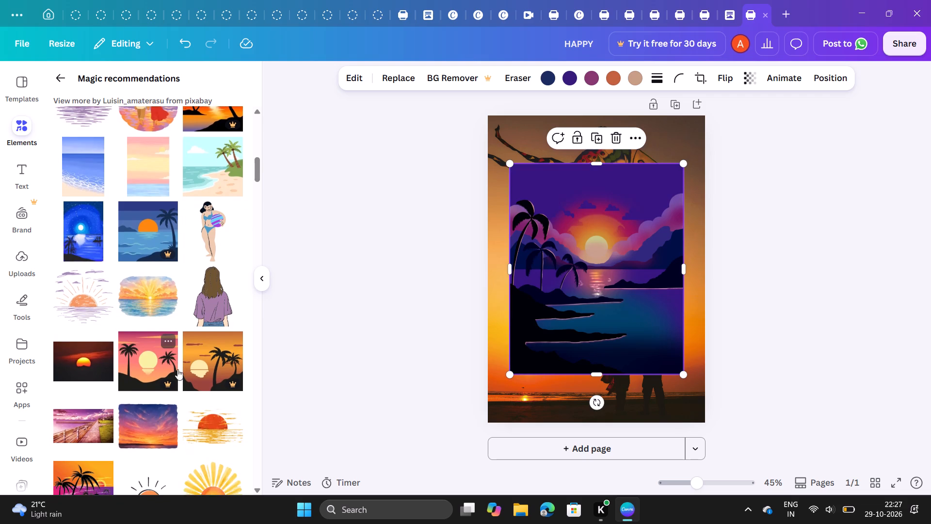
{"action": "scroll", "coordinate": [177, 369], "scroll_direction": "down", "scroll_amount": 2}
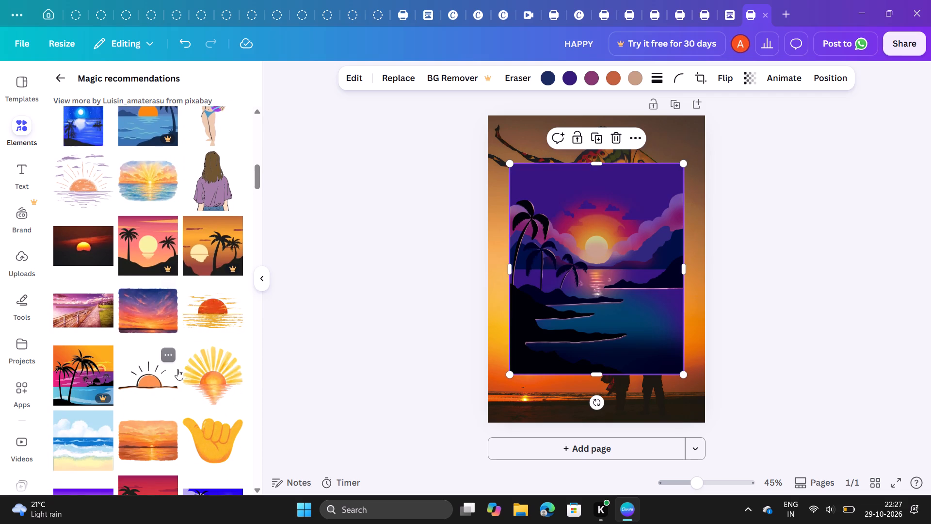
{"action": "scroll", "coordinate": [177, 369], "scroll_direction": "down", "scroll_amount": 3}
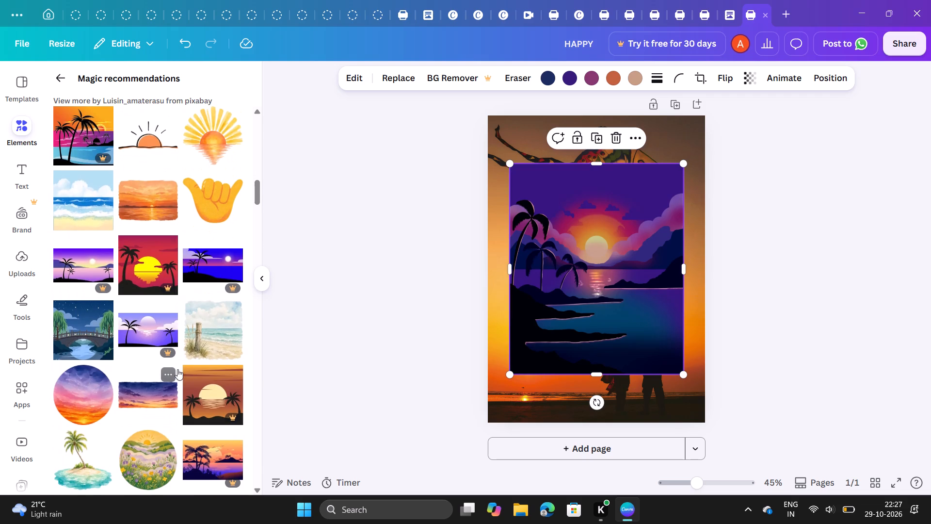
{"action": "scroll", "coordinate": [177, 369], "scroll_direction": "down", "scroll_amount": 2}
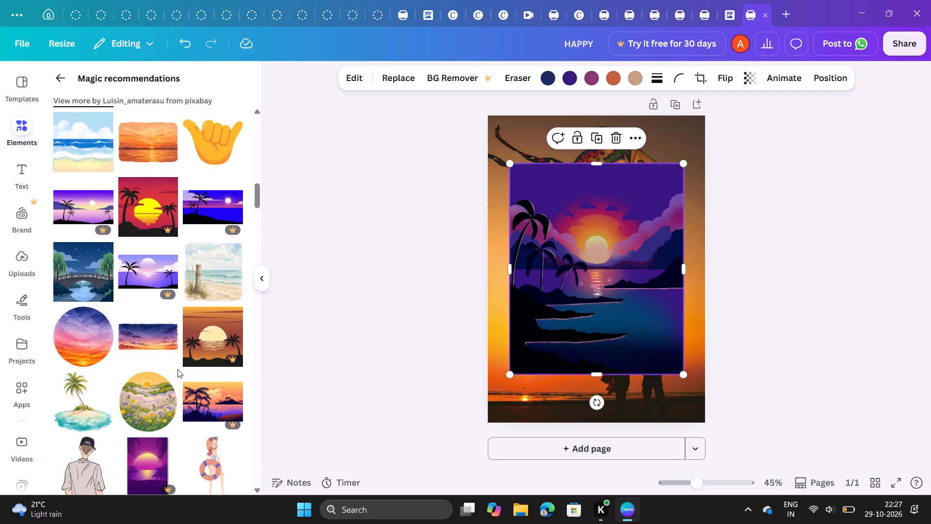
{"action": "scroll", "coordinate": [177, 369], "scroll_direction": "down", "scroll_amount": 3}
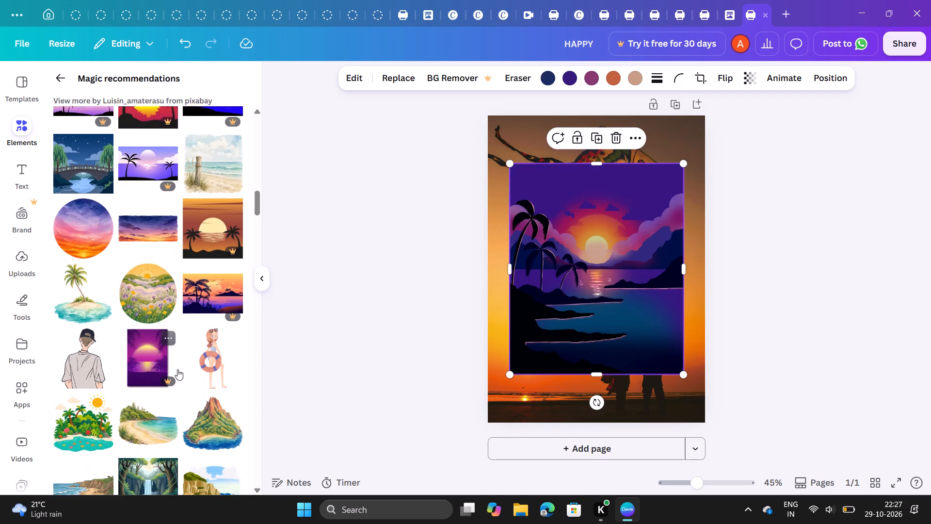
{"action": "scroll", "coordinate": [177, 369], "scroll_direction": "down", "scroll_amount": 4}
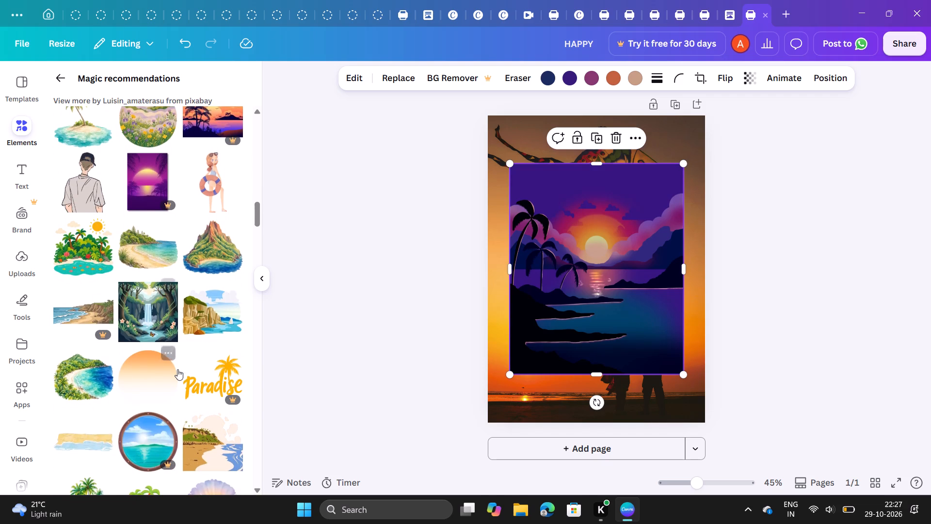
{"action": "scroll", "coordinate": [177, 369], "scroll_direction": "down", "scroll_amount": 4}
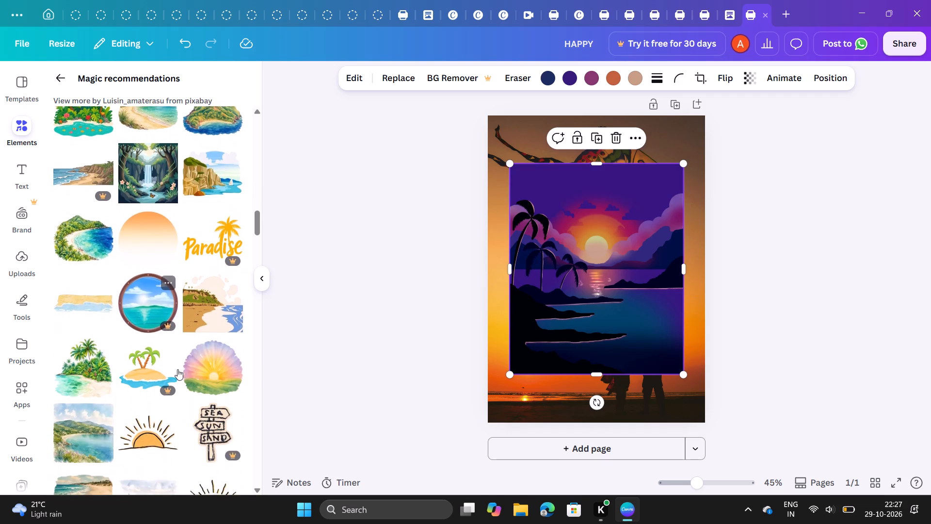
{"action": "scroll", "coordinate": [177, 369], "scroll_direction": "down", "scroll_amount": 3}
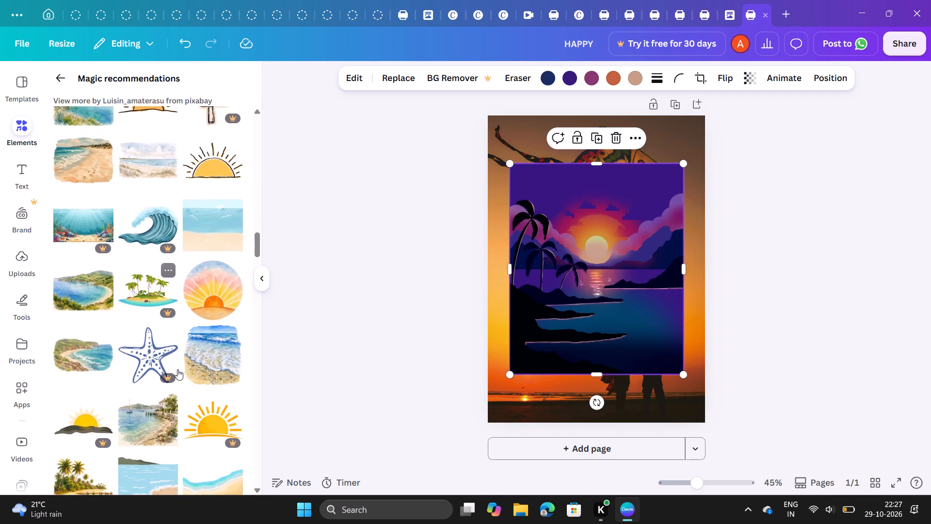
{"action": "scroll", "coordinate": [177, 369], "scroll_direction": "down", "scroll_amount": 3}
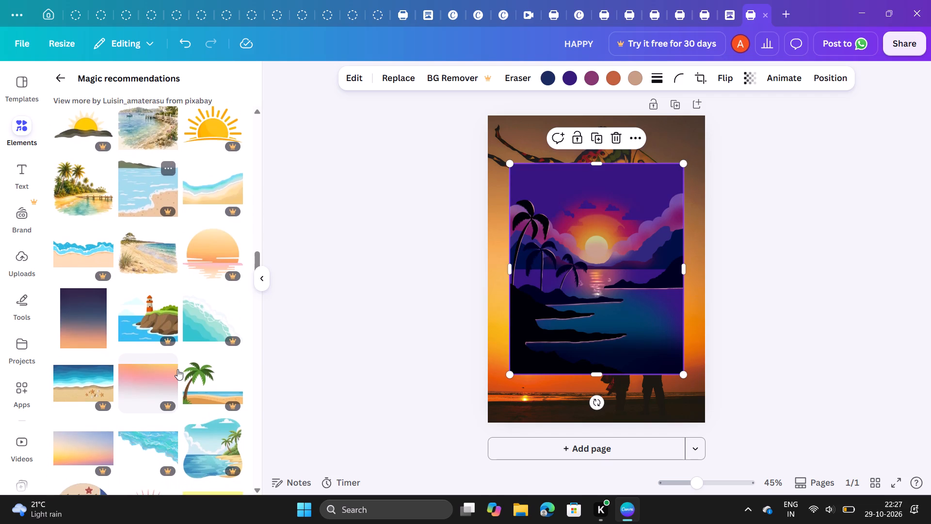
{"action": "scroll", "coordinate": [177, 369], "scroll_direction": "down", "scroll_amount": 4}
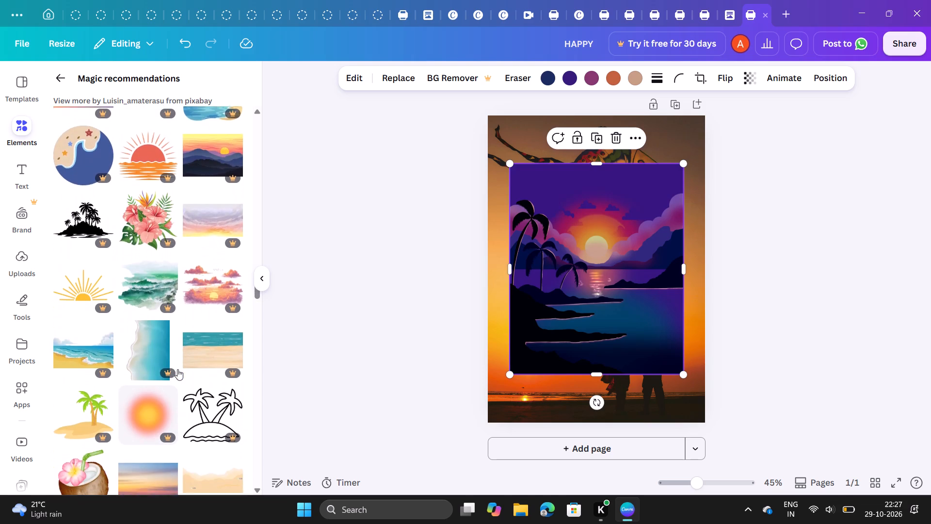
{"action": "scroll", "coordinate": [177, 369], "scroll_direction": "down", "scroll_amount": 3}
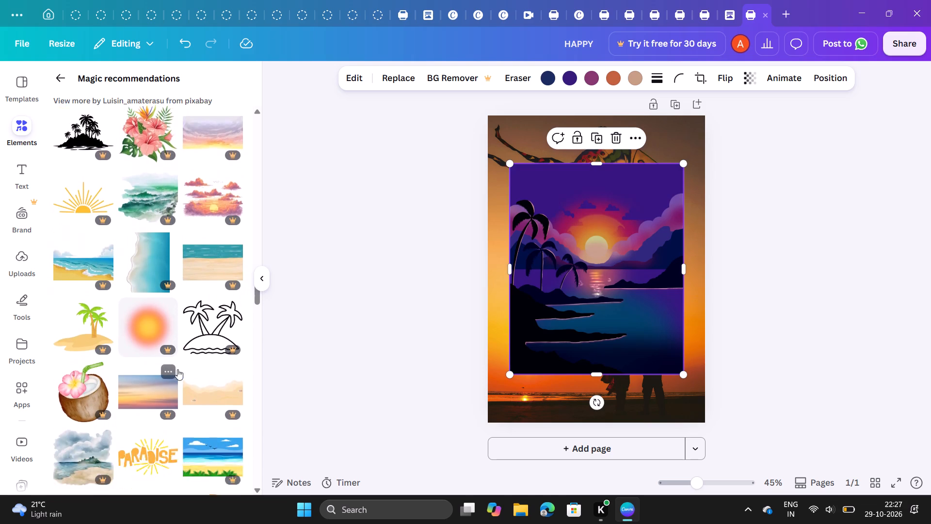
{"action": "scroll", "coordinate": [177, 369], "scroll_direction": "down", "scroll_amount": 3}
{"action": "scroll", "coordinate": [177, 369], "scroll_direction": "up", "scroll_amount": 1}
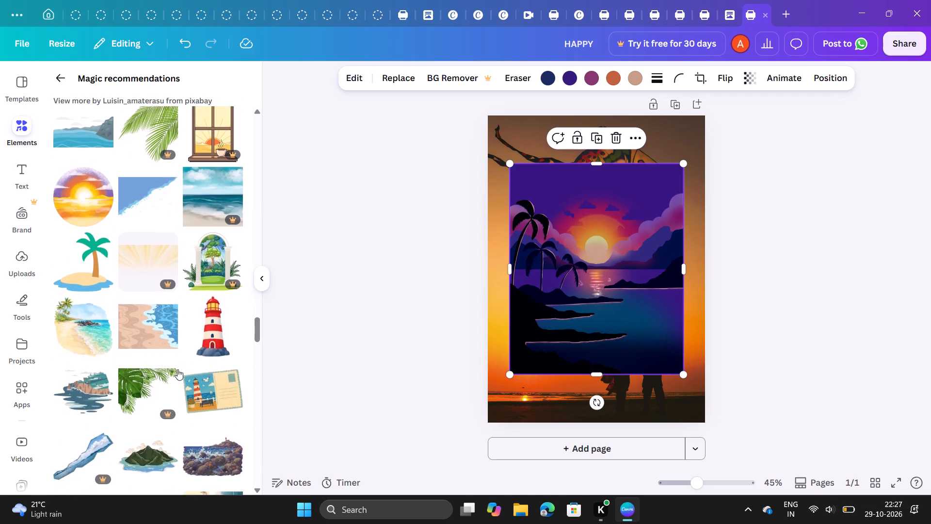
{"action": "scroll", "coordinate": [177, 369], "scroll_direction": "up", "scroll_amount": 1}
{"action": "scroll", "coordinate": [177, 369], "scroll_direction": "down", "scroll_amount": 2}
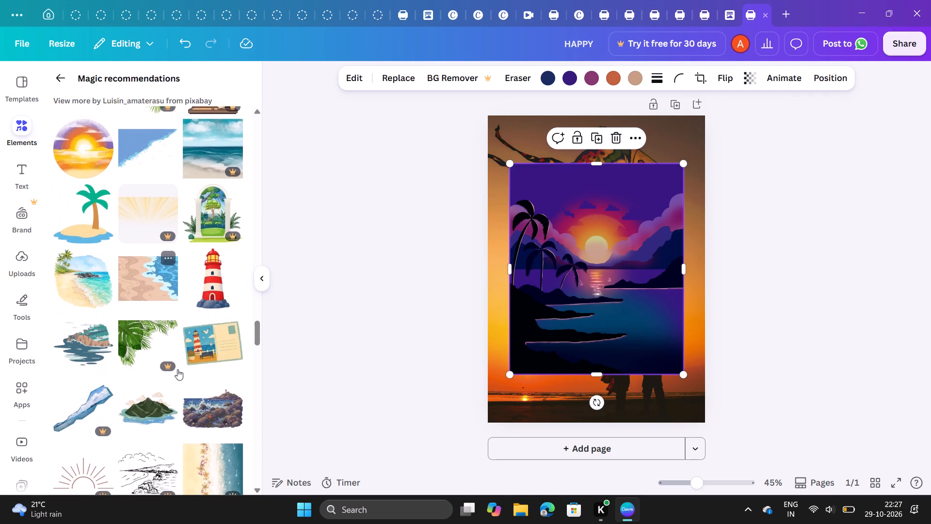
{"action": "scroll", "coordinate": [177, 369], "scroll_direction": "down", "scroll_amount": 3}
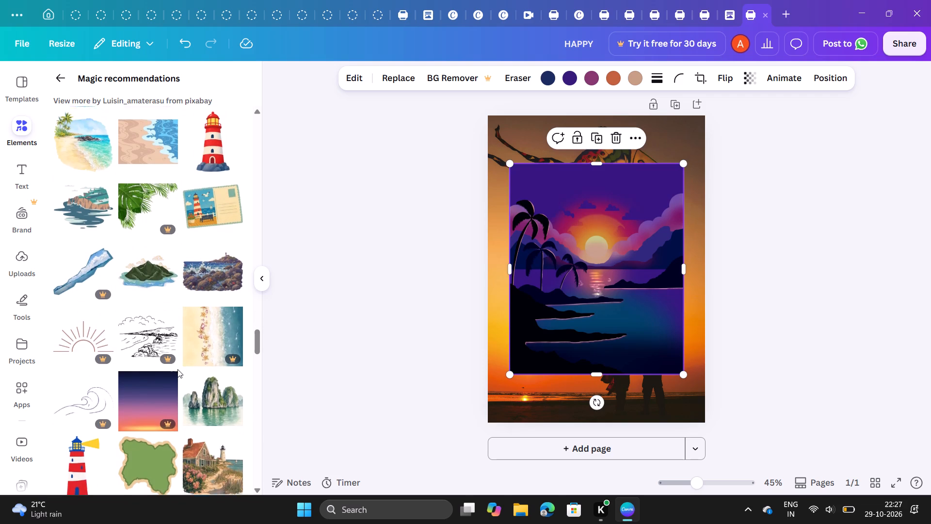
{"action": "scroll", "coordinate": [177, 369], "scroll_direction": "down", "scroll_amount": 3}
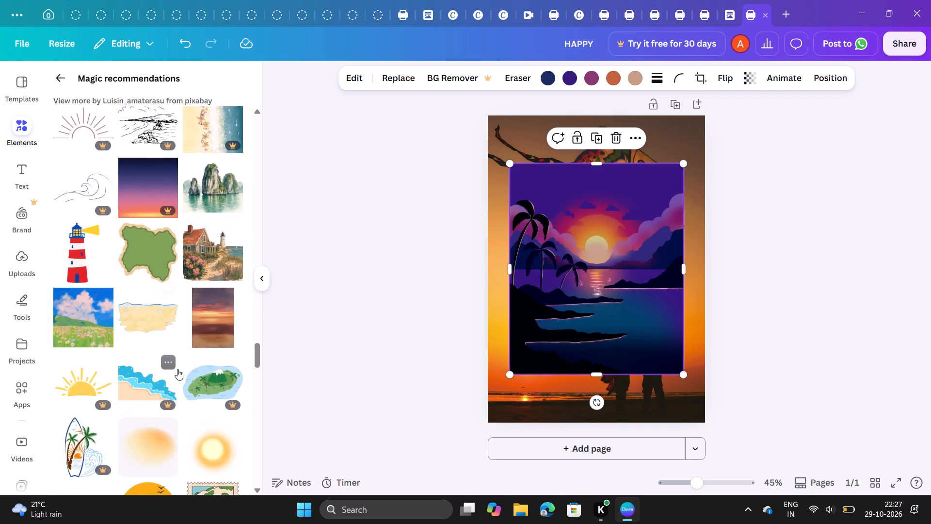
{"action": "scroll", "coordinate": [177, 369], "scroll_direction": "down", "scroll_amount": 2}
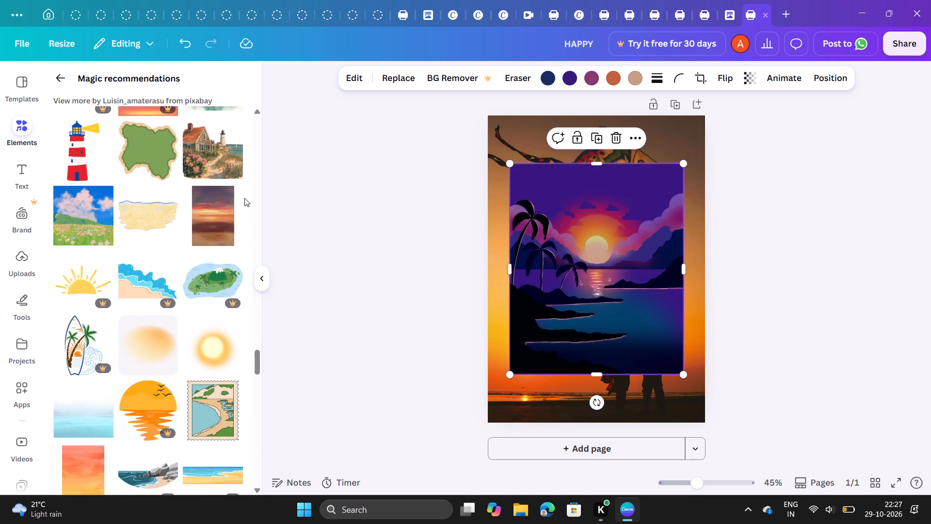
Add the portrait painted dusk sky graphic in muted purple, red and brown to the page.
{"action": "left_click", "coordinate": [214, 213]}
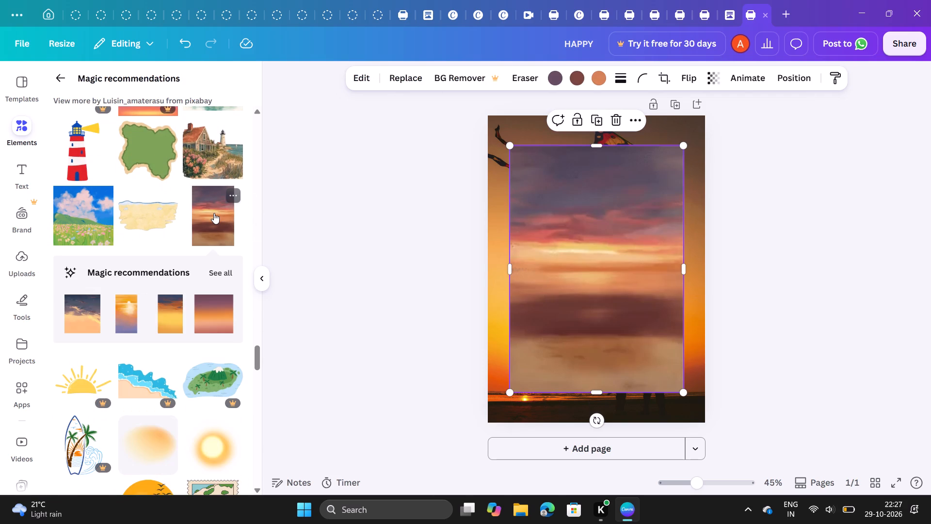
Add the orange mountain landscape with pine trees from the dusk sky graphic's full magic recommendations to the page.
{"action": "left_click", "coordinate": [215, 270]}
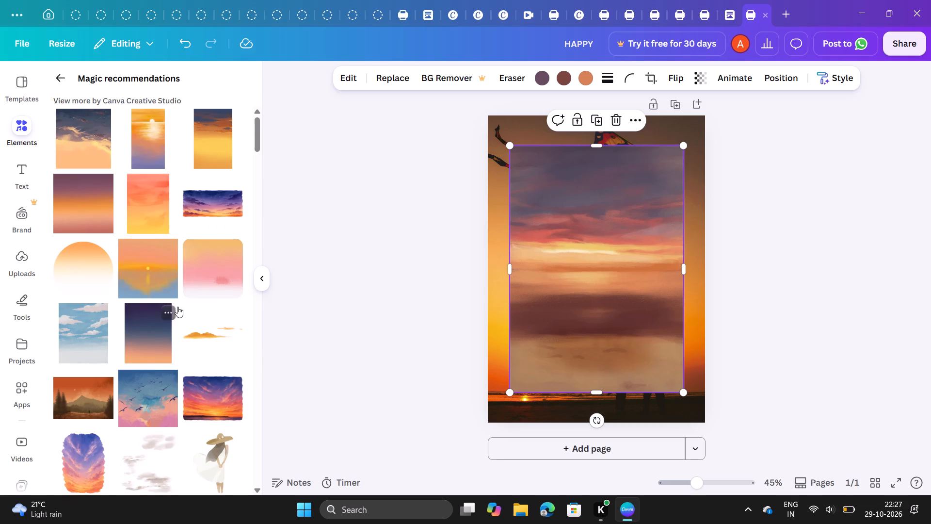
{"action": "left_click", "coordinate": [81, 393]}
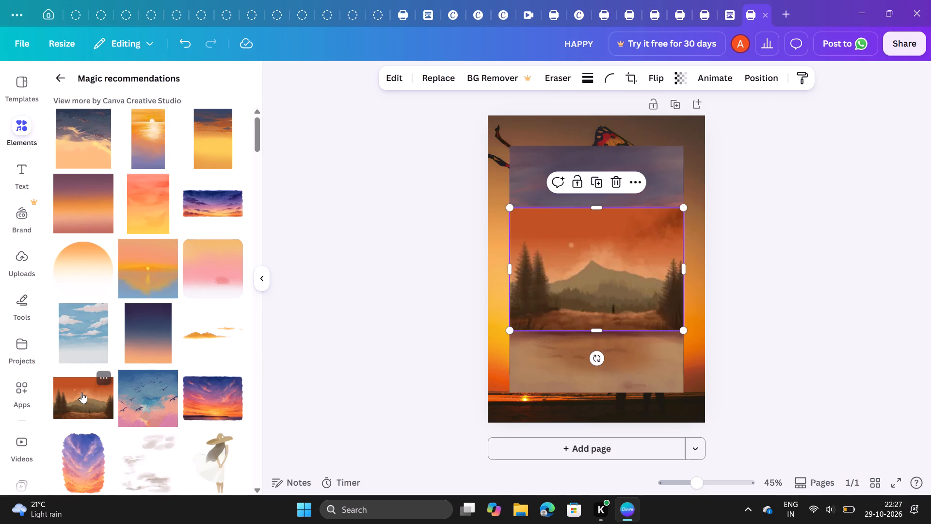
Add the purple mountain lake sunset landscape with dark trees from the orange mountain graphic's full magic recommendations to the page.
{"action": "scroll", "coordinate": [81, 393], "scroll_direction": "down", "scroll_amount": 1}
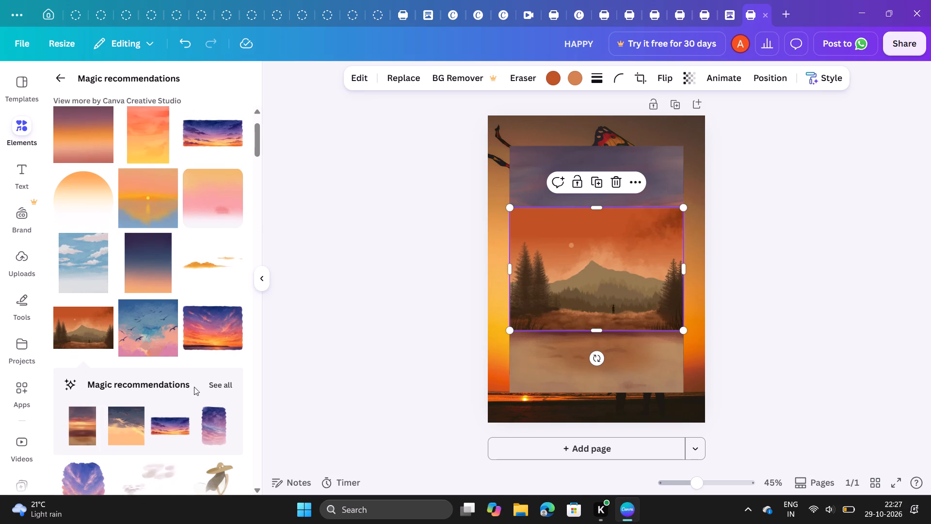
{"action": "left_click", "coordinate": [221, 387]}
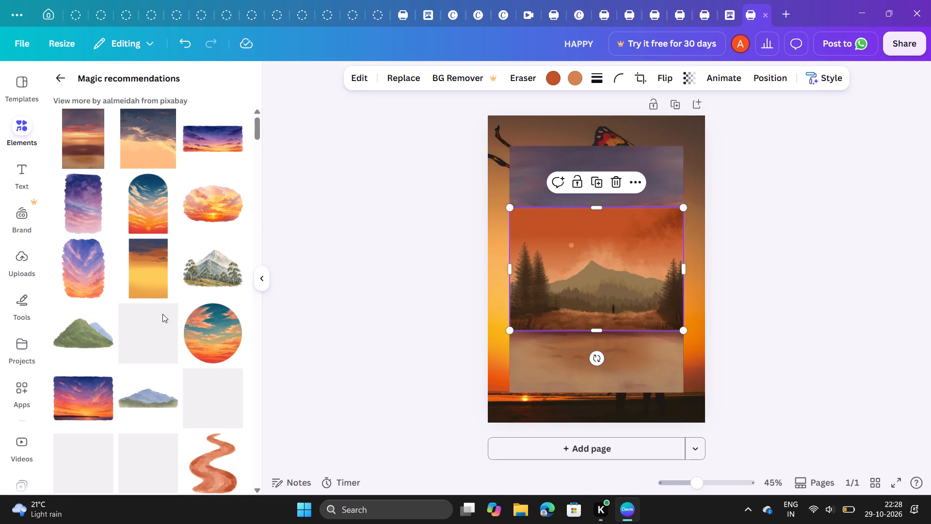
{"action": "scroll", "coordinate": [162, 314], "scroll_direction": "down", "scroll_amount": 3}
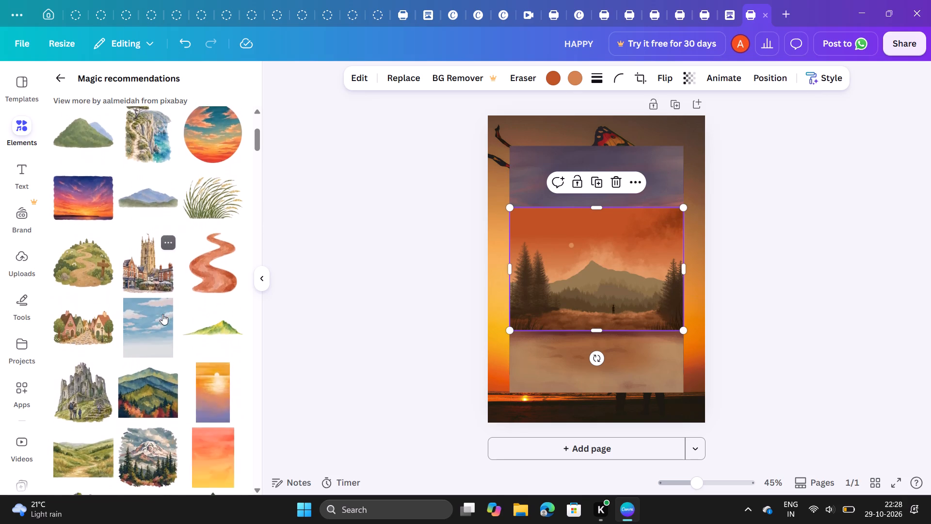
{"action": "scroll", "coordinate": [162, 314], "scroll_direction": "down", "scroll_amount": 2}
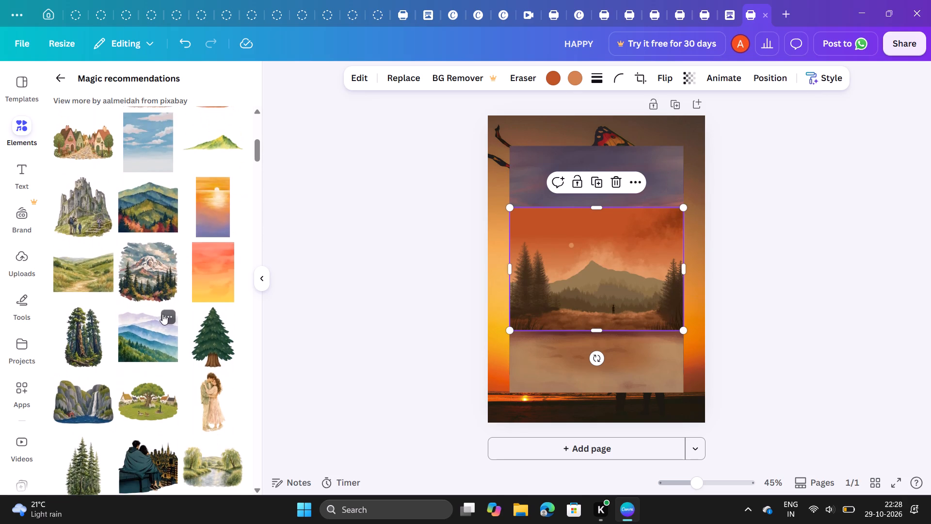
{"action": "scroll", "coordinate": [162, 314], "scroll_direction": "down", "scroll_amount": 5}
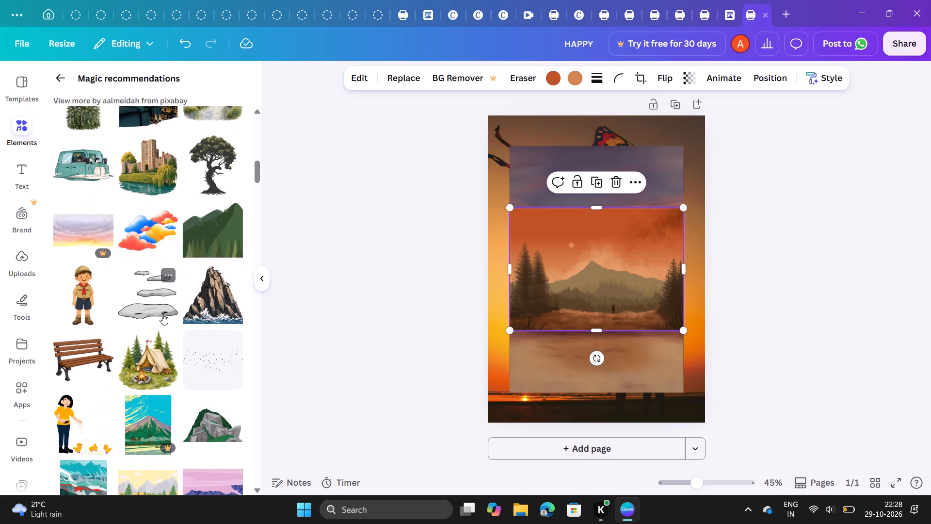
{"action": "scroll", "coordinate": [162, 314], "scroll_direction": "down", "scroll_amount": 4}
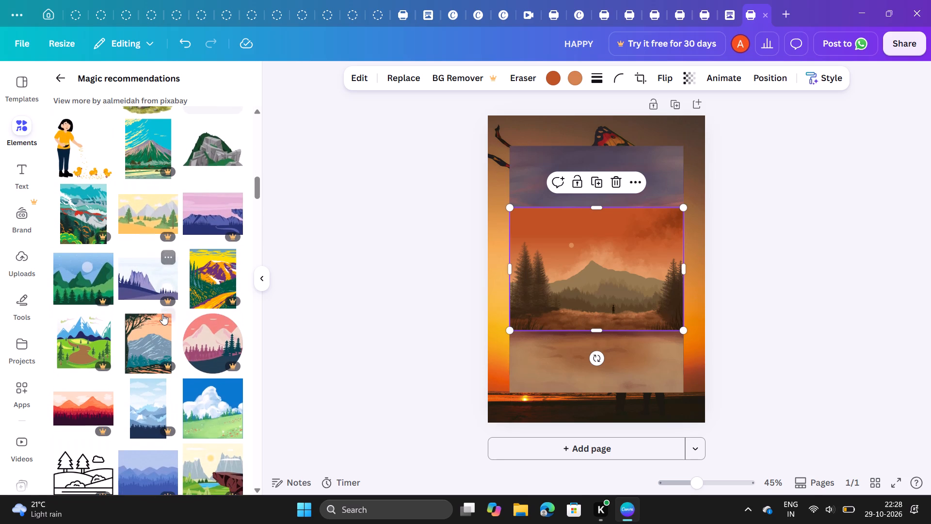
{"action": "scroll", "coordinate": [162, 314], "scroll_direction": "down", "scroll_amount": 3}
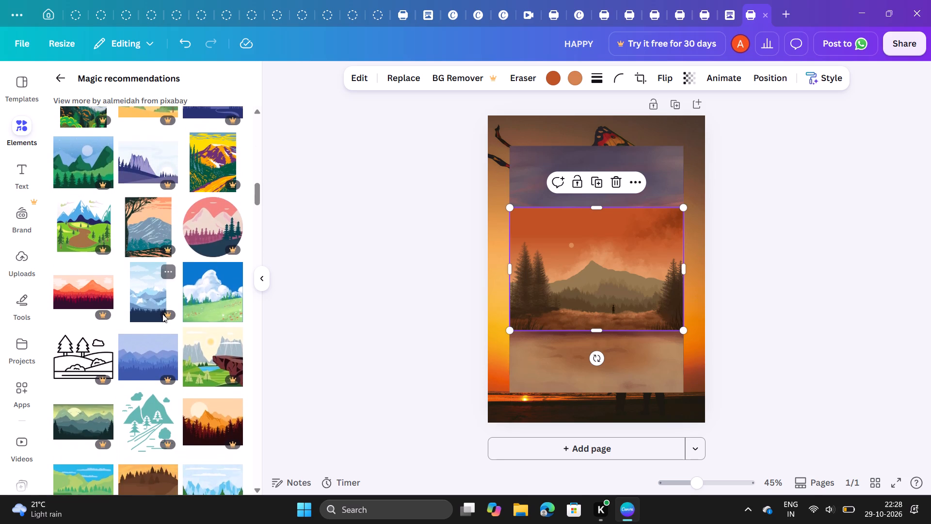
{"action": "scroll", "coordinate": [162, 314], "scroll_direction": "down", "scroll_amount": 4}
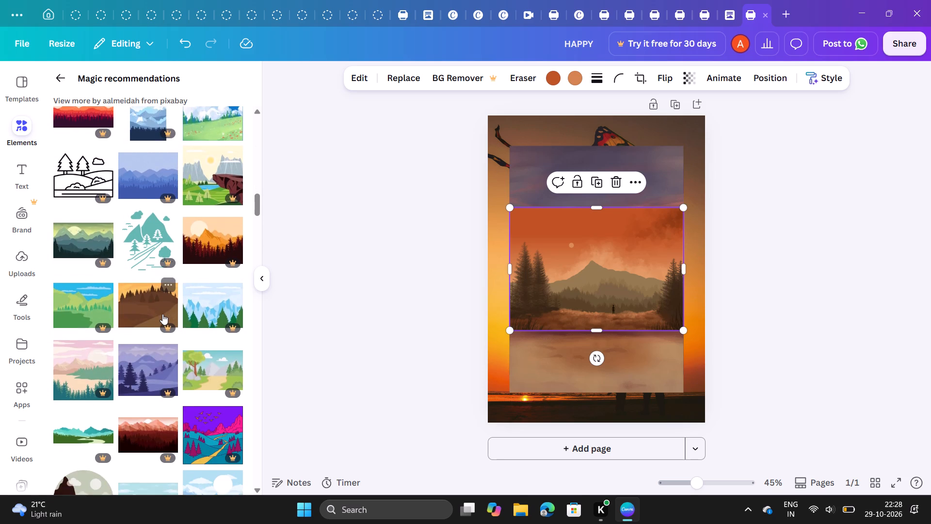
{"action": "scroll", "coordinate": [162, 314], "scroll_direction": "down", "scroll_amount": 4}
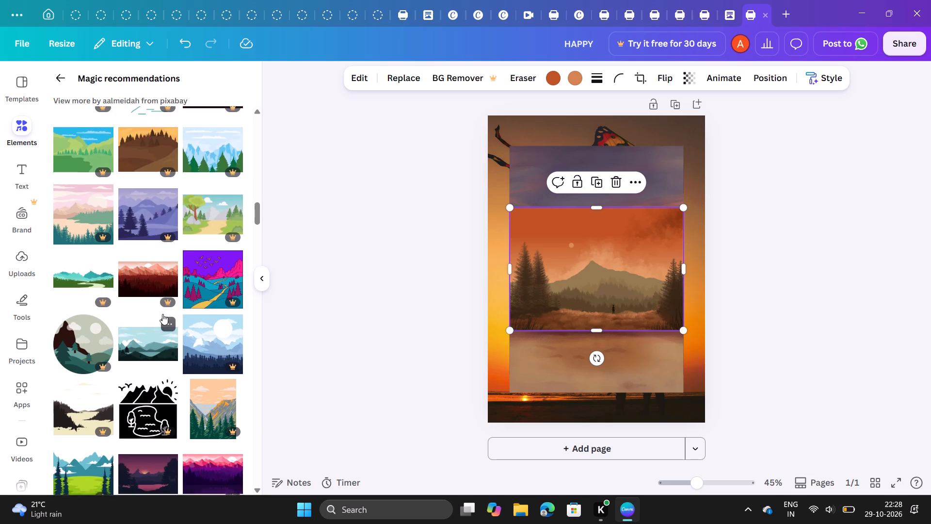
{"action": "scroll", "coordinate": [162, 314], "scroll_direction": "down", "scroll_amount": 4}
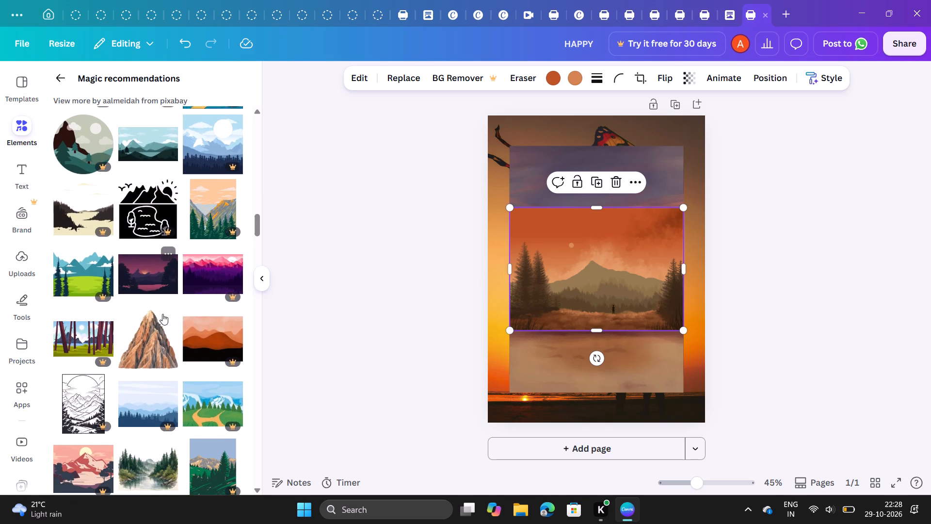
{"action": "scroll", "coordinate": [162, 314], "scroll_direction": "down", "scroll_amount": 1}
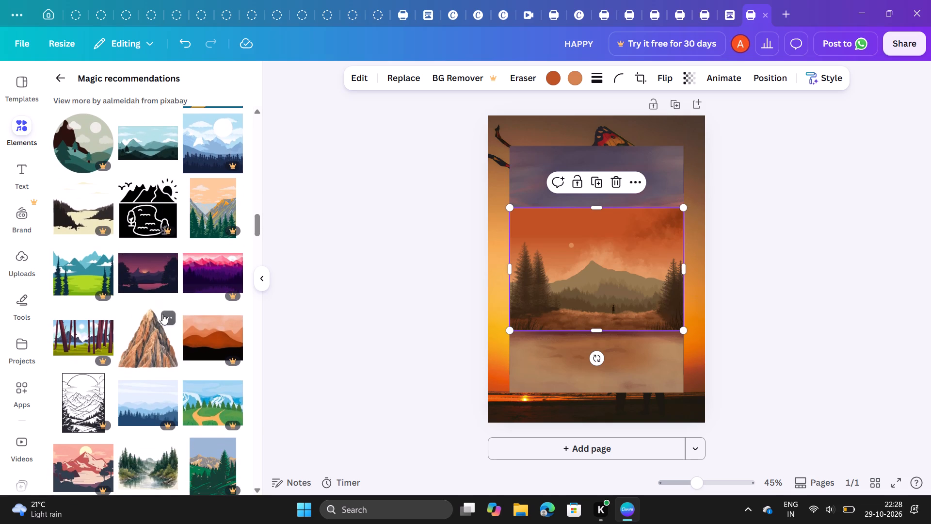
{"action": "left_click", "coordinate": [151, 263]}
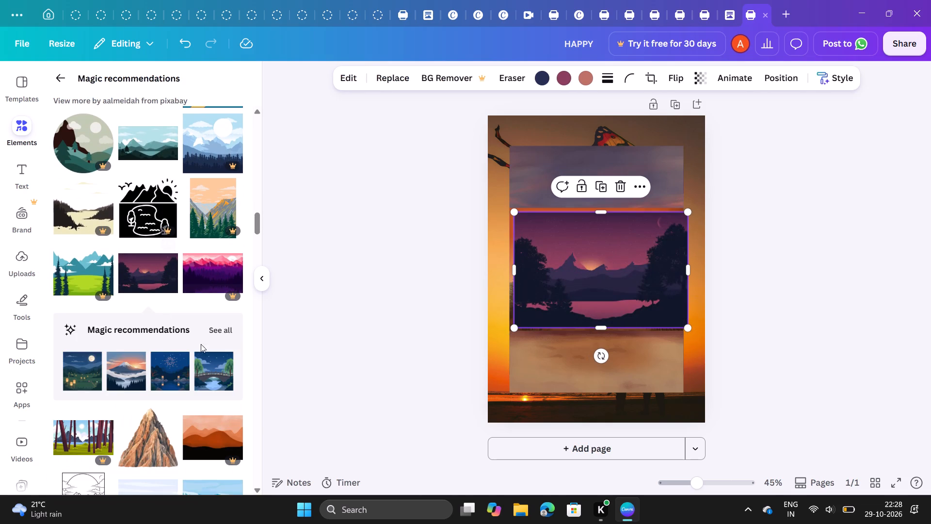
Look through the full list of magic recommendations for the purple mountain lake graphic to find other matching sunset landscapes.
{"action": "left_click", "coordinate": [224, 324]}
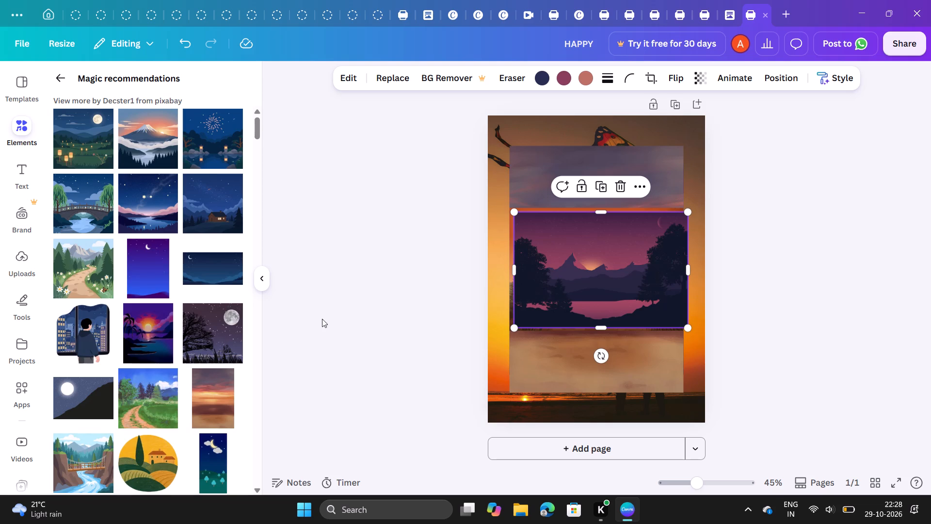
{"action": "scroll", "coordinate": [117, 402], "scroll_direction": "down", "scroll_amount": 2}
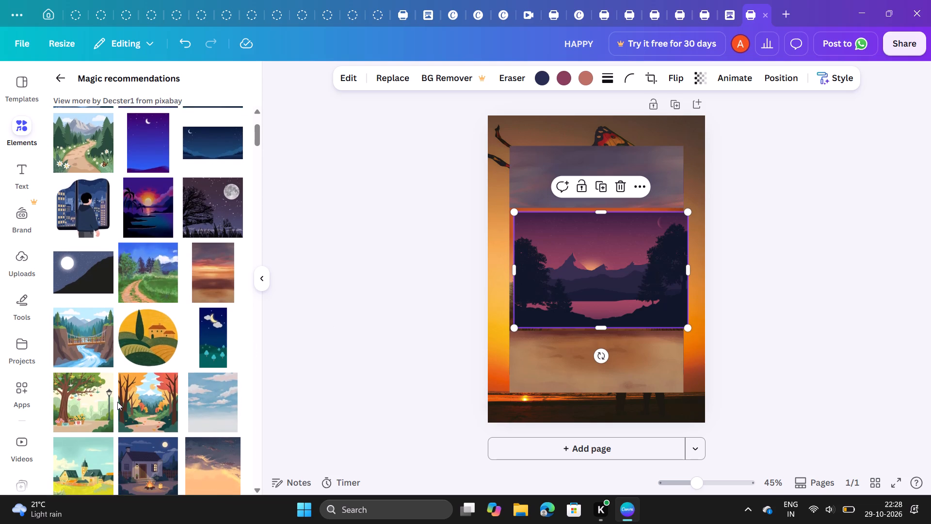
{"action": "scroll", "coordinate": [117, 402], "scroll_direction": "down", "scroll_amount": 3}
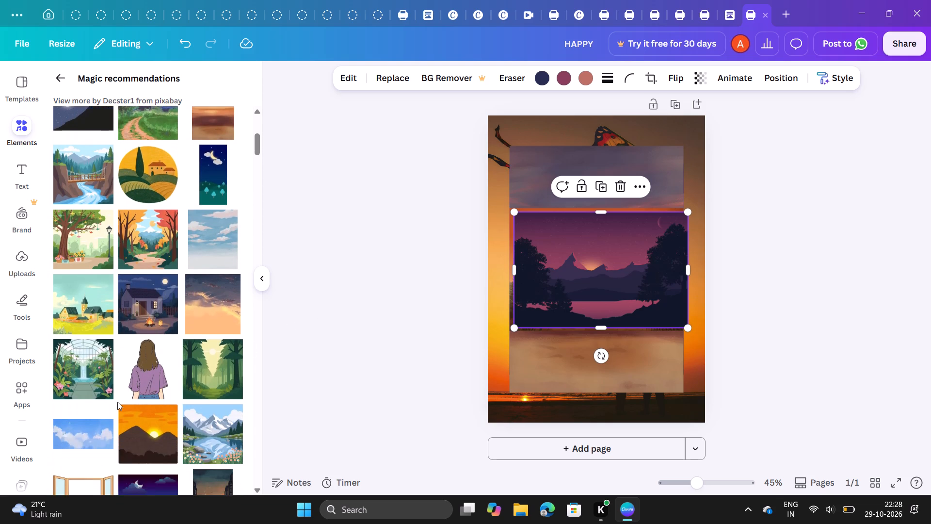
{"action": "scroll", "coordinate": [117, 402], "scroll_direction": "down", "scroll_amount": 2}
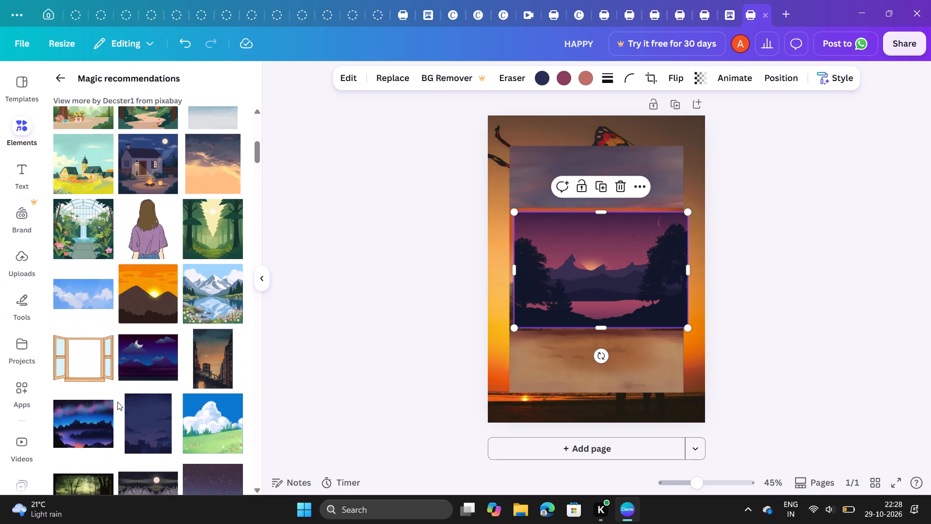
{"action": "scroll", "coordinate": [117, 402], "scroll_direction": "down", "scroll_amount": 3}
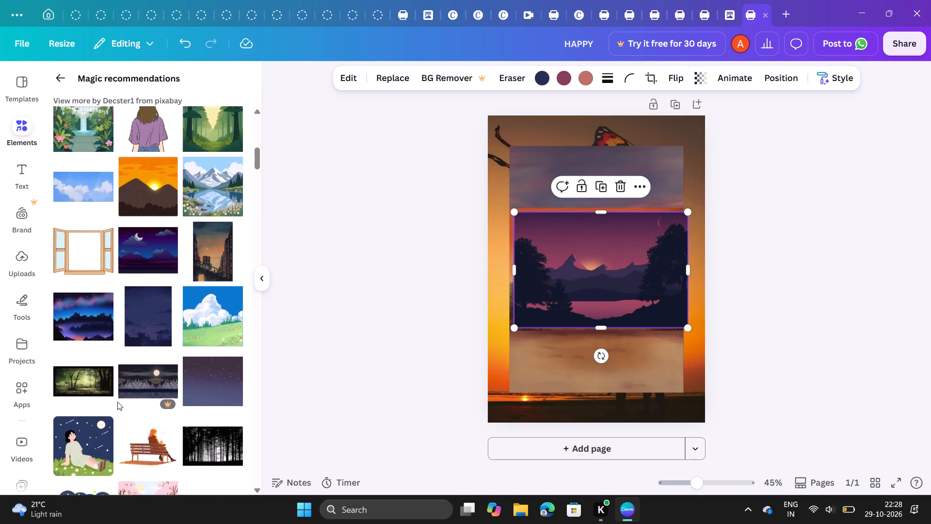
{"action": "scroll", "coordinate": [117, 402], "scroll_direction": "down", "scroll_amount": 2}
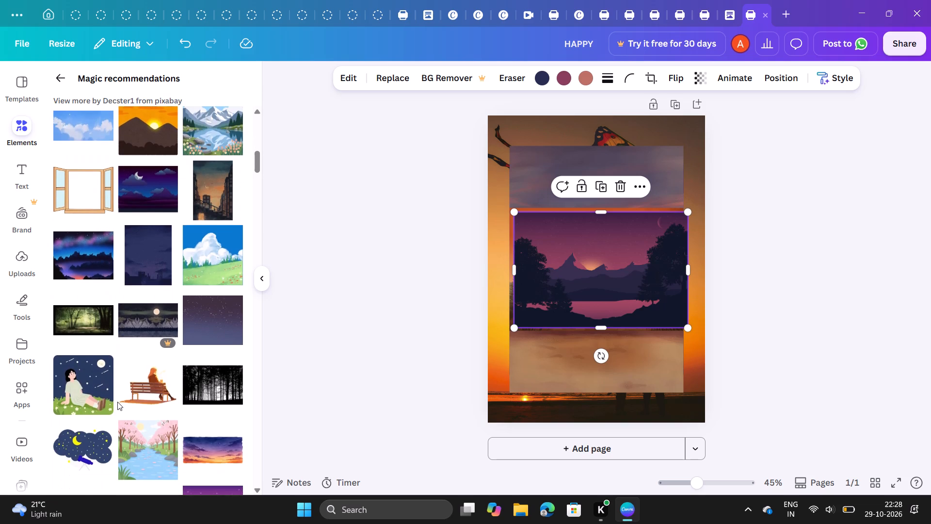
{"action": "scroll", "coordinate": [117, 402], "scroll_direction": "down", "scroll_amount": 3}
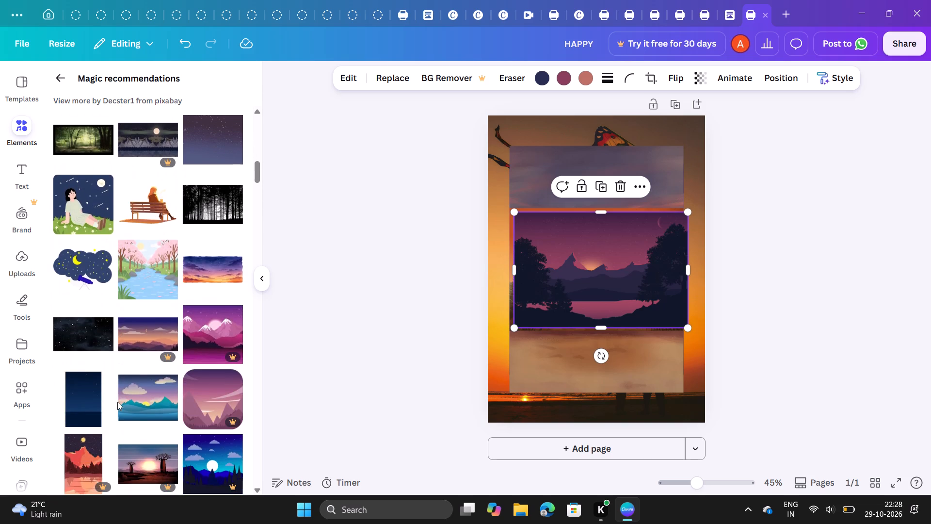
{"action": "scroll", "coordinate": [117, 402], "scroll_direction": "down", "scroll_amount": 2}
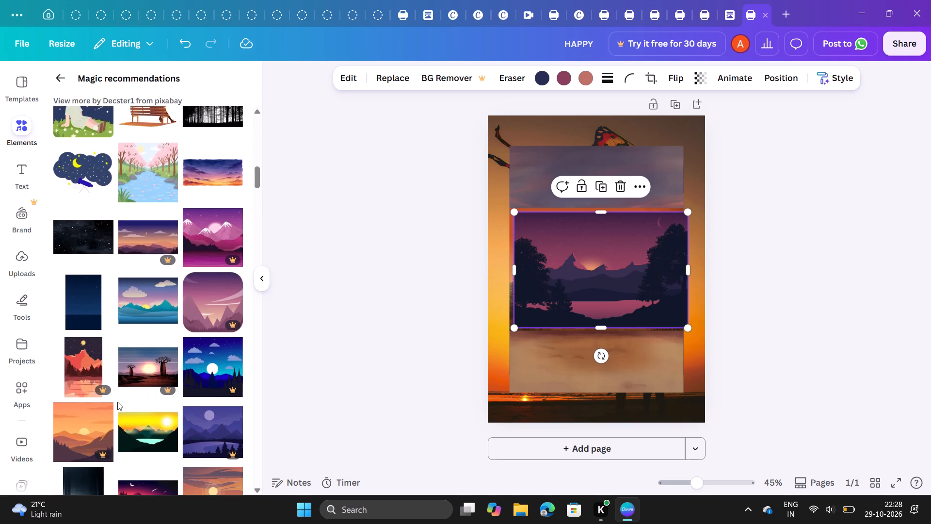
{"action": "scroll", "coordinate": [117, 402], "scroll_direction": "down", "scroll_amount": 3}
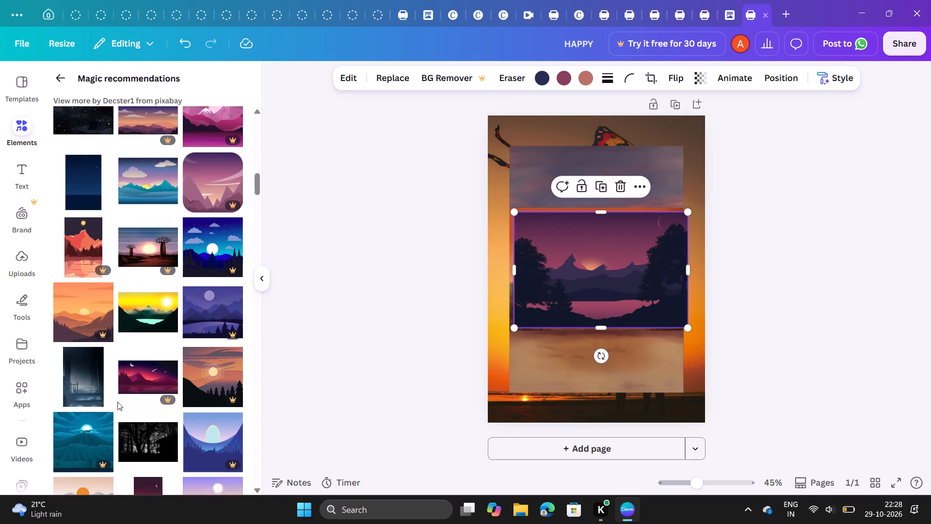
{"action": "scroll", "coordinate": [117, 402], "scroll_direction": "down", "scroll_amount": 3}
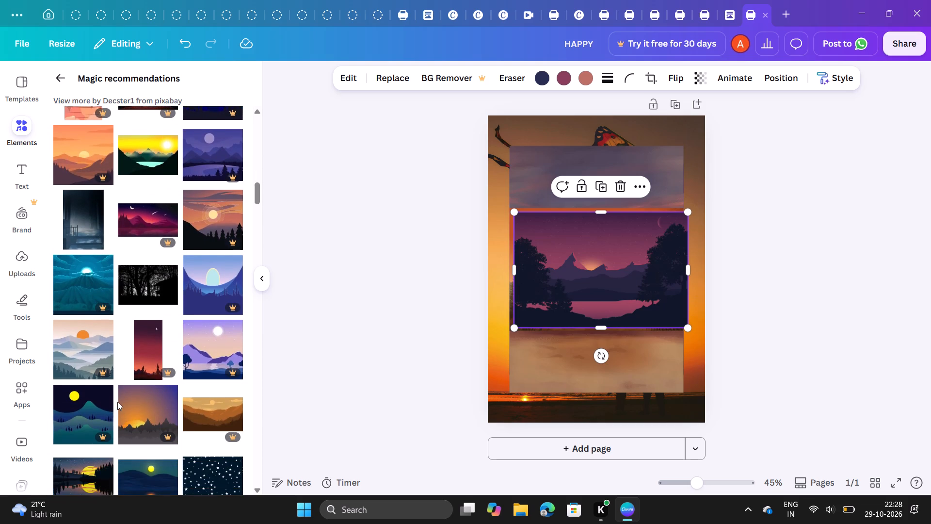
{"action": "scroll", "coordinate": [117, 402], "scroll_direction": "down", "scroll_amount": 2}
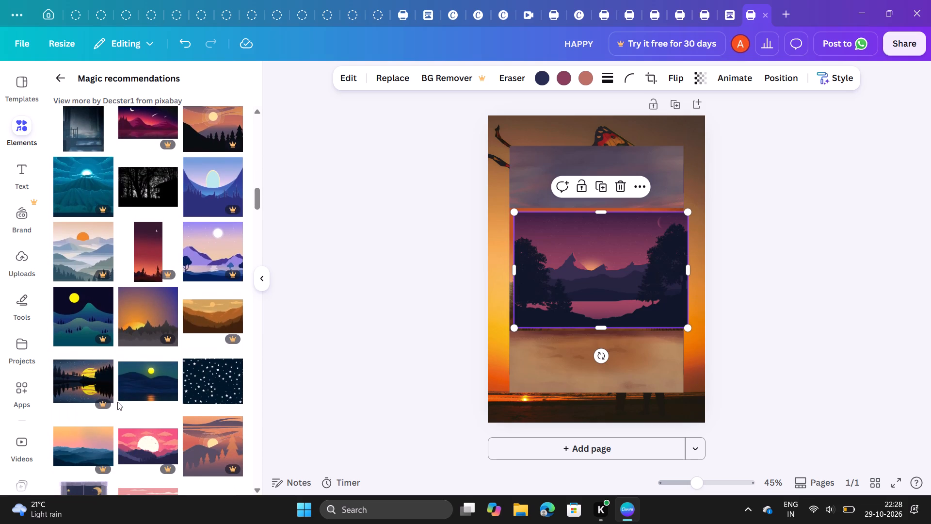
{"action": "scroll", "coordinate": [117, 402], "scroll_direction": "down", "scroll_amount": 1}
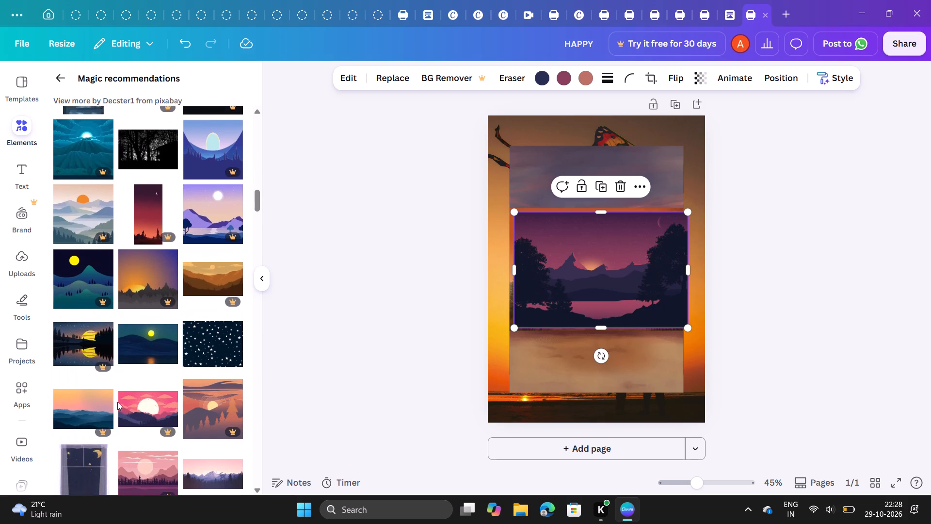
{"action": "scroll", "coordinate": [117, 402], "scroll_direction": "down", "scroll_amount": 3}
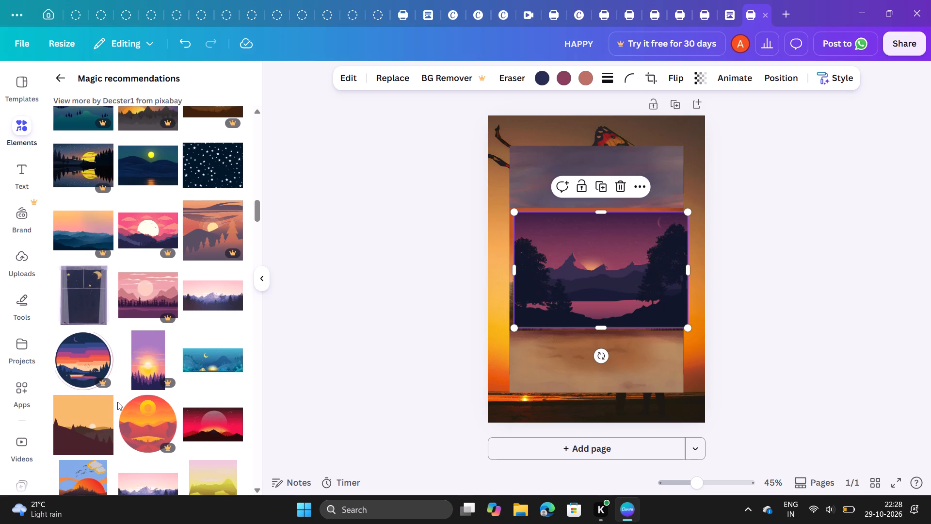
{"action": "scroll", "coordinate": [117, 402], "scroll_direction": "down", "scroll_amount": 4}
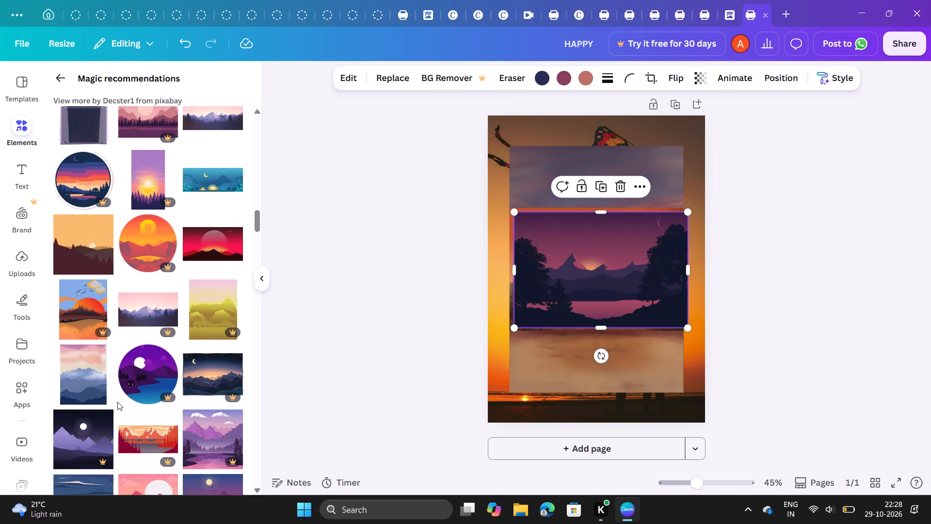
{"action": "scroll", "coordinate": [117, 402], "scroll_direction": "down", "scroll_amount": 3}
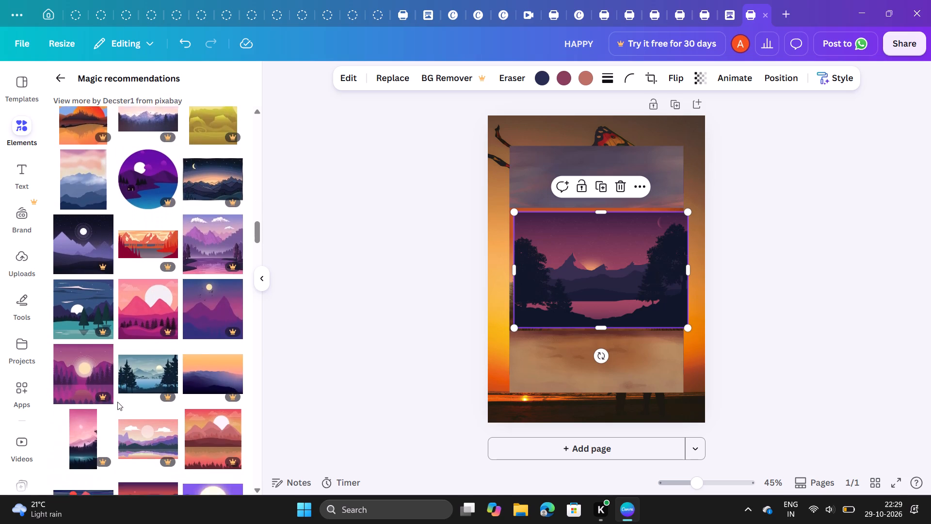
{"action": "scroll", "coordinate": [117, 402], "scroll_direction": "down", "scroll_amount": 4}
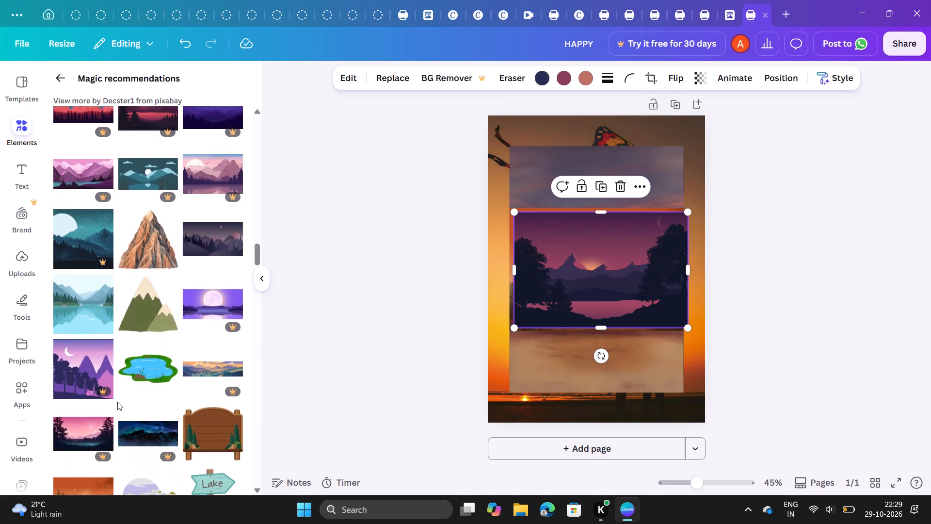
{"action": "scroll", "coordinate": [117, 402], "scroll_direction": "down", "scroll_amount": 1}
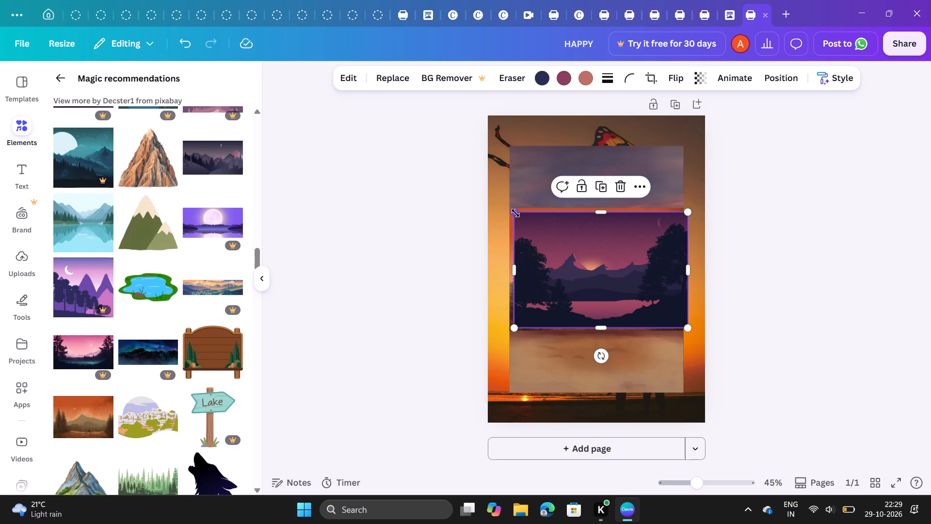
Enlarge the purple mountain lake sunset graphic to about 44.7 by 29.7 so it covers the entire page.
{"action": "left_click_drag", "start_coordinate": [517, 216], "coordinate": [498, 148]}
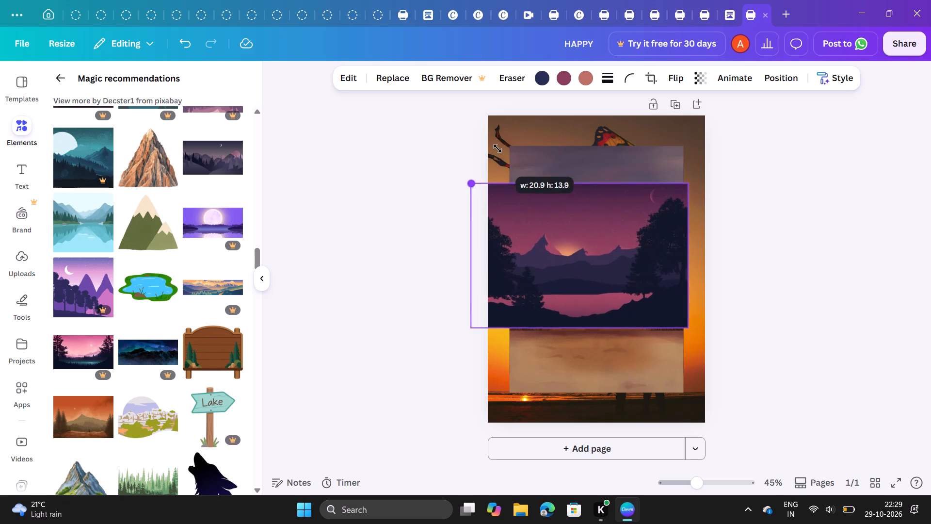
{"action": "left_click_drag", "start_coordinate": [498, 148], "coordinate": [514, 83]}
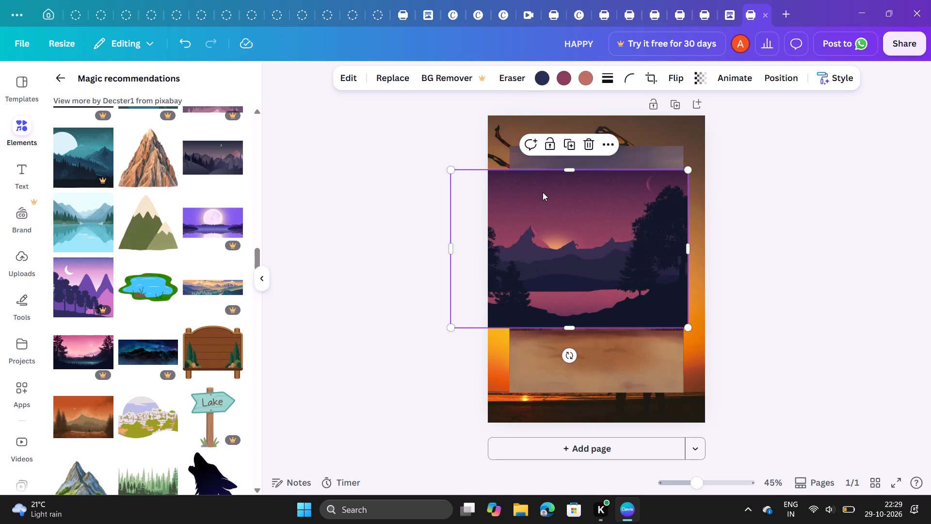
{"action": "left_click_drag", "start_coordinate": [689, 170], "coordinate": [691, 68]}
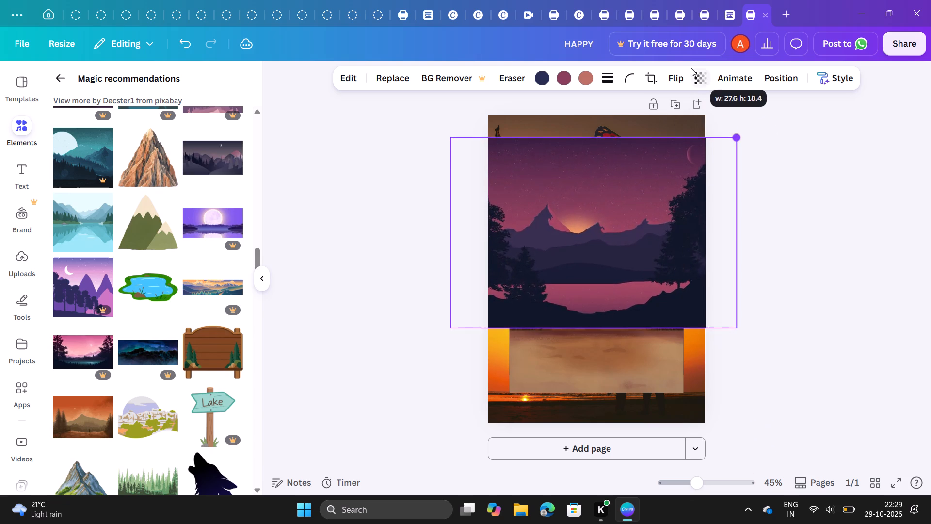
{"action": "left_click_drag", "start_coordinate": [691, 68], "coordinate": [696, 0]}
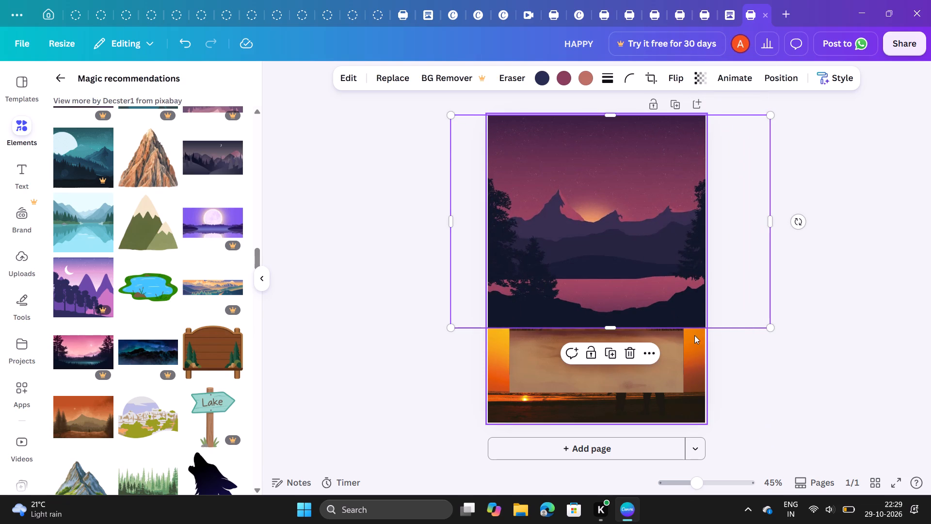
{"action": "left_click", "coordinate": [767, 328]}
{"action": "left_click_drag", "start_coordinate": [767, 328], "coordinate": [781, 386]}
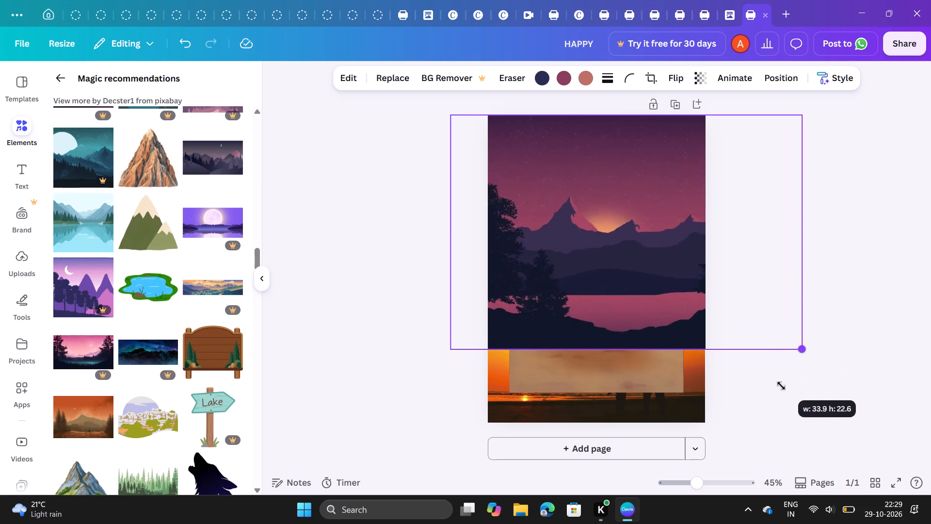
{"action": "left_click_drag", "start_coordinate": [781, 386], "coordinate": [758, 523]}
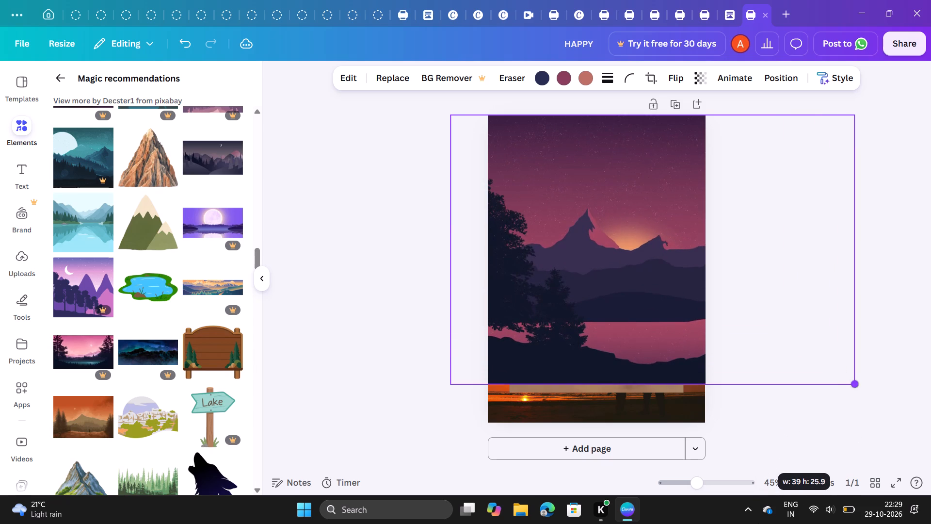
{"action": "left_click_drag", "start_coordinate": [758, 523], "coordinate": [816, 523]}
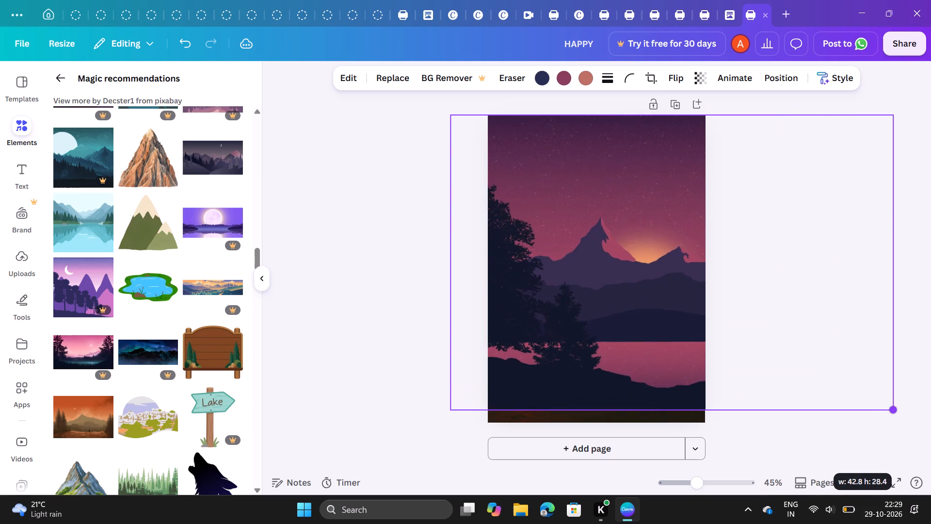
{"action": "left_click_drag", "start_coordinate": [816, 523], "coordinate": [840, 523]}
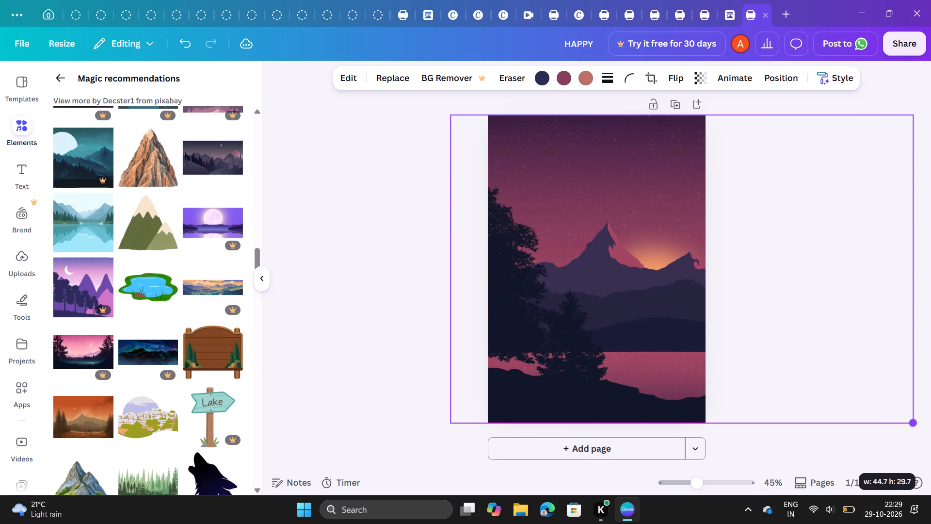
{"action": "left_click_drag", "start_coordinate": [840, 523], "coordinate": [841, 523]}
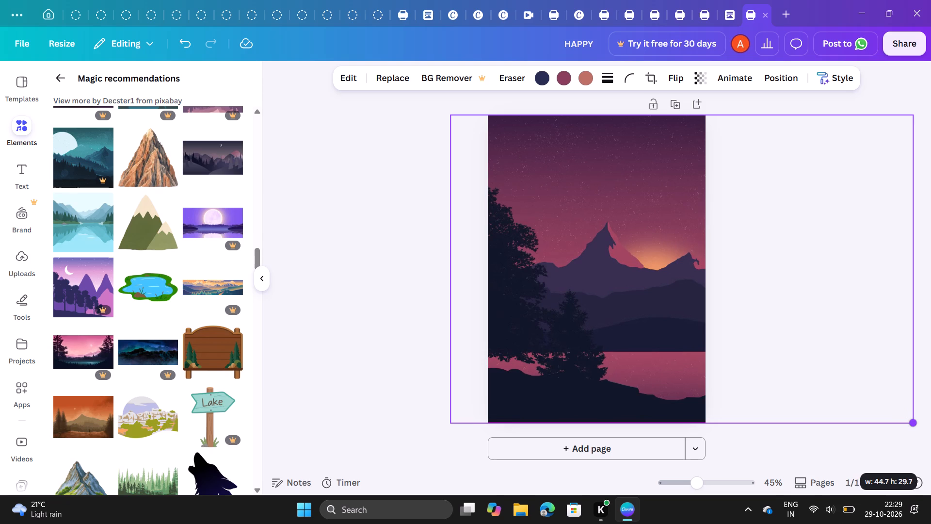
{"action": "left_click_drag", "start_coordinate": [841, 523], "coordinate": [845, 523]}
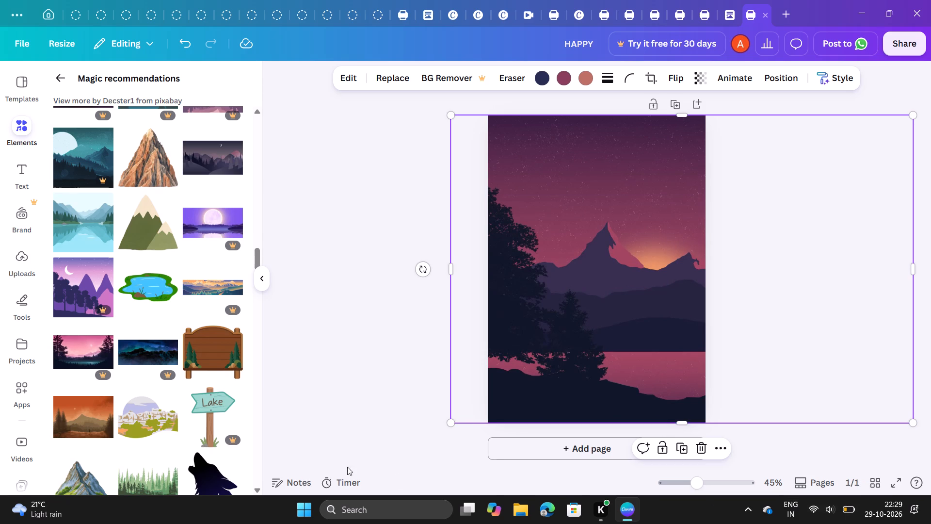
{"action": "left_click", "coordinate": [357, 358]}
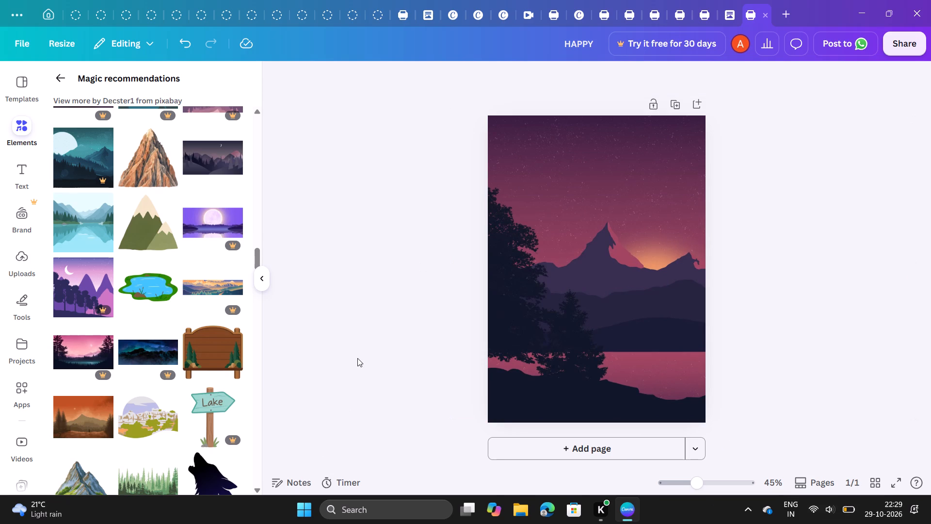
Add a blank second page to the design.
{"action": "left_click", "coordinate": [563, 445]}
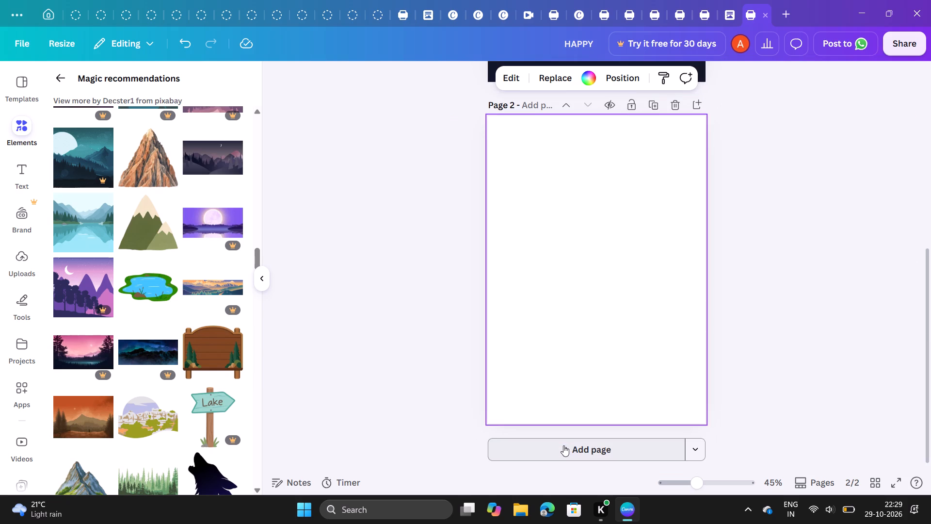
Duplicate the purple mountain lake graphic on page 1 and position the copy on page 2 so it fills that page.
{"action": "scroll", "coordinate": [391, 326], "scroll_direction": "up", "scroll_amount": 5}
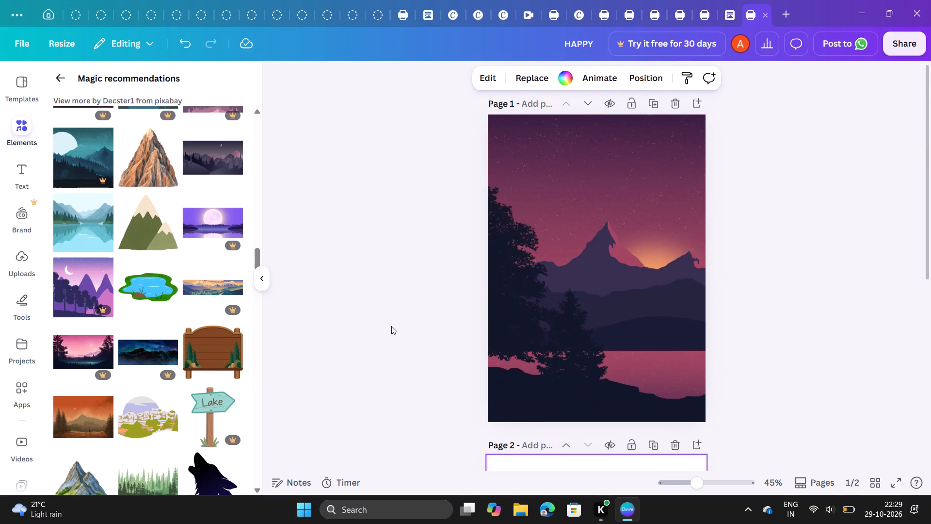
{"action": "left_click", "coordinate": [539, 253]}
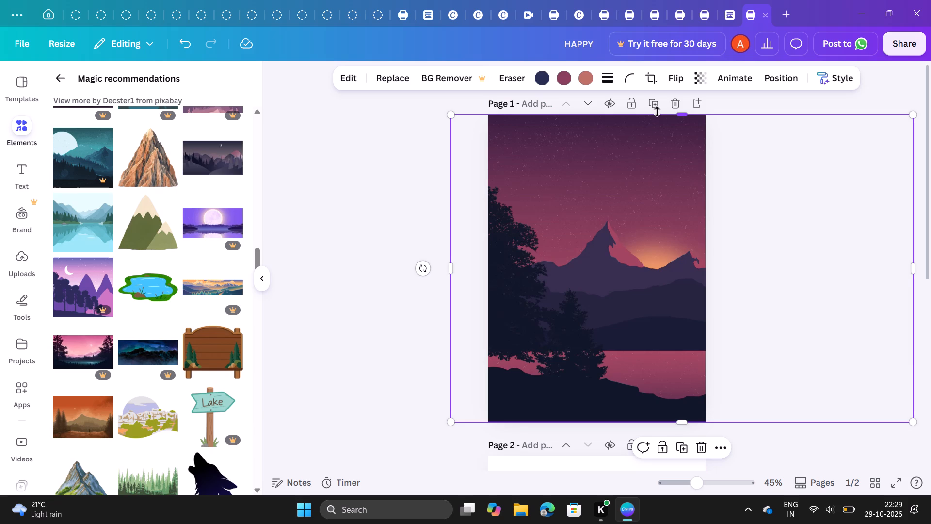
{"action": "left_click", "coordinate": [680, 444]}
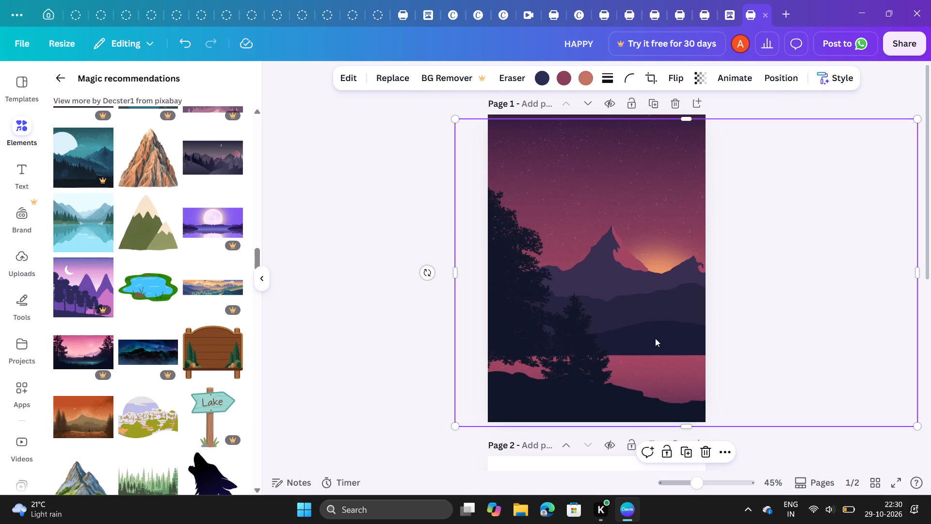
{"action": "scroll", "coordinate": [655, 338], "scroll_direction": "down", "scroll_amount": 1}
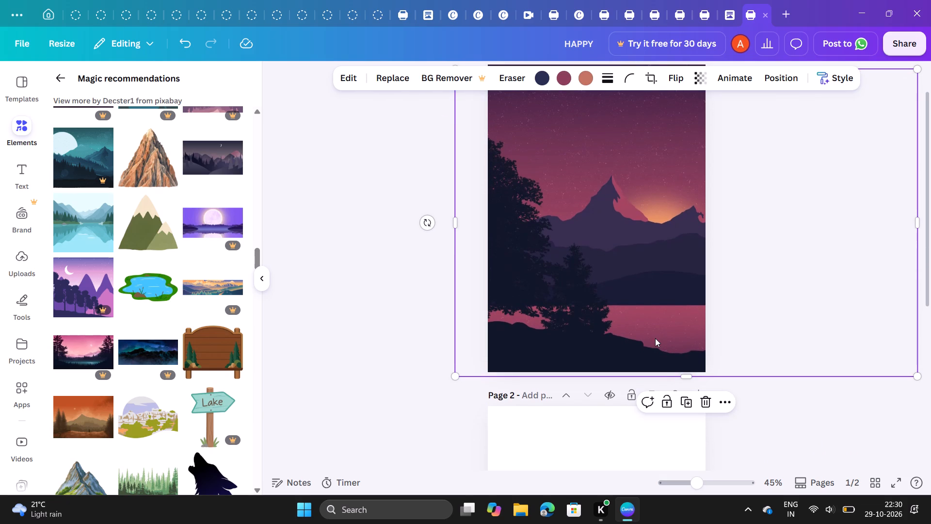
{"action": "left_click_drag", "start_coordinate": [652, 324], "coordinate": [653, 325]}
{"action": "left_click_drag", "start_coordinate": [653, 325], "coordinate": [704, 523]}
{"action": "scroll", "coordinate": [704, 523], "scroll_direction": "down", "scroll_amount": 1}
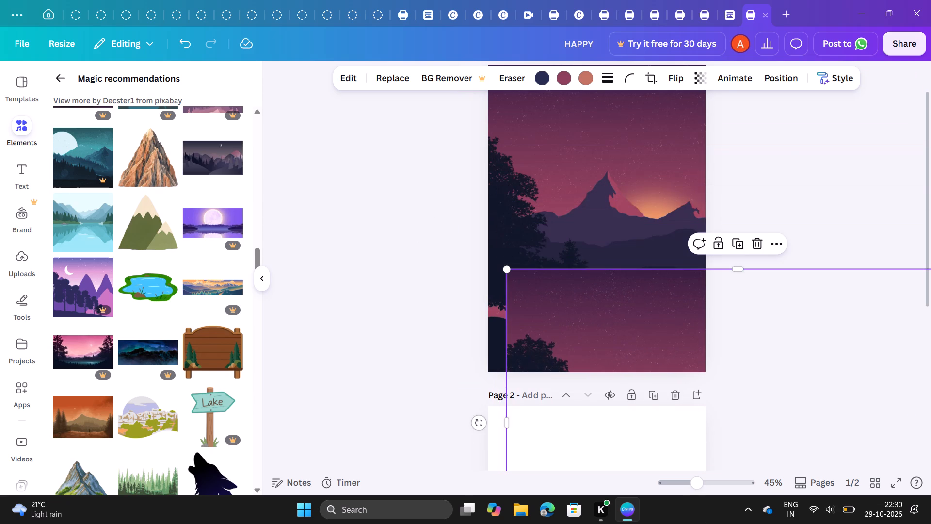
{"action": "scroll", "coordinate": [704, 523], "scroll_direction": "down", "scroll_amount": 4}
{"action": "scroll", "coordinate": [740, 403], "scroll_direction": "down", "scroll_amount": 1}
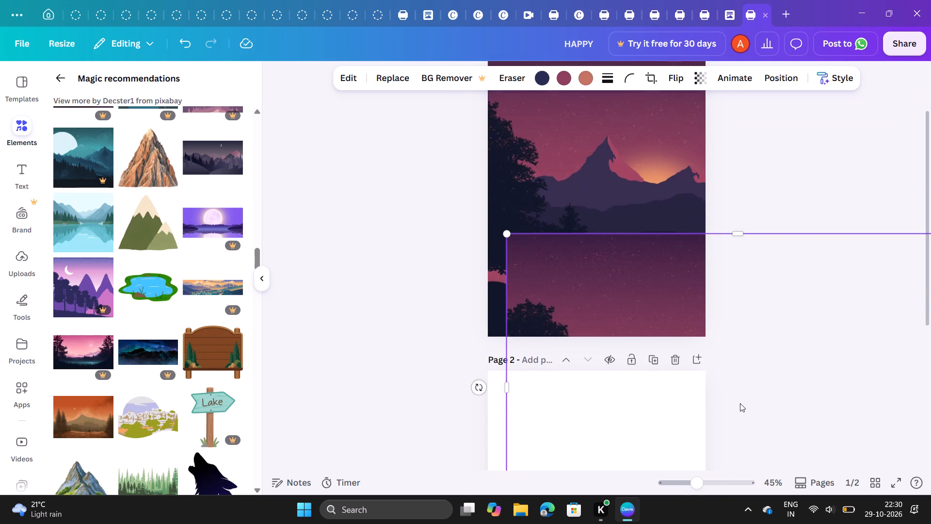
{"action": "scroll", "coordinate": [740, 403], "scroll_direction": "down", "scroll_amount": 4}
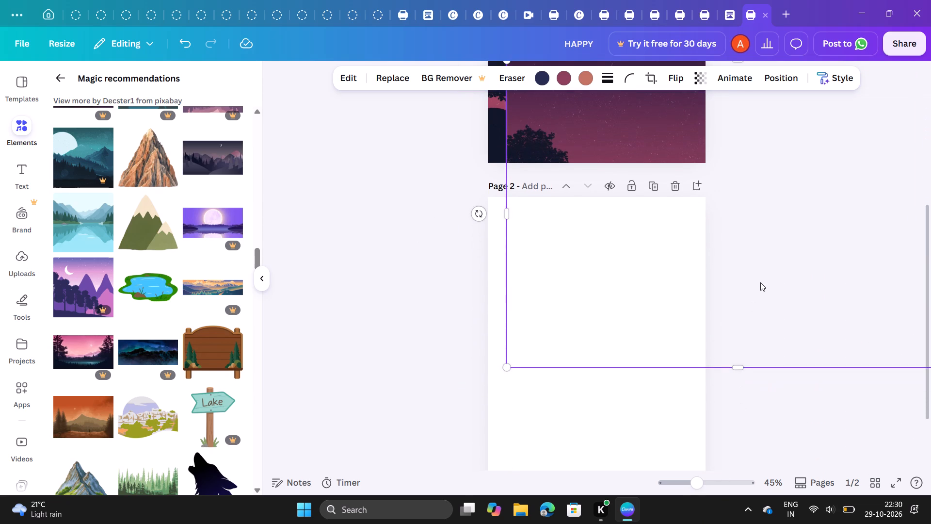
{"action": "left_click_drag", "start_coordinate": [760, 282], "coordinate": [713, 432]}
{"action": "scroll", "coordinate": [711, 424], "scroll_direction": "down", "scroll_amount": 2}
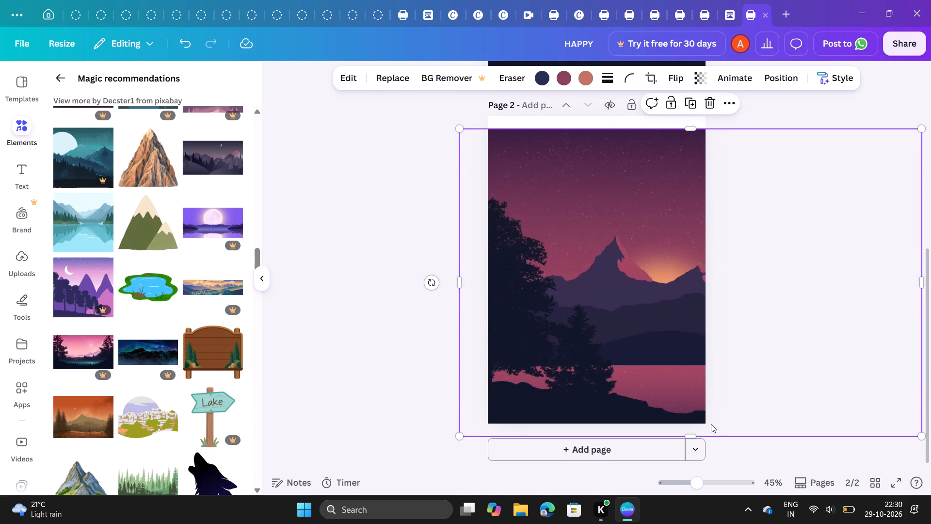
{"action": "left_click_drag", "start_coordinate": [694, 383], "coordinate": [691, 370]}
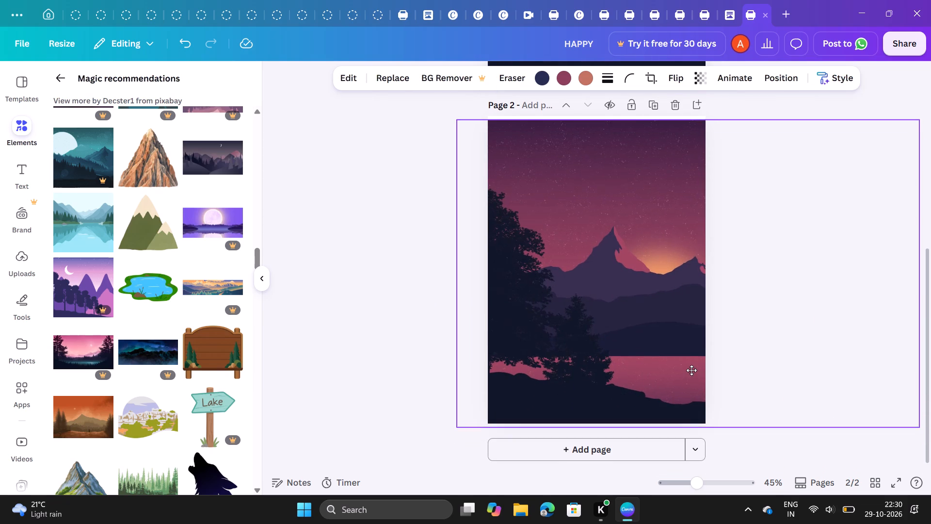
{"action": "left_click_drag", "start_coordinate": [691, 370], "coordinate": [691, 370]}
{"action": "left_click", "coordinate": [404, 347]}
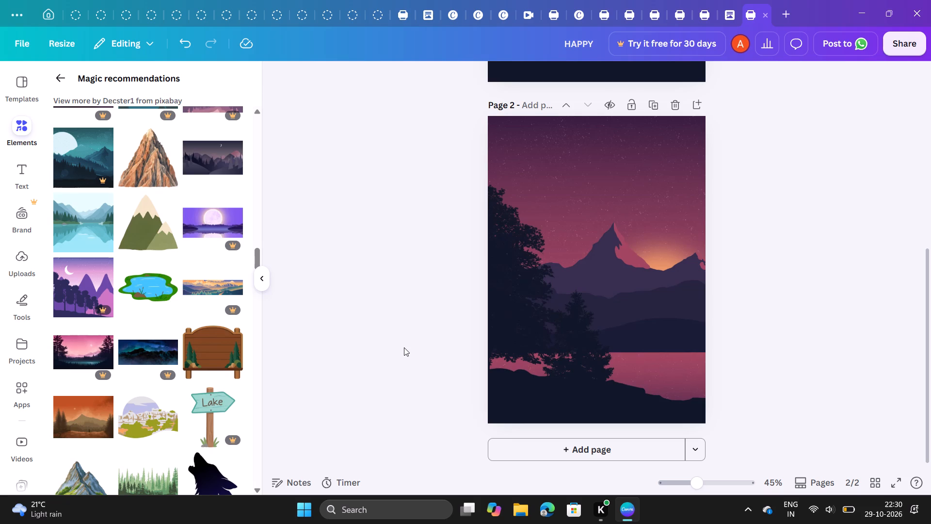
Add a subheading on page 1 with the text "HAPPY" in capitals.
{"action": "scroll", "coordinate": [404, 347], "scroll_direction": "up", "scroll_amount": 4}
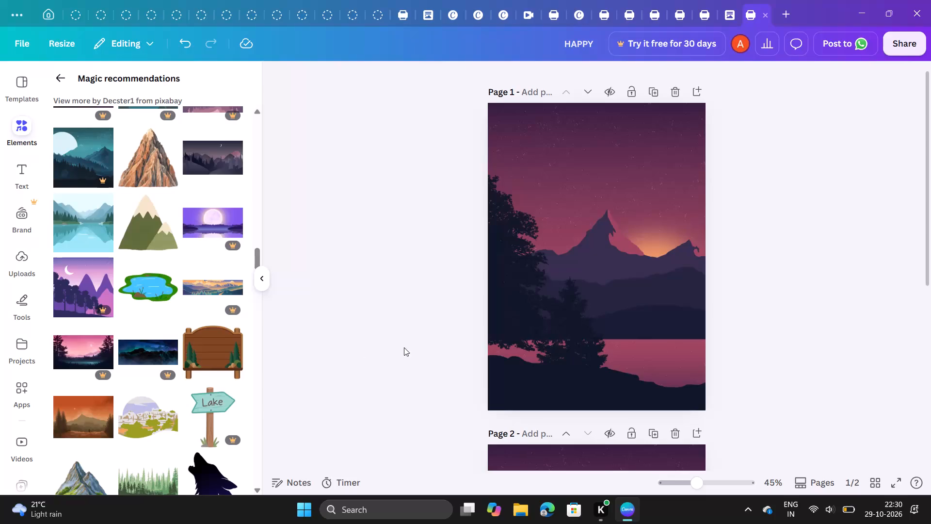
{"action": "left_click", "coordinate": [21, 172]}
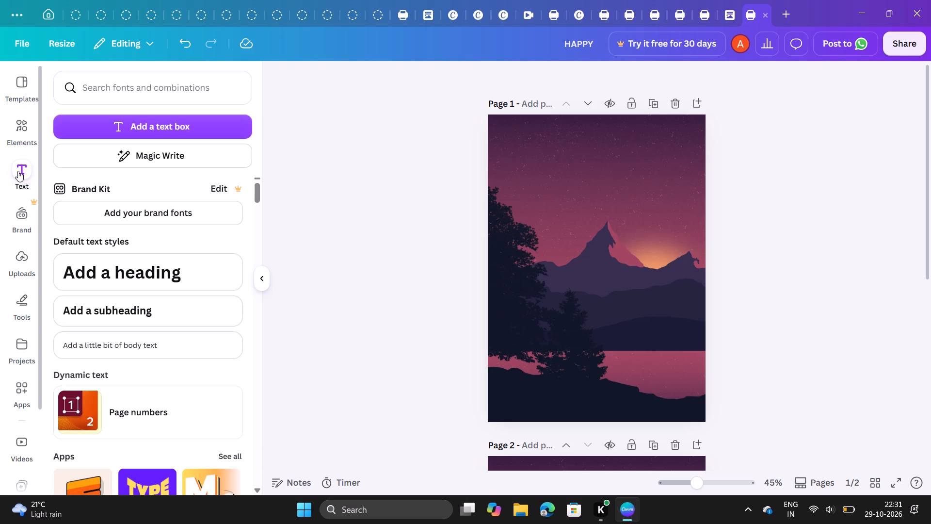
{"action": "left_click", "coordinate": [103, 307]}
{"action": "key", "text": "BackSpace"}
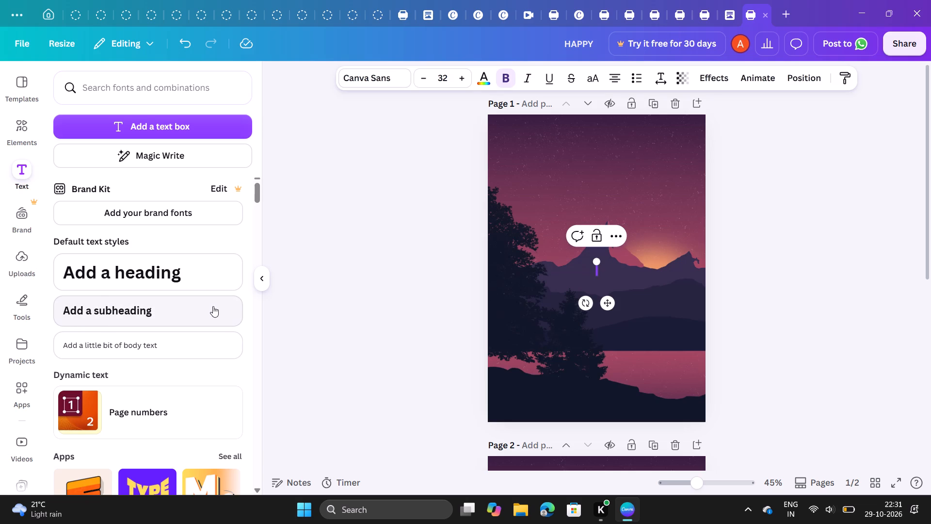
{"action": "key", "text": "h"}
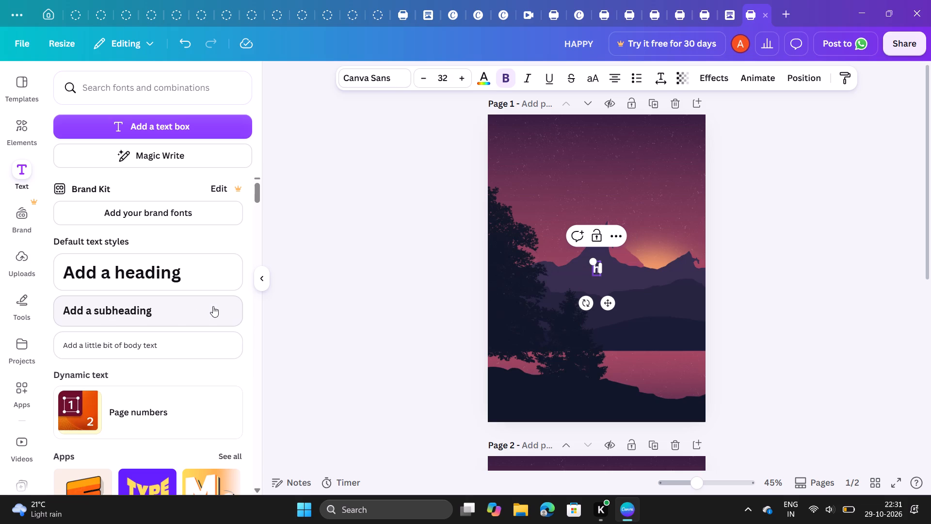
{"action": "key", "text": "BackSpace"}
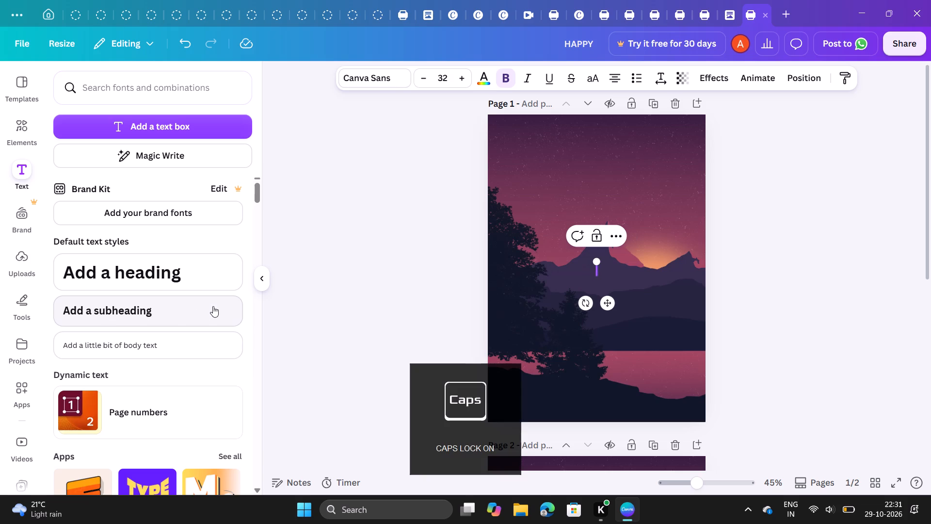
{"action": "type", "text": "HAPP"}
{"action": "key", "text": "y"}
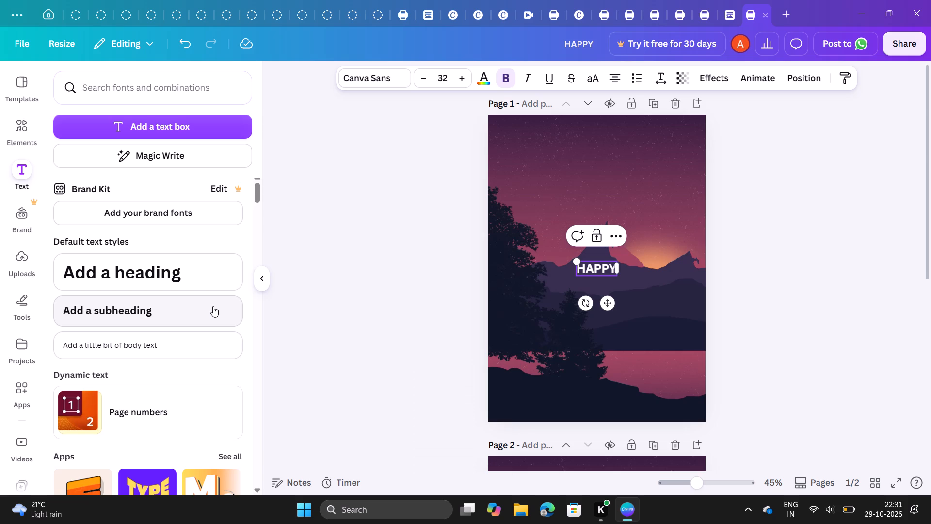
{"action": "left_click", "coordinate": [323, 304]}
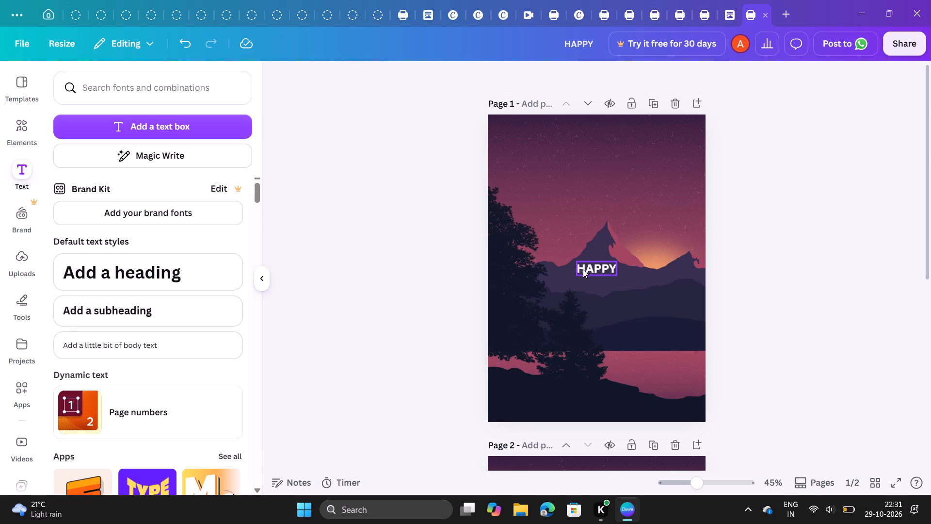
Move the HAPPY text up into the sky near the top centre of page 1.
{"action": "left_click", "coordinate": [586, 269]}
{"action": "left_click_drag", "start_coordinate": [586, 269], "coordinate": [580, 132]}
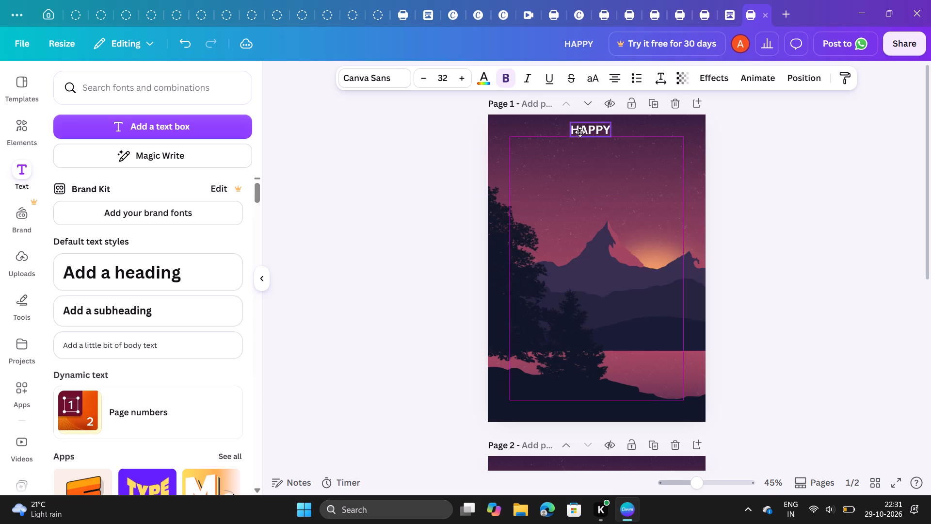
{"action": "left_click_drag", "start_coordinate": [580, 132], "coordinate": [579, 131]}
{"action": "left_click_drag", "start_coordinate": [579, 131], "coordinate": [579, 133]}
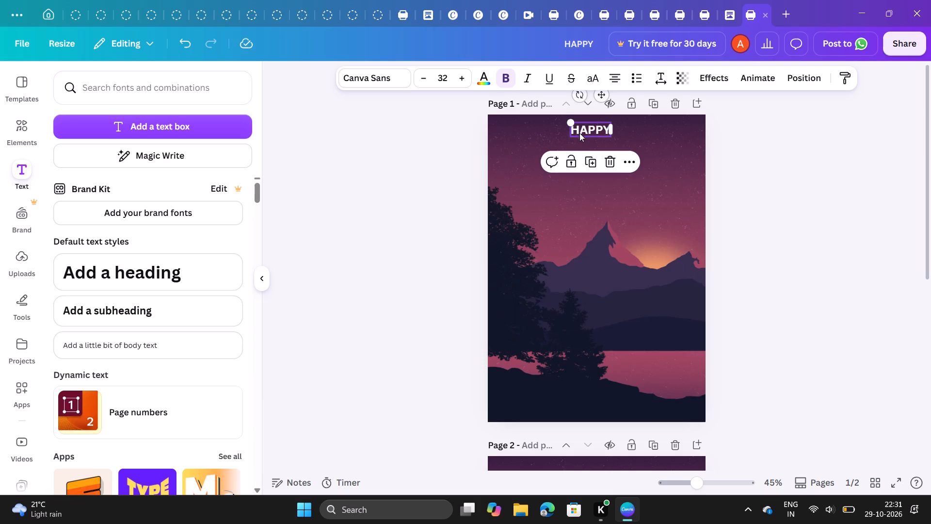
{"action": "left_click_drag", "start_coordinate": [579, 133], "coordinate": [582, 140]}
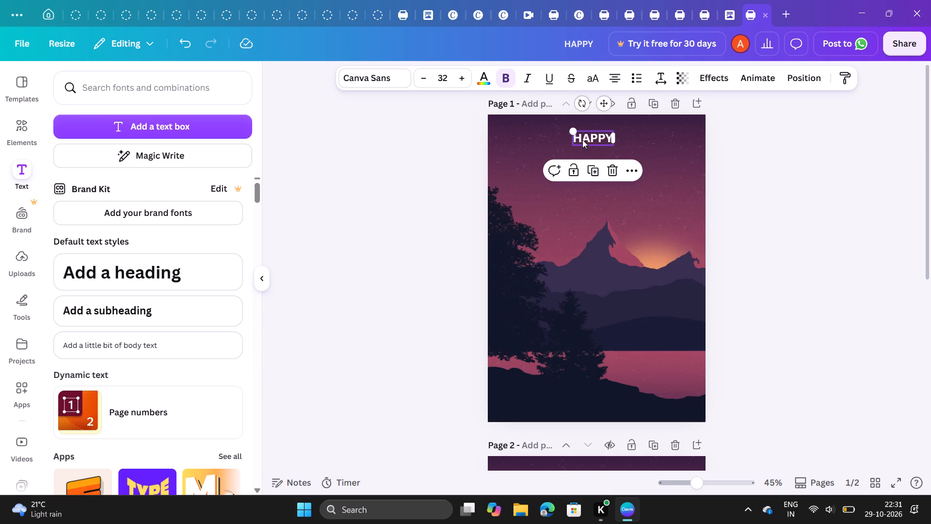
{"action": "left_click", "coordinate": [425, 139]}
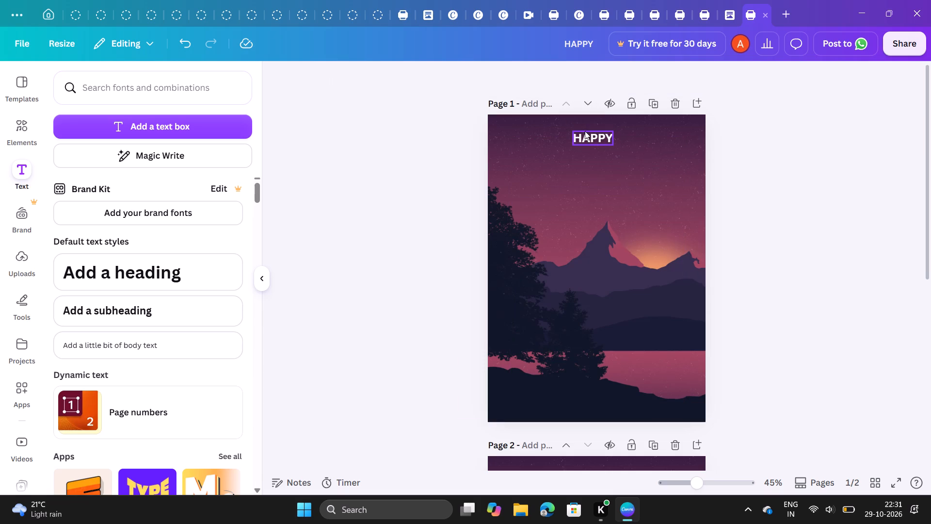
Increase the font size of the HAPPY text on page 1 to 49.
{"action": "left_click", "coordinate": [588, 134]}
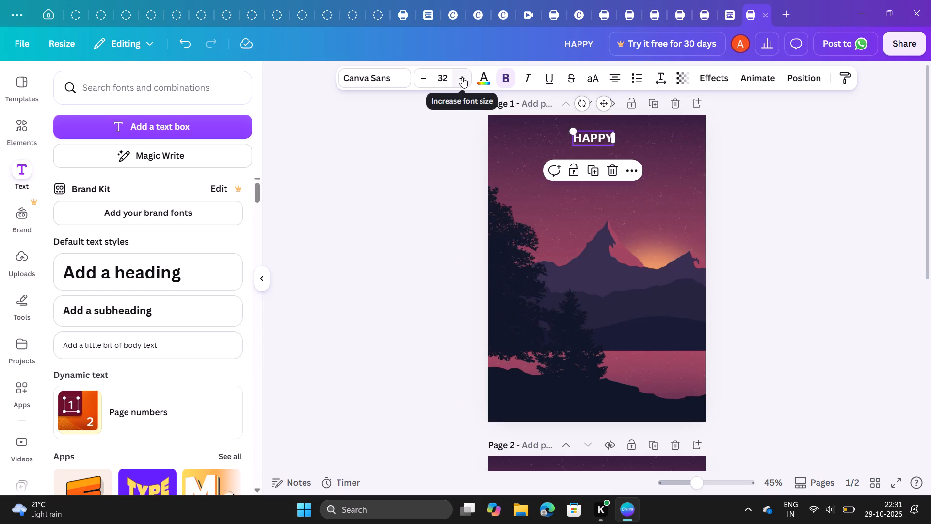
{"action": "left_click", "coordinate": [462, 77]}
{"action": "triple_click", "coordinate": [462, 77]}
{"action": "triple_click", "coordinate": [462, 77]}
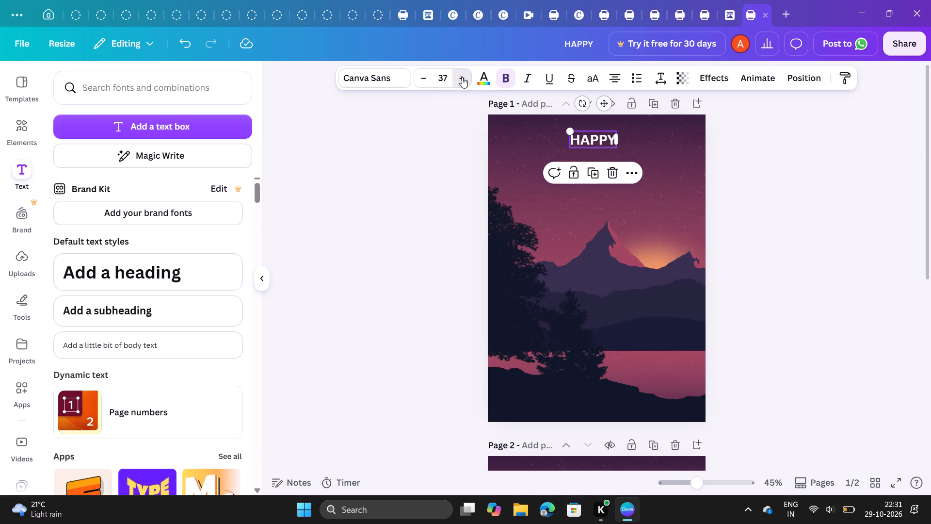
{"action": "triple_click", "coordinate": [462, 77]}
{"action": "triple_click", "coordinate": [462, 77]}
{"action": "triple_click", "coordinate": [462, 77]}
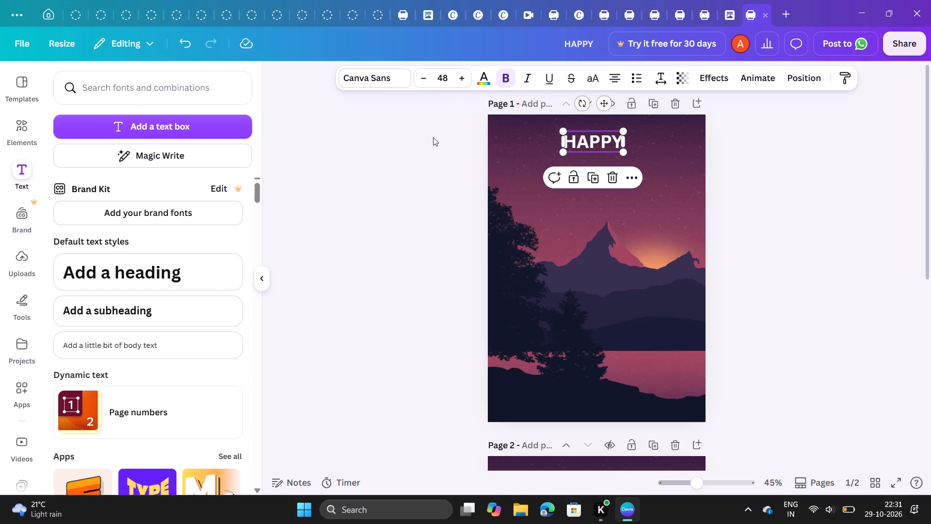
{"action": "left_click", "coordinate": [460, 77]}
{"action": "left_click", "coordinate": [445, 121]}
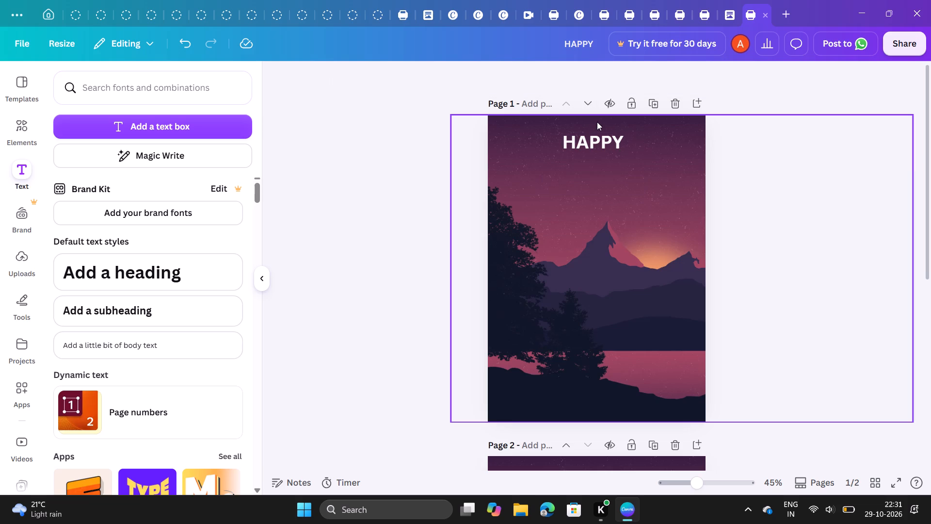
{"action": "left_click", "coordinate": [401, 127]}
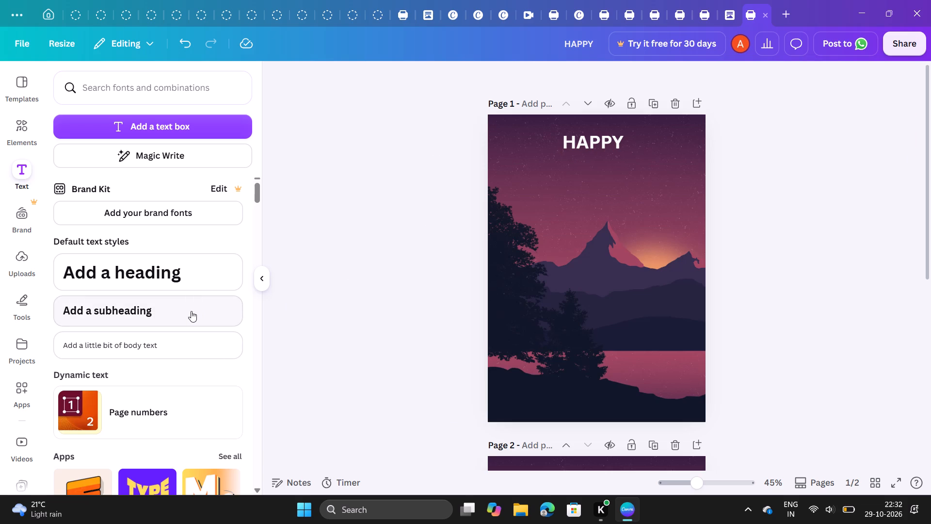
Remove the bold formatting from the HAPPY text on page 1.
{"action": "left_click", "coordinate": [581, 134]}
{"action": "left_click", "coordinate": [506, 77]}
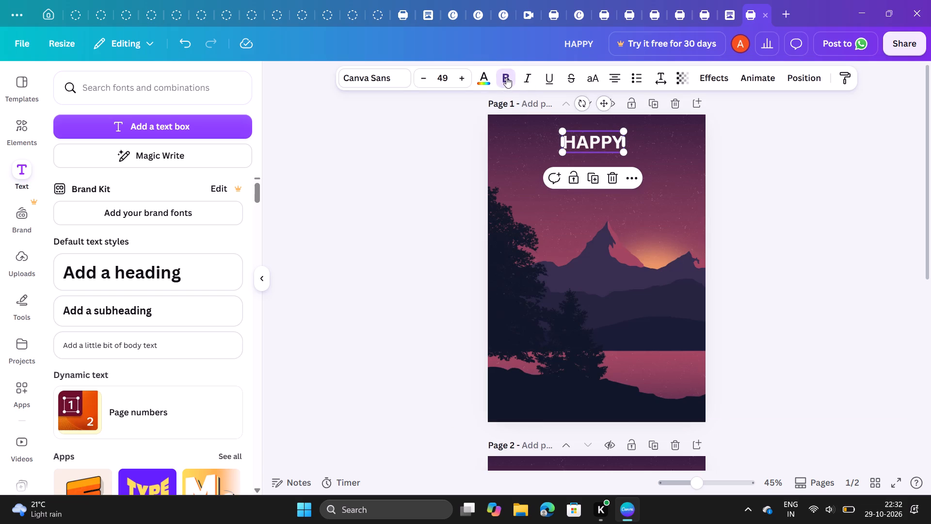
{"action": "left_click", "coordinate": [450, 140]}
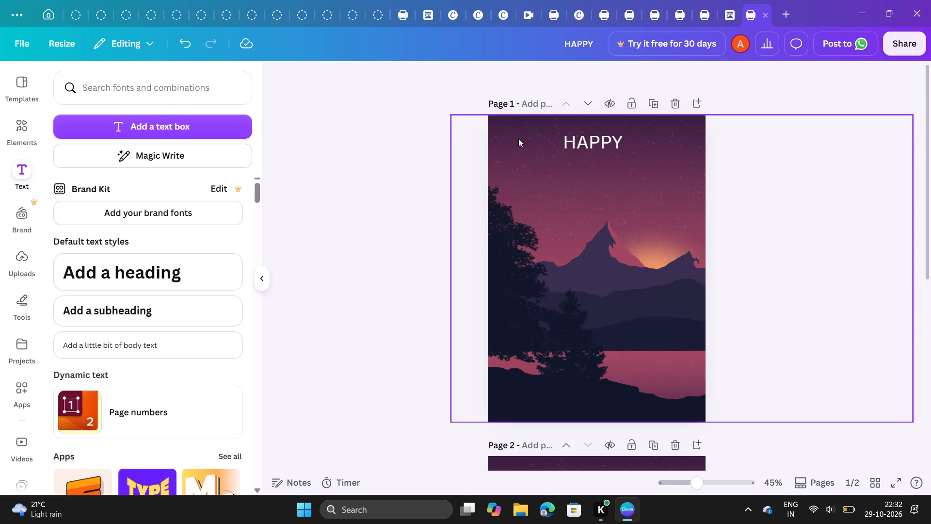
Add a subheading on page 1 with the text "Birthday".
{"action": "left_click", "coordinate": [181, 307]}
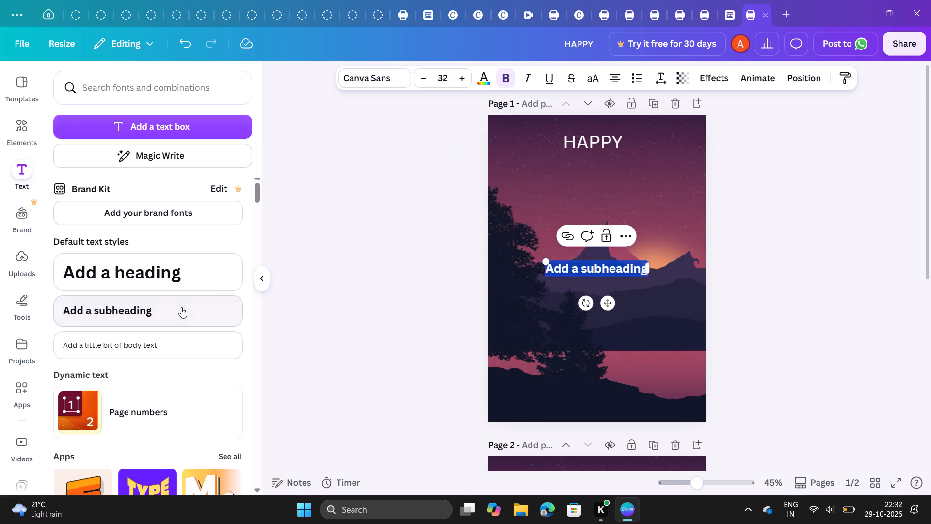
{"action": "key", "text": "b"}
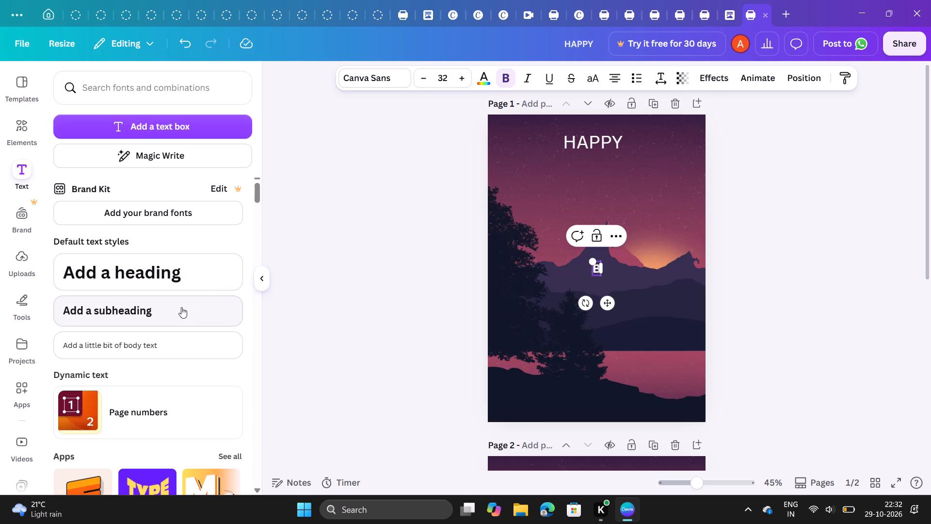
{"action": "type", "text": "irt"}
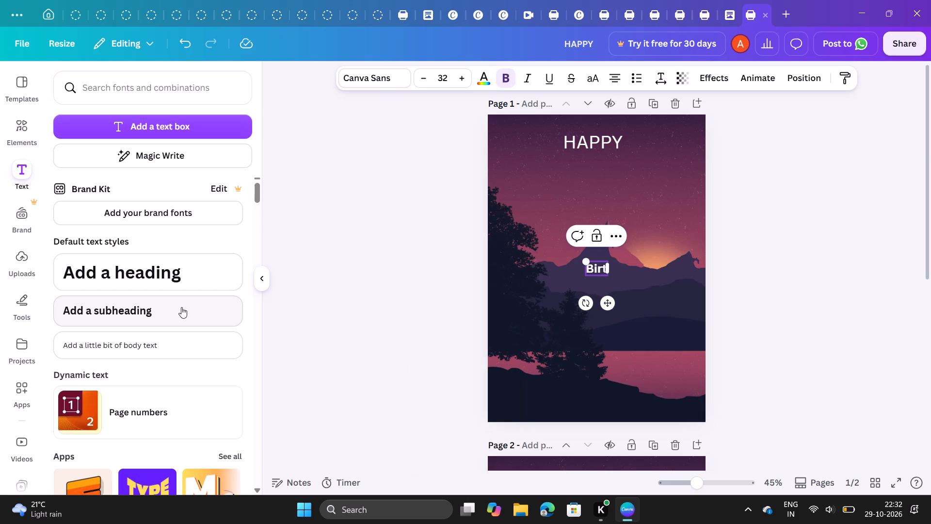
{"action": "key", "text": "h"}
{"action": "type", "text": "day"}
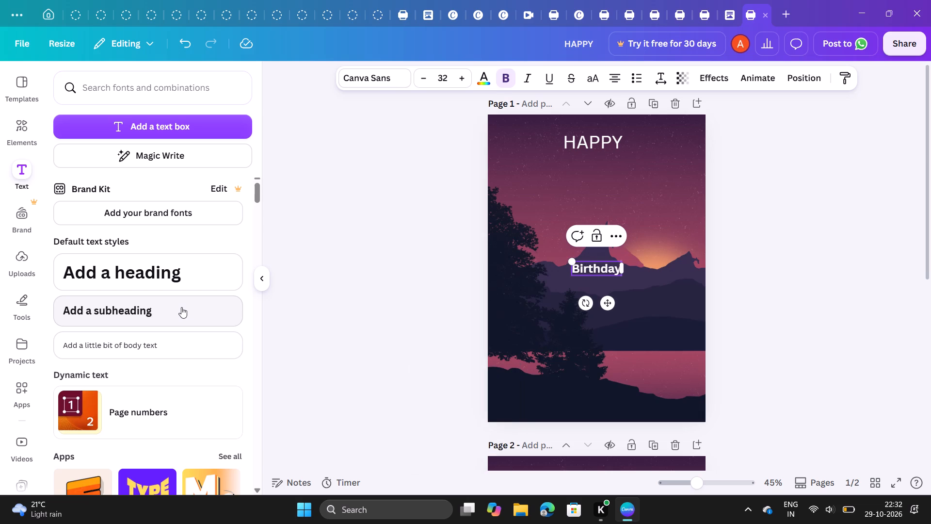
Change the Birthday text's font to the Alex Brush script, trying Nickainley first.
{"action": "left_click", "coordinate": [386, 80]}
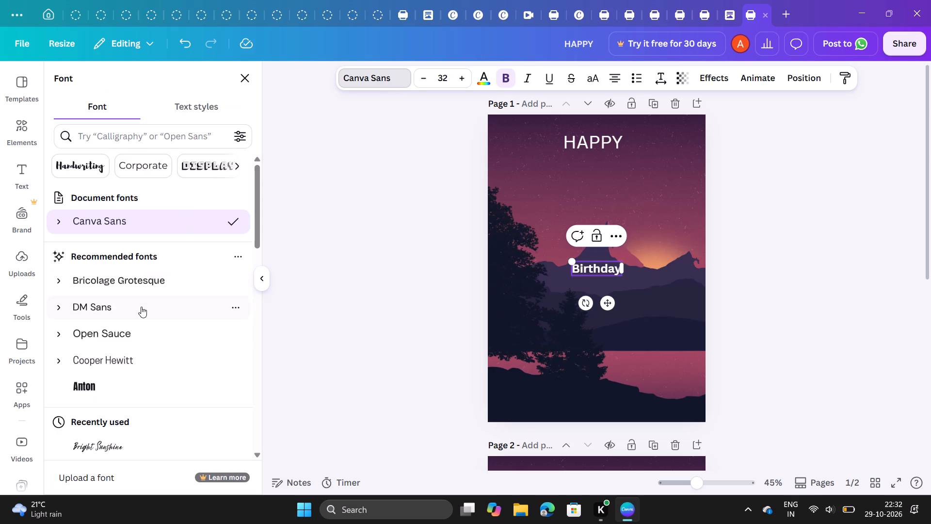
{"action": "scroll", "coordinate": [141, 307], "scroll_direction": "down", "scroll_amount": 7}
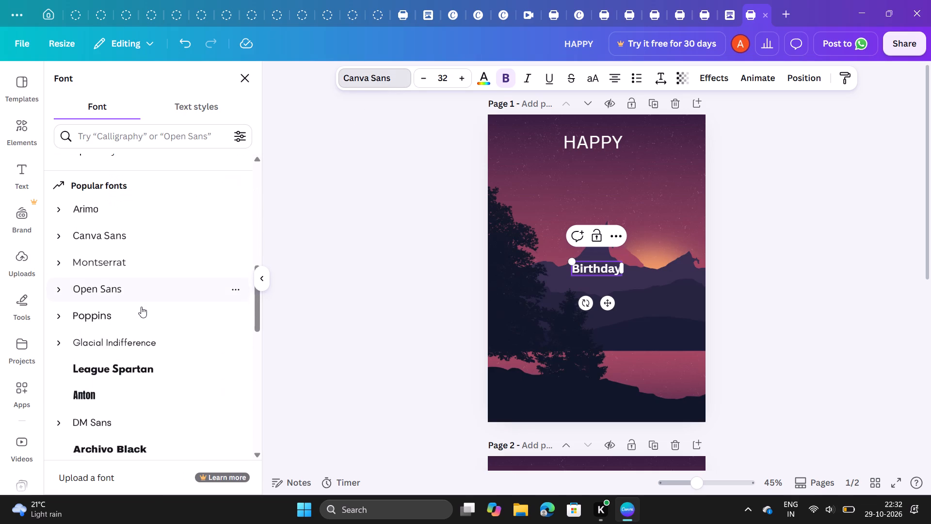
{"action": "scroll", "coordinate": [141, 307], "scroll_direction": "down", "scroll_amount": 5}
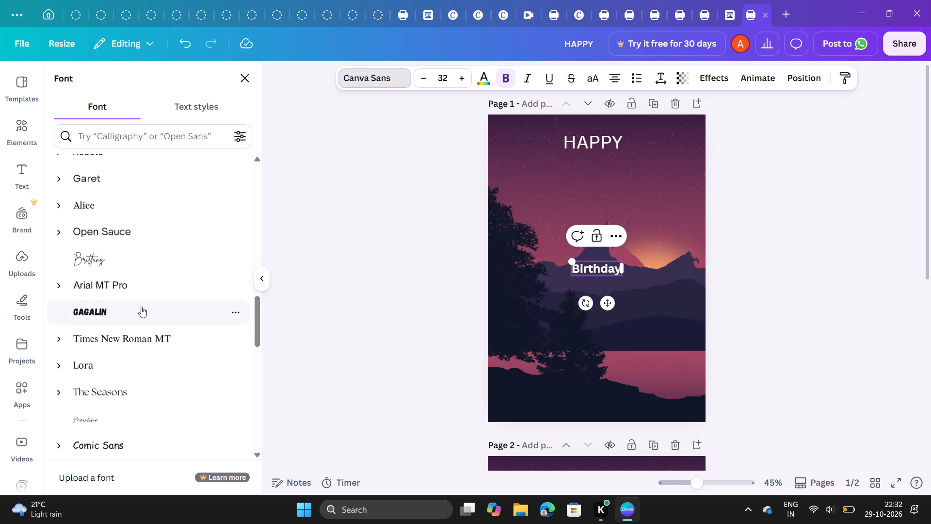
{"action": "scroll", "coordinate": [141, 307], "scroll_direction": "down", "scroll_amount": 3}
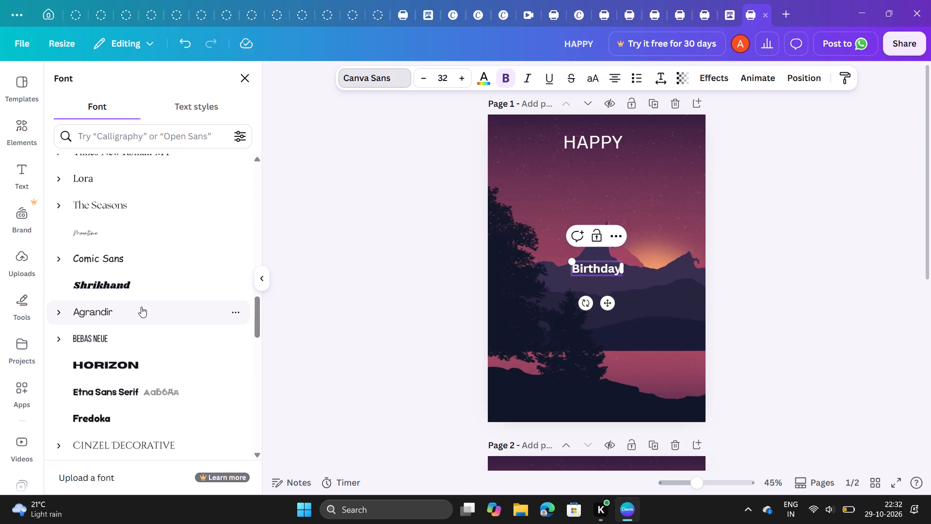
{"action": "scroll", "coordinate": [141, 307], "scroll_direction": "down", "scroll_amount": 4}
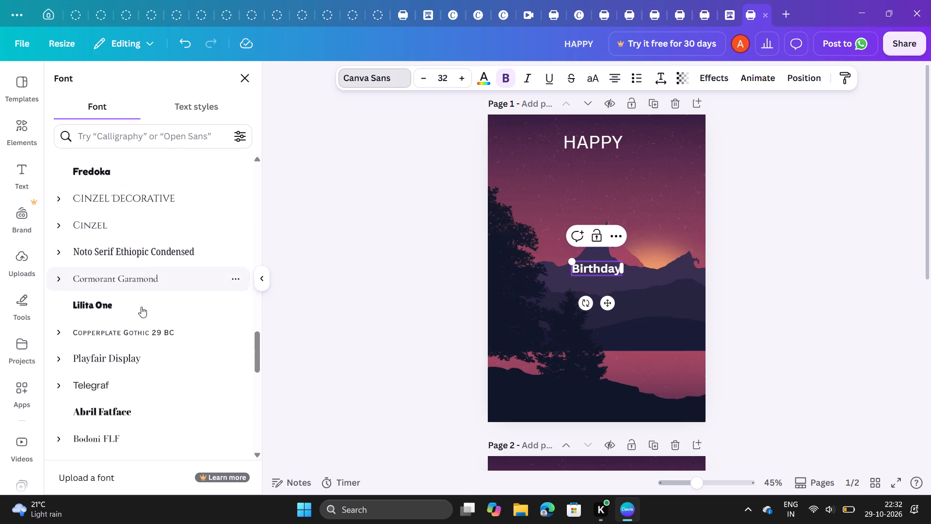
{"action": "scroll", "coordinate": [141, 307], "scroll_direction": "down", "scroll_amount": 4}
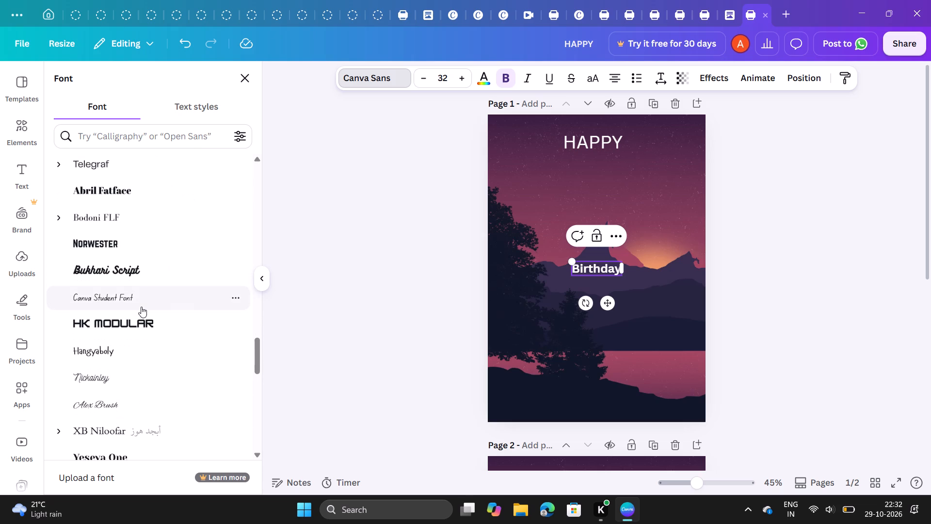
{"action": "scroll", "coordinate": [141, 307], "scroll_direction": "down", "scroll_amount": 2}
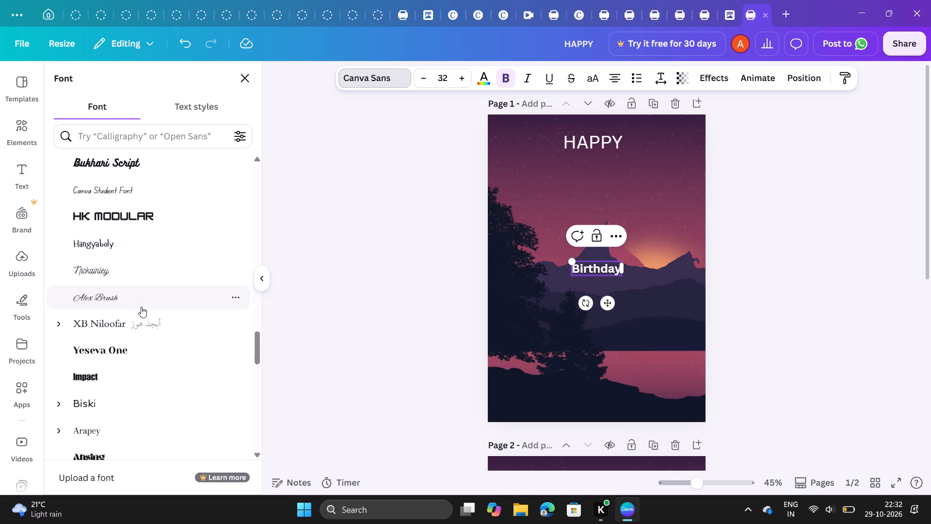
{"action": "left_click", "coordinate": [131, 270]}
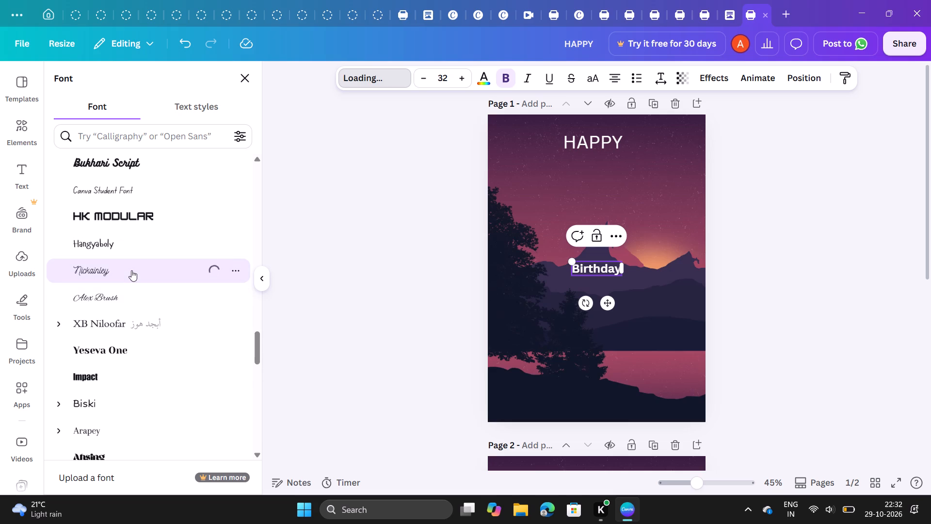
{"action": "left_click", "coordinate": [110, 292]}
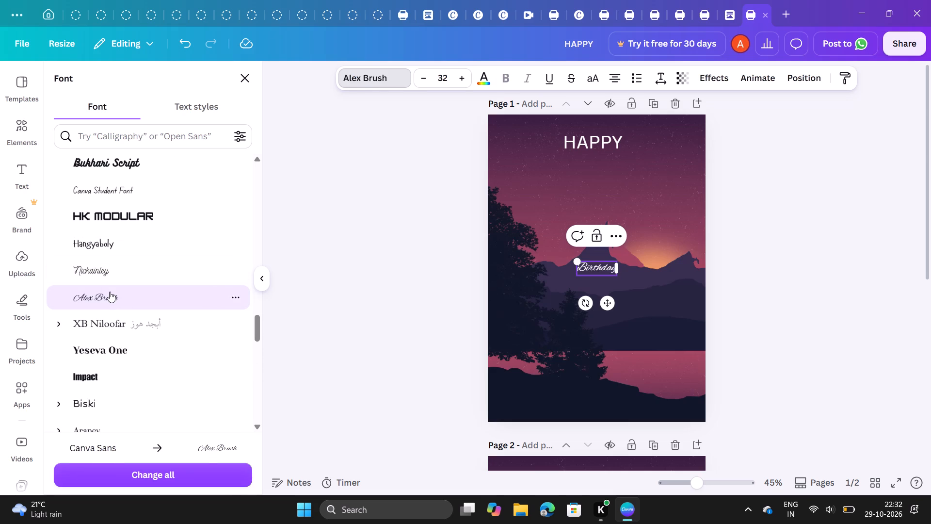
Increase the font size of the Birthday text to 120.
{"action": "left_click", "coordinate": [463, 77]}
{"action": "triple_click", "coordinate": [463, 77]}
{"action": "triple_click", "coordinate": [463, 77]}
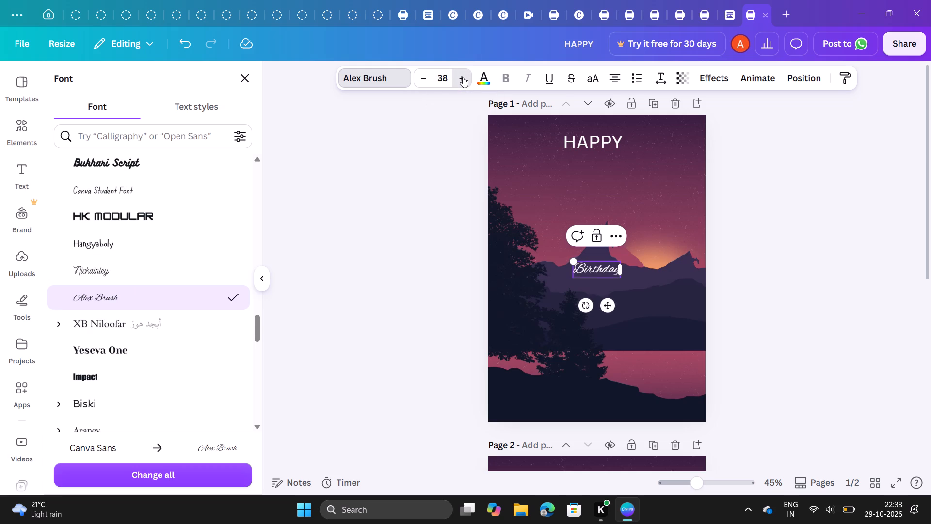
{"action": "triple_click", "coordinate": [463, 77]}
{"action": "triple_click", "coordinate": [463, 77]}
{"action": "triple_click", "coordinate": [463, 77]}
{"action": "triple_click", "coordinate": [463, 77]}
{"action": "triple_click", "coordinate": [463, 77]}
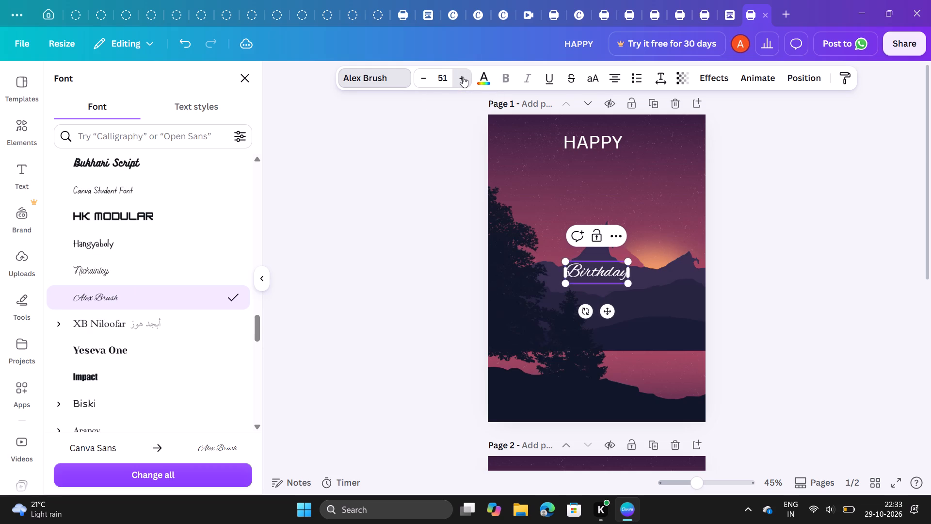
{"action": "triple_click", "coordinate": [463, 77]}
{"action": "triple_click", "coordinate": [463, 77]}
{"action": "triple_click", "coordinate": [463, 77]}
{"action": "triple_click", "coordinate": [463, 77]}
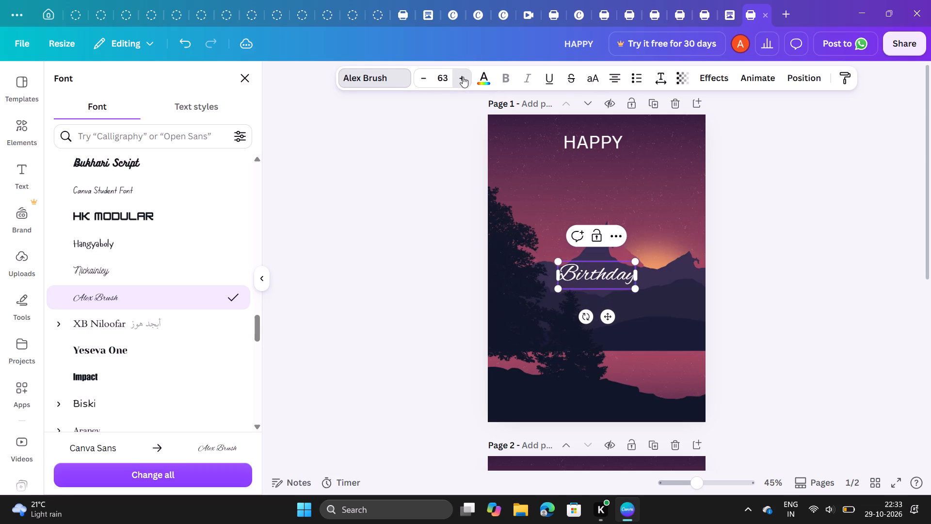
{"action": "triple_click", "coordinate": [463, 77]}
{"action": "triple_click", "coordinate": [463, 77]}
{"action": "triple_click", "coordinate": [463, 77]}
{"action": "triple_click", "coordinate": [463, 77]}
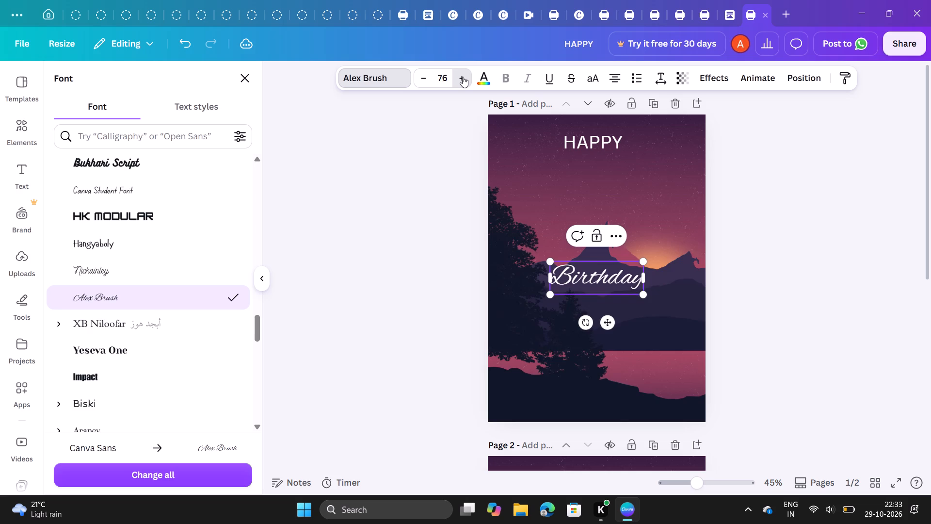
{"action": "triple_click", "coordinate": [463, 77]}
{"action": "triple_click", "coordinate": [463, 77]}
{"action": "triple_click", "coordinate": [463, 77]}
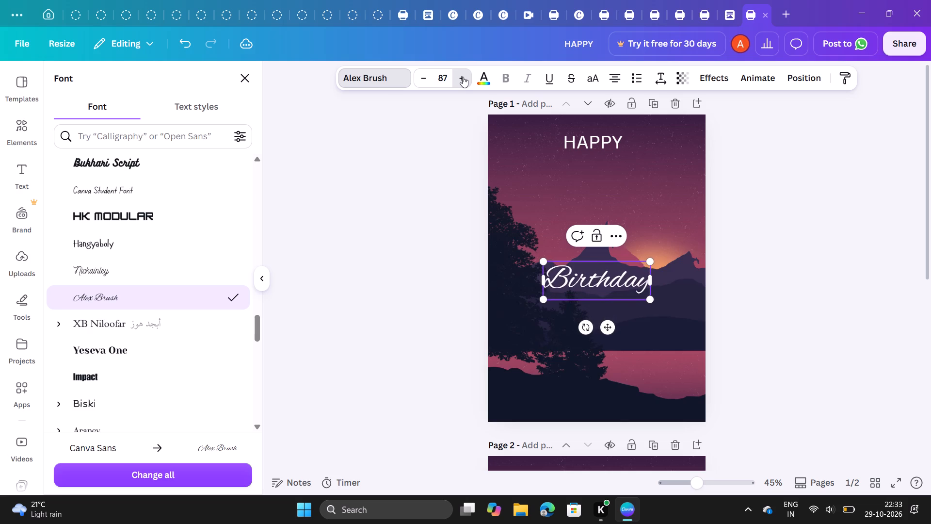
{"action": "triple_click", "coordinate": [463, 77]}
{"action": "triple_click", "coordinate": [463, 77]}
{"action": "triple_click", "coordinate": [463, 77]}
{"action": "triple_click", "coordinate": [463, 77]}
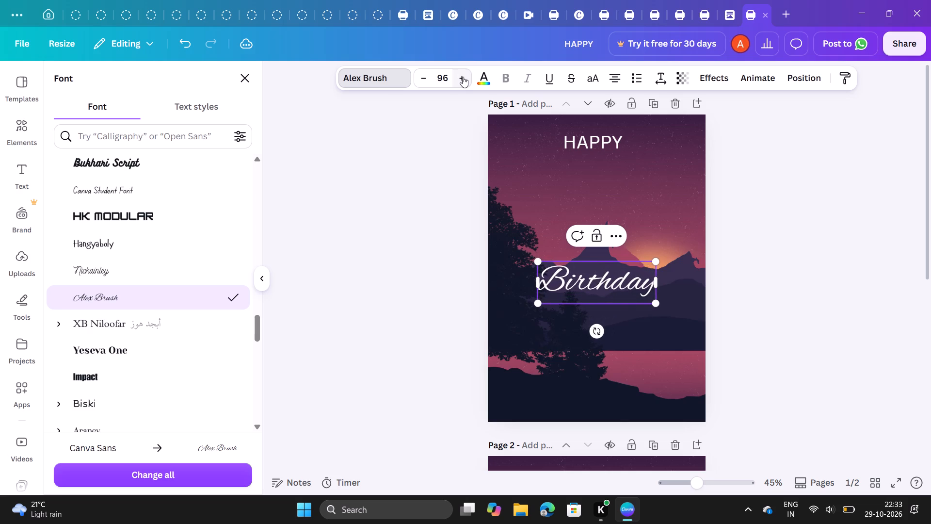
{"action": "triple_click", "coordinate": [463, 77]}
{"action": "triple_click", "coordinate": [463, 77]}
{"action": "triple_click", "coordinate": [463, 77]}
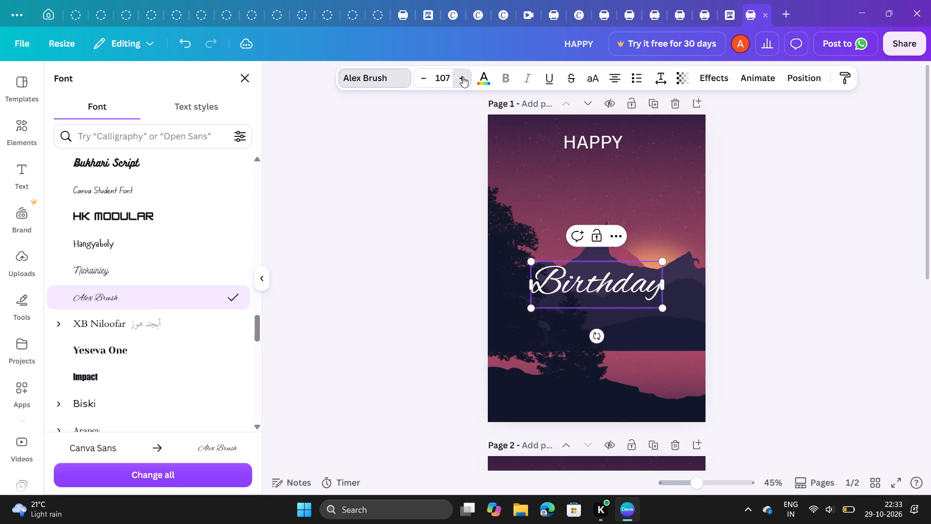
{"action": "triple_click", "coordinate": [463, 77]}
{"action": "triple_click", "coordinate": [463, 77]}
{"action": "triple_click", "coordinate": [463, 77]}
{"action": "triple_click", "coordinate": [463, 77]}
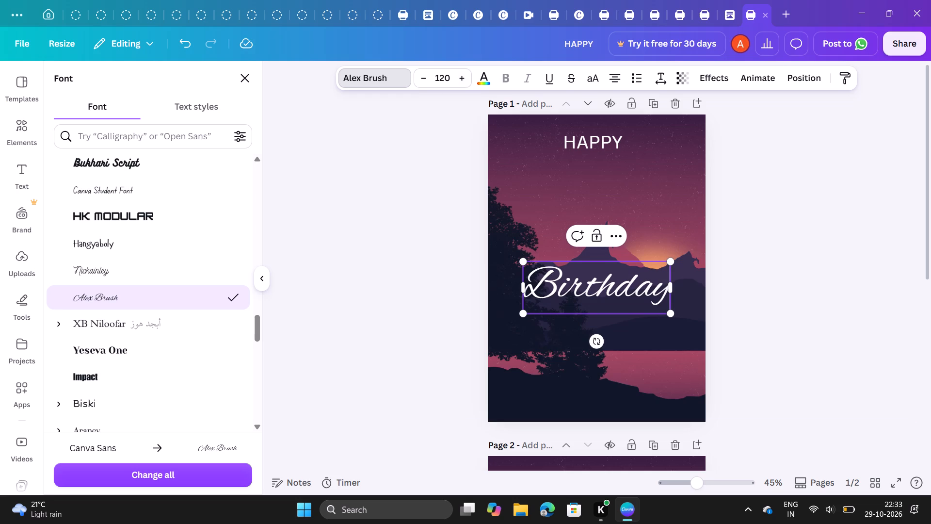
Move the Birthday text up into the sky, centred on the page directly beneath HAPPY.
{"action": "left_click_drag", "start_coordinate": [555, 307], "coordinate": [557, 262]}
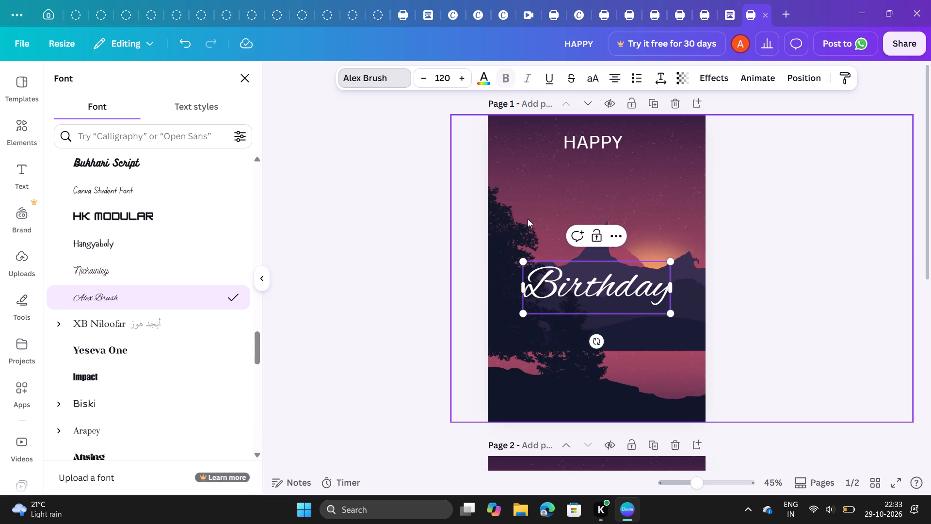
{"action": "left_click", "coordinate": [528, 219]}
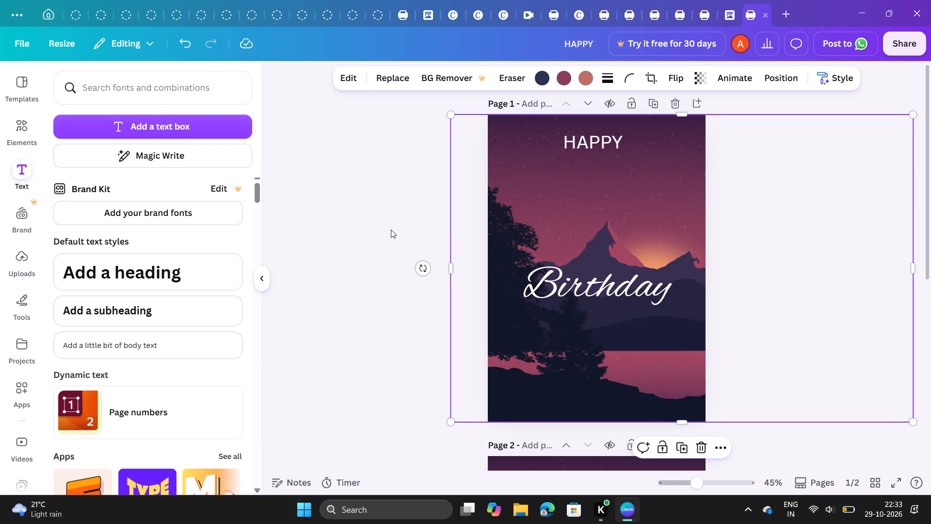
{"action": "left_click", "coordinate": [391, 229]}
{"action": "left_click", "coordinate": [547, 298]}
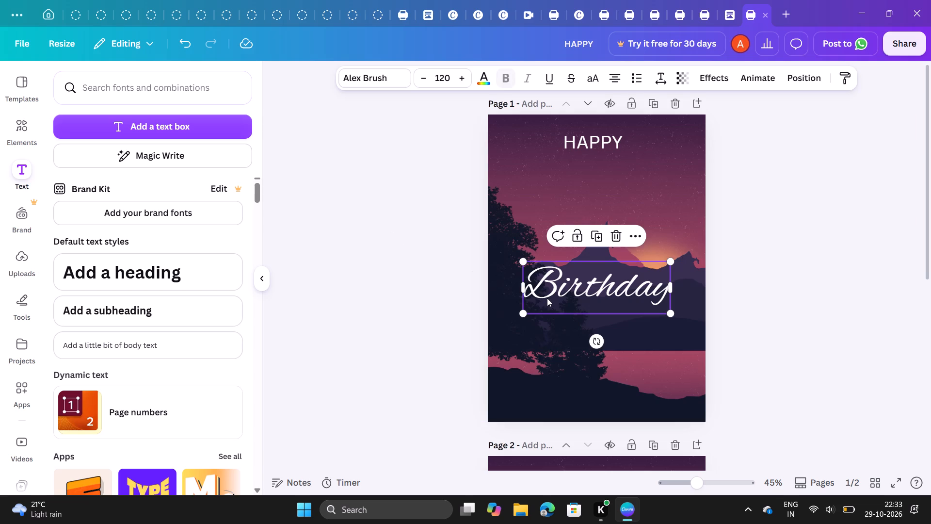
{"action": "left_click_drag", "start_coordinate": [547, 298], "coordinate": [548, 189]}
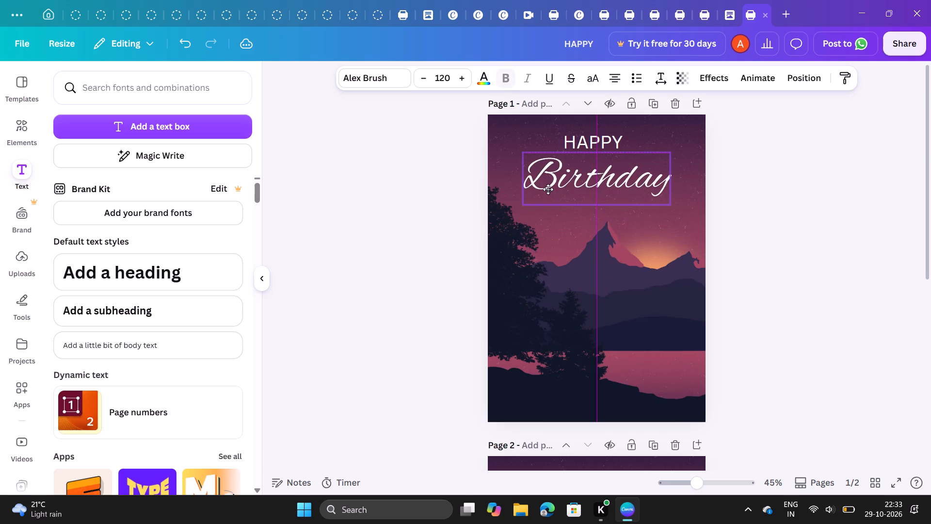
{"action": "left_click_drag", "start_coordinate": [548, 189], "coordinate": [548, 181]}
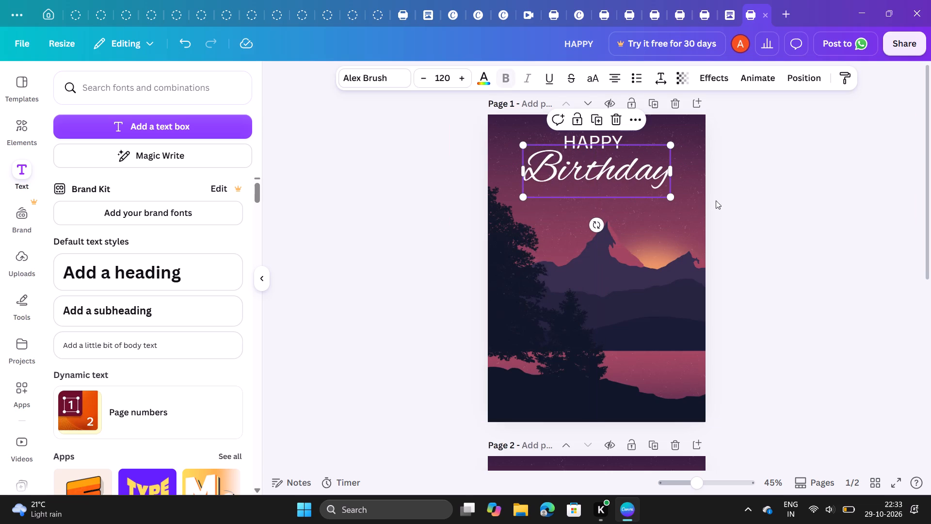
{"action": "left_click", "coordinate": [732, 201]}
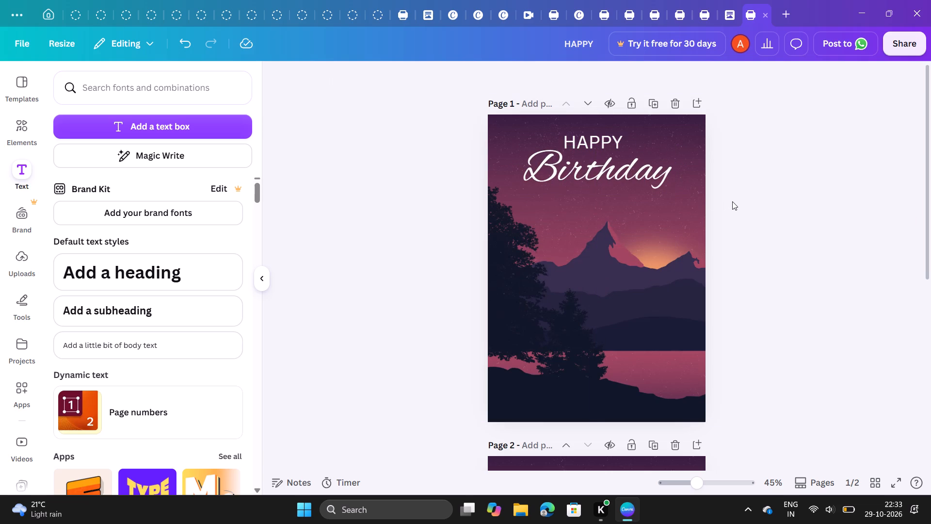
Shift the Birthday text on page 1 slightly down and to the left, leaving a little more space beneath HAPPY.
{"action": "left_click_drag", "start_coordinate": [658, 178], "coordinate": [648, 181]}
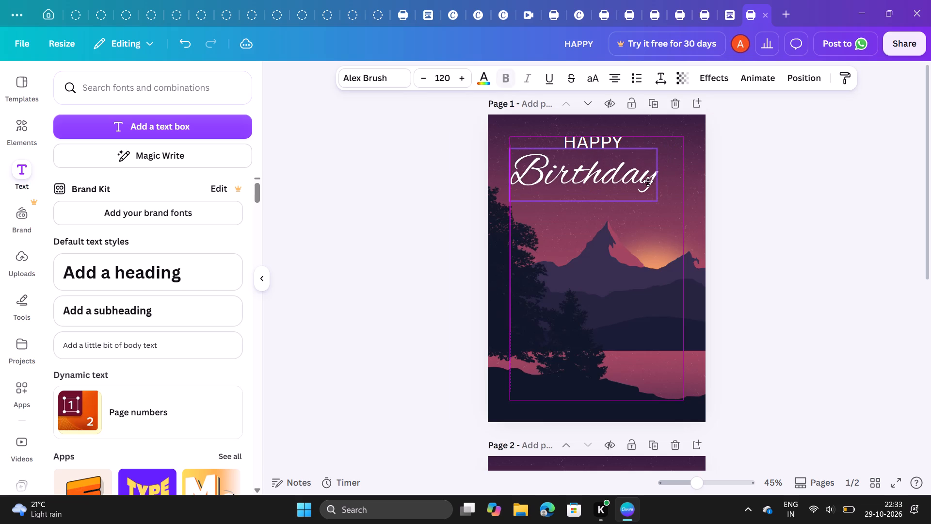
{"action": "left_click_drag", "start_coordinate": [648, 181], "coordinate": [654, 183]}
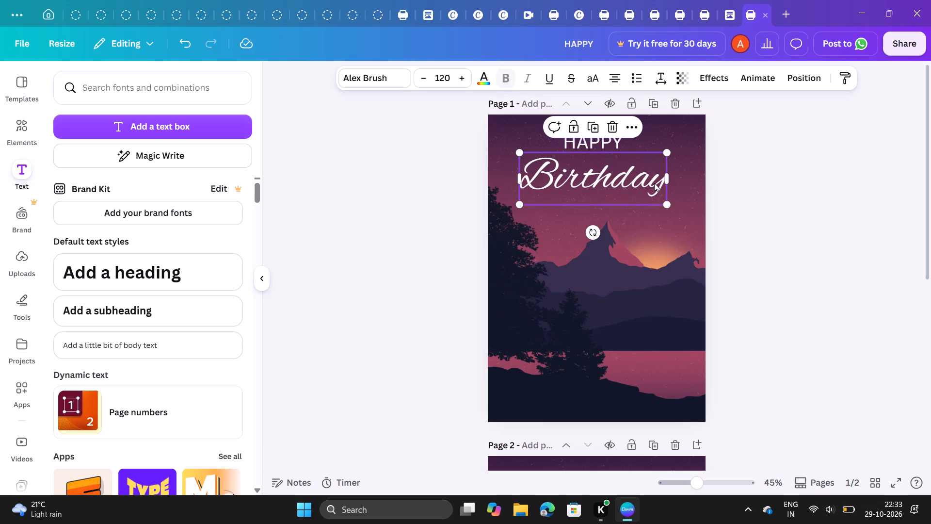
{"action": "left_click", "coordinate": [761, 171]}
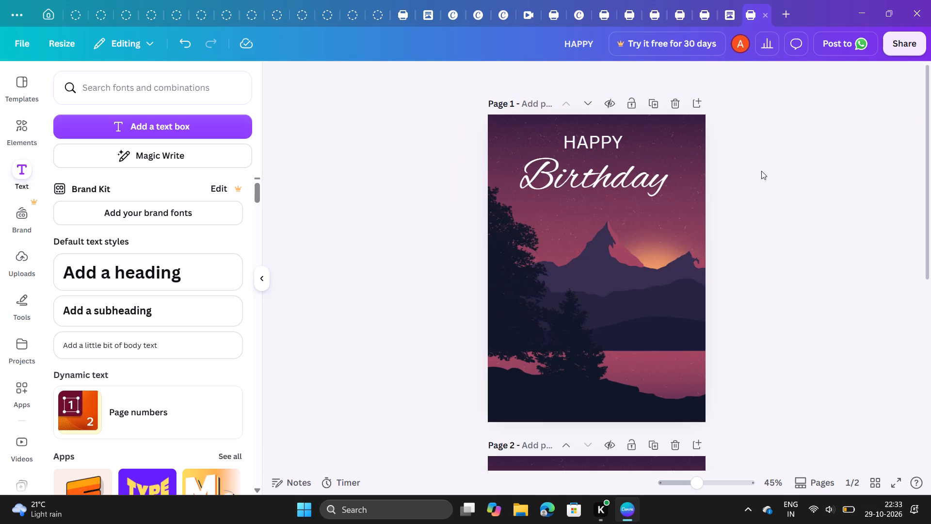
Nudge the HAPPY text slightly right and down so it sits closer above the Birthday script, just right of the page centre.
{"action": "left_click", "coordinate": [610, 141]}
{"action": "left_click_drag", "start_coordinate": [610, 141], "coordinate": [614, 141]}
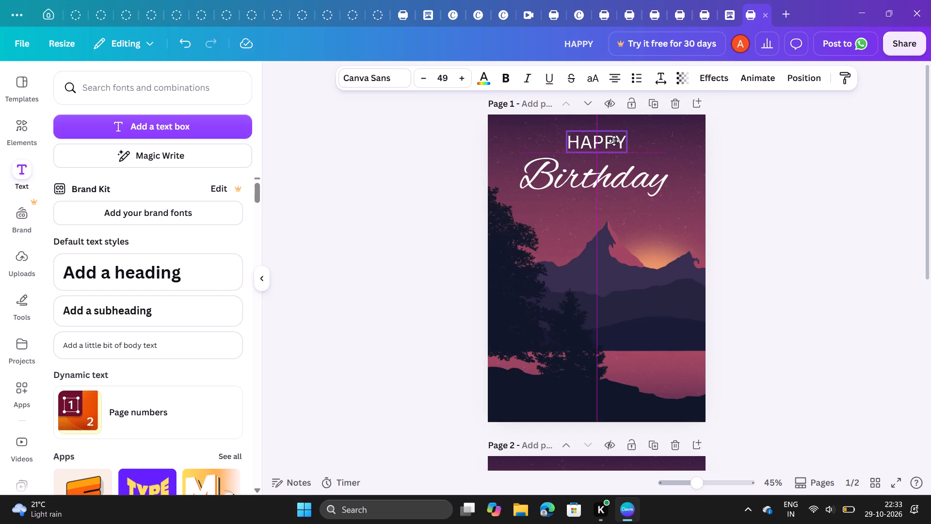
{"action": "left_click_drag", "start_coordinate": [614, 141], "coordinate": [618, 145]}
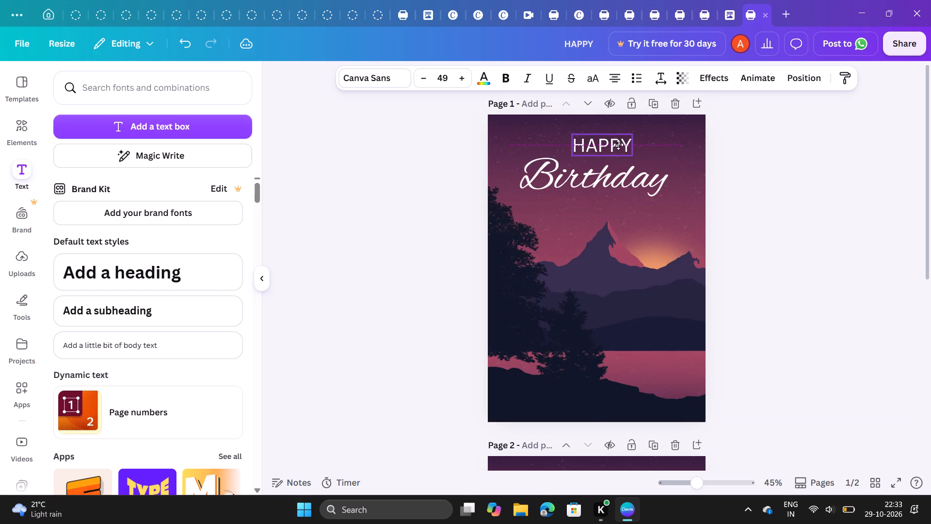
{"action": "left_click_drag", "start_coordinate": [618, 145], "coordinate": [617, 145]}
{"action": "left_click", "coordinate": [738, 145]}
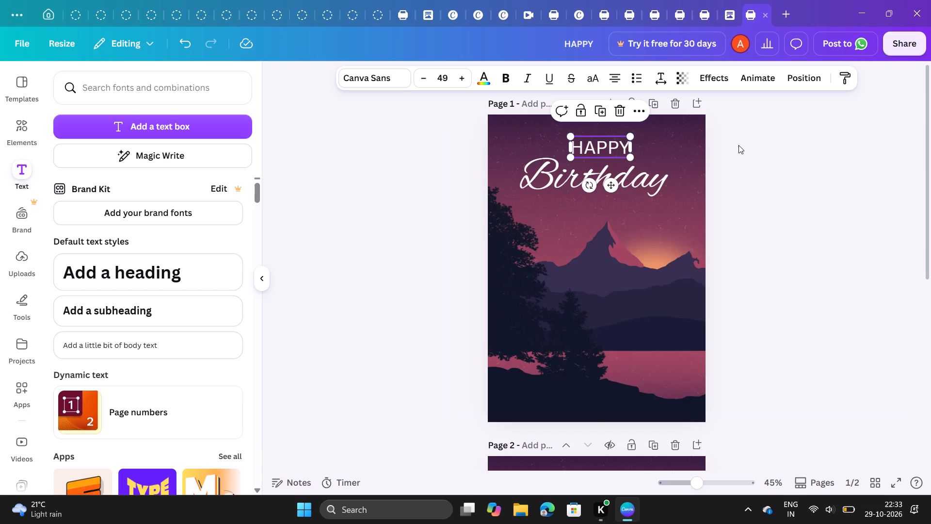
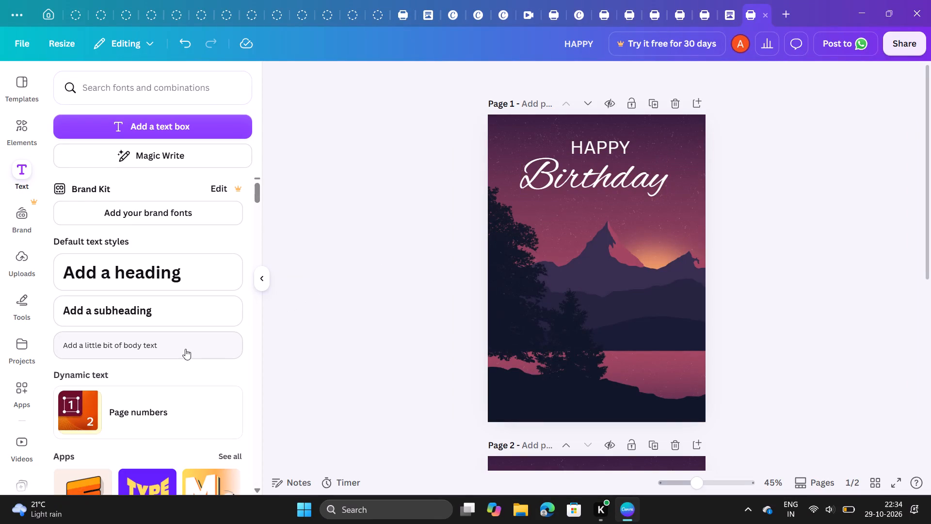
Add a subheading to page 1 reading TO SOMEONE / WHO MAKES LIFE / BRIGHTER on three lines.
{"action": "left_click", "coordinate": [169, 315]}
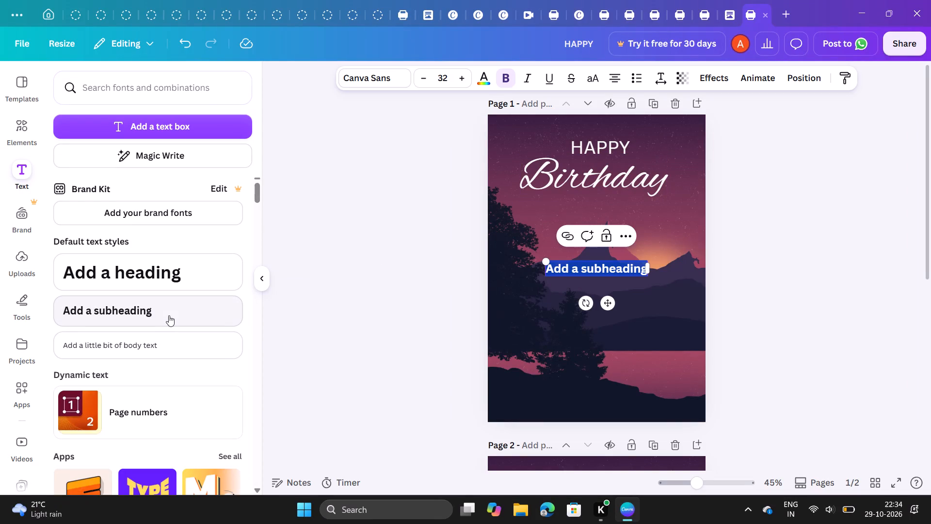
{"action": "key", "text": "BackSpace"}
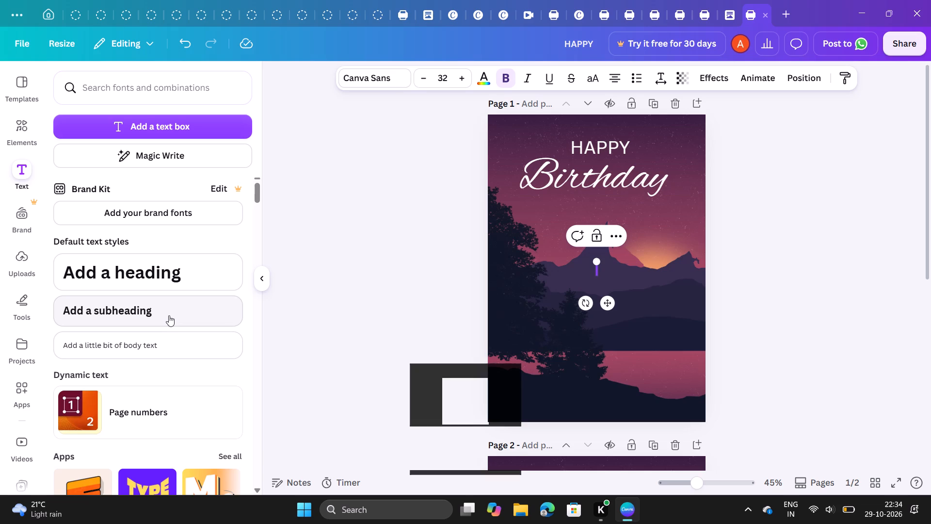
{"action": "type", "text": "TO"}
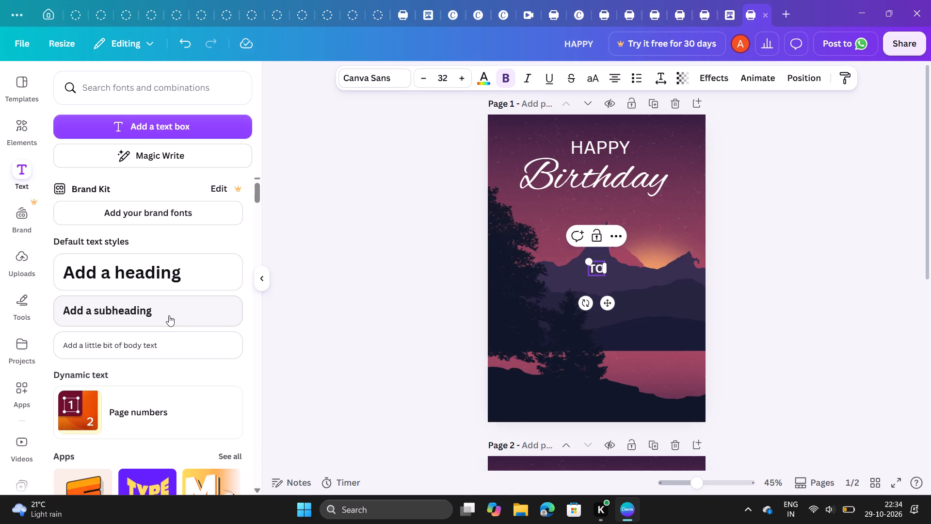
{"action": "key", "text": "space"}
{"action": "type", "text": "SOM"}
{"action": "key", "text": "e"}
{"action": "type", "text": "ON"}
{"action": "key", "text": "e"}
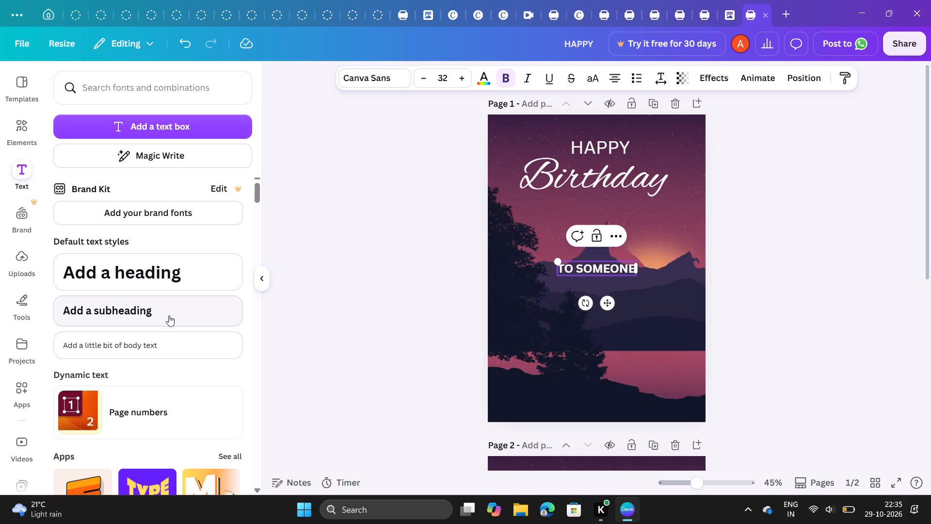
{"action": "key", "text": "Return"}
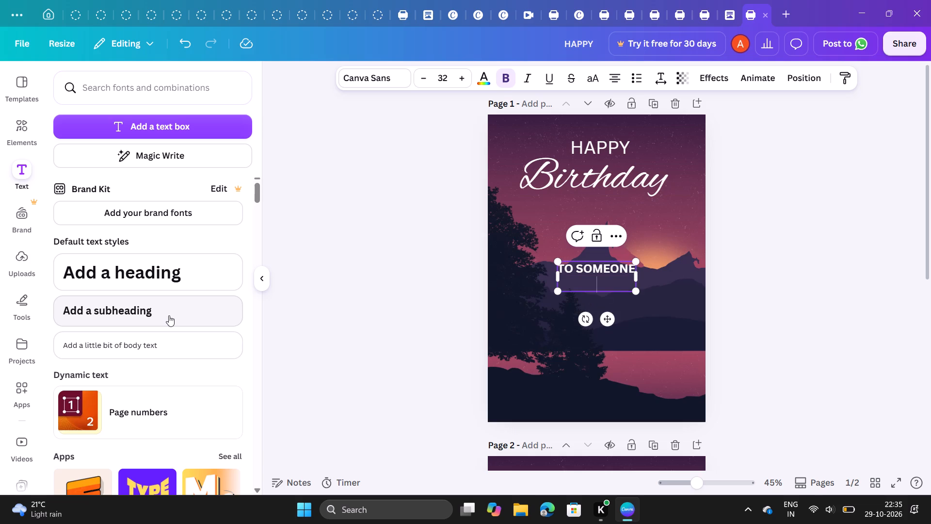
{"action": "type", "text": "WHO"}
{"action": "key", "text": "space"}
{"action": "type", "text": "MAKES"}
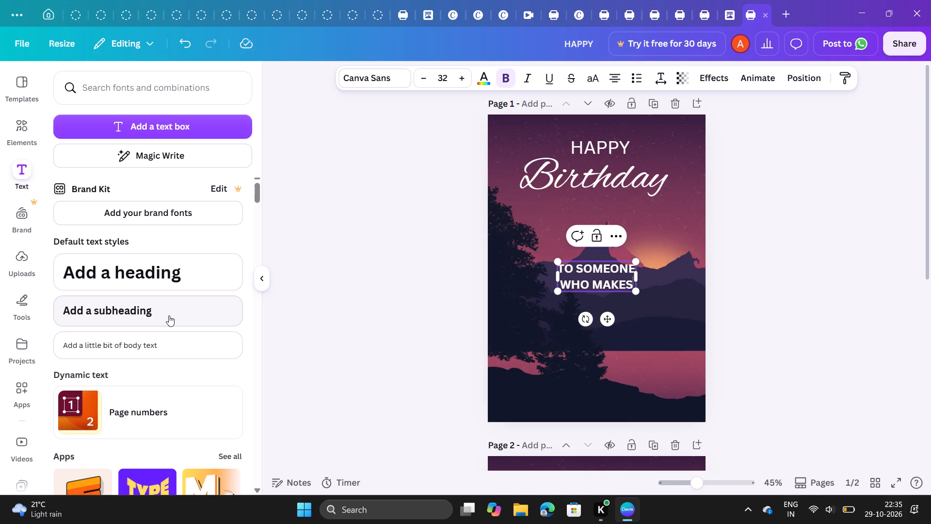
{"action": "key", "text": "space"}
{"action": "type", "text": "L"}
{"action": "key", "text": "i"}
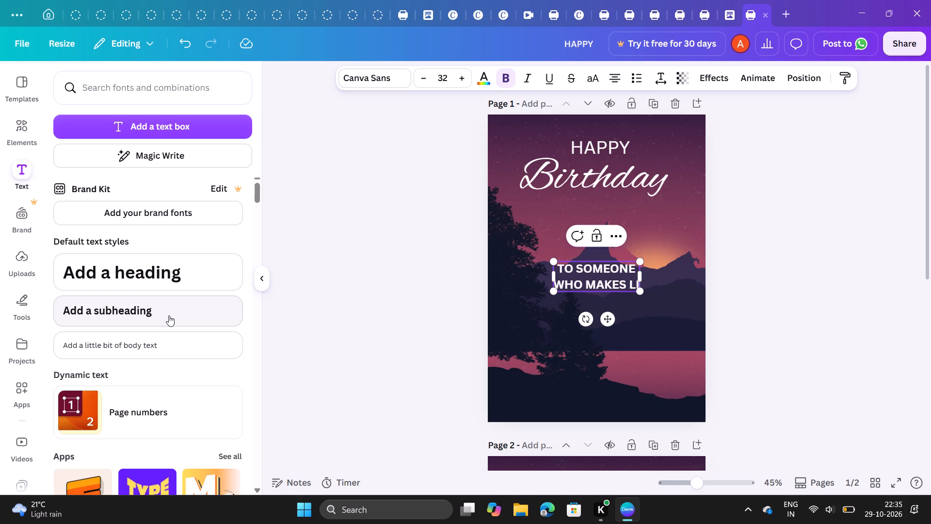
{"action": "type", "text": "FE"}
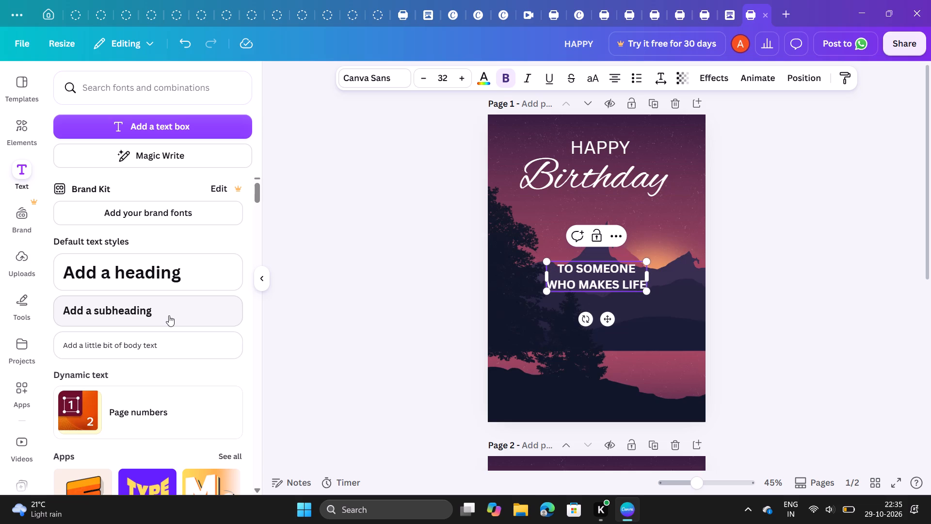
{"action": "key", "text": "Return"}
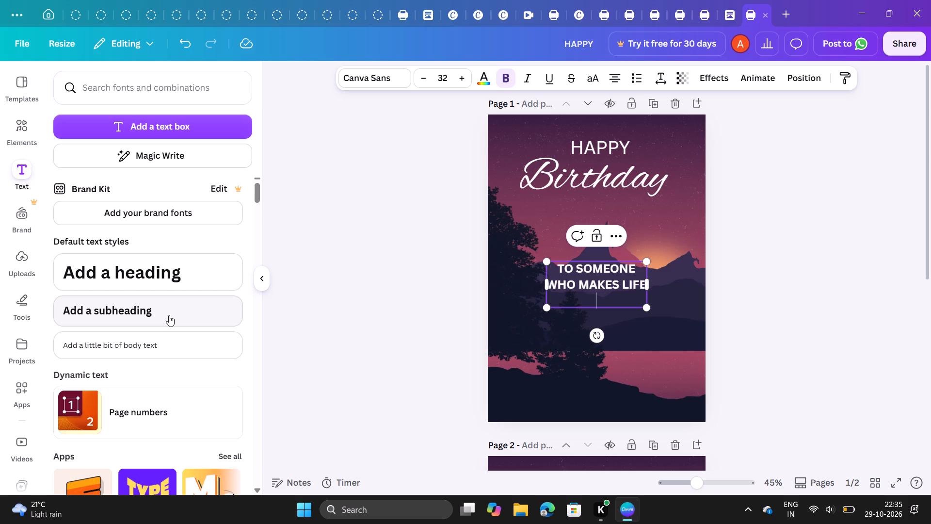
{"action": "type", "text": "BRI"}
{"action": "type", "text": "GH"}
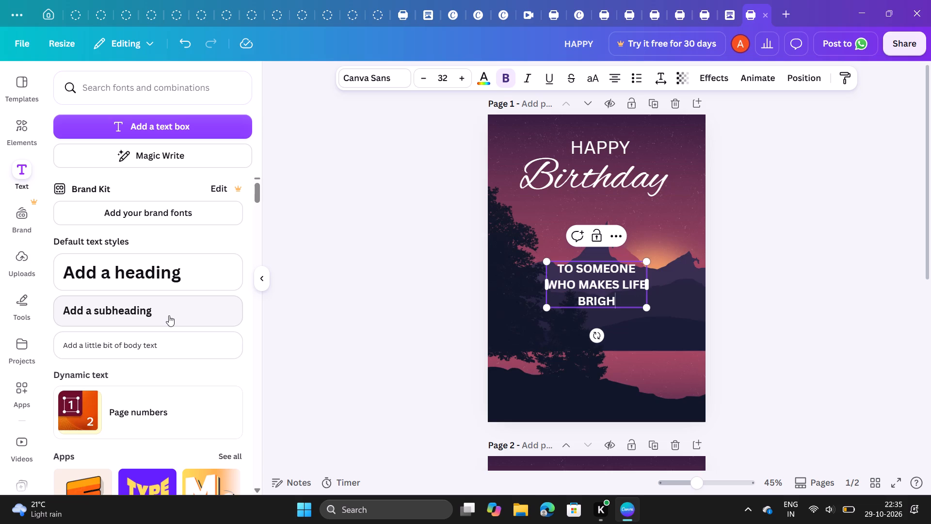
{"action": "type", "text": "TER"}
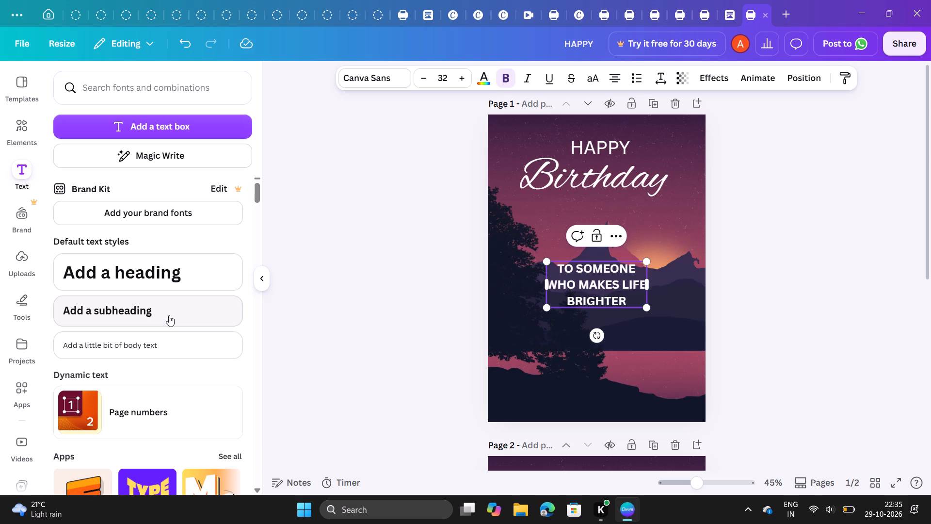
{"action": "left_click", "coordinate": [367, 318]}
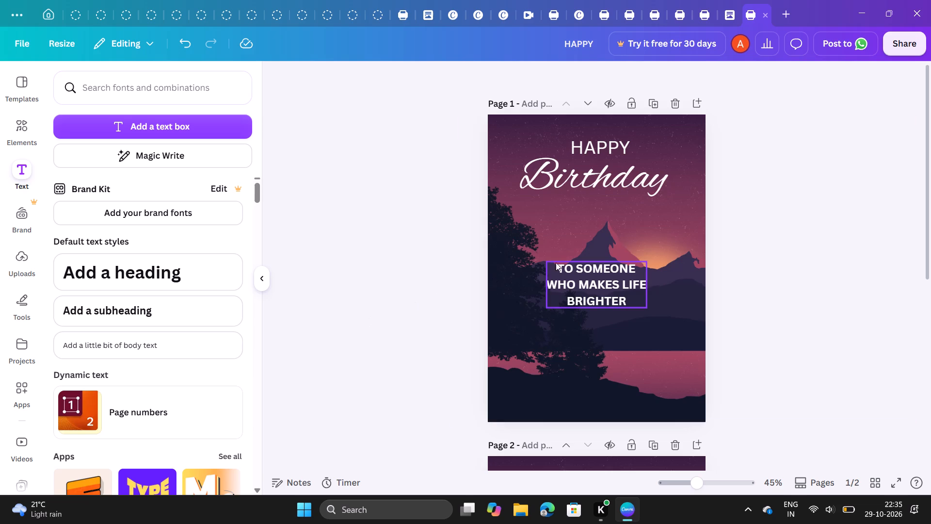
Move the TO SOMEONE WHO MAKES LIFE BRIGHTER text up so it sits directly beneath the Birthday script, just above the mountain peak.
{"action": "left_click", "coordinate": [577, 265]}
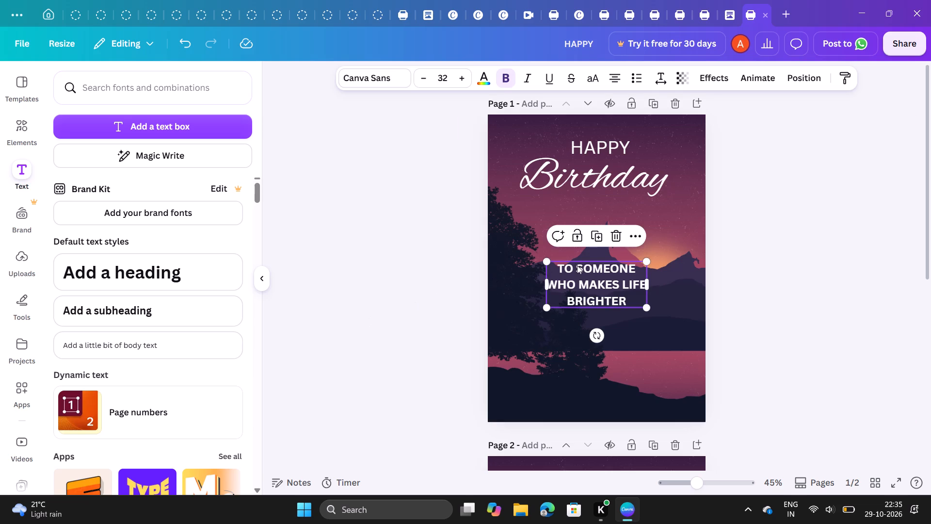
{"action": "left_click_drag", "start_coordinate": [577, 265], "coordinate": [580, 200]}
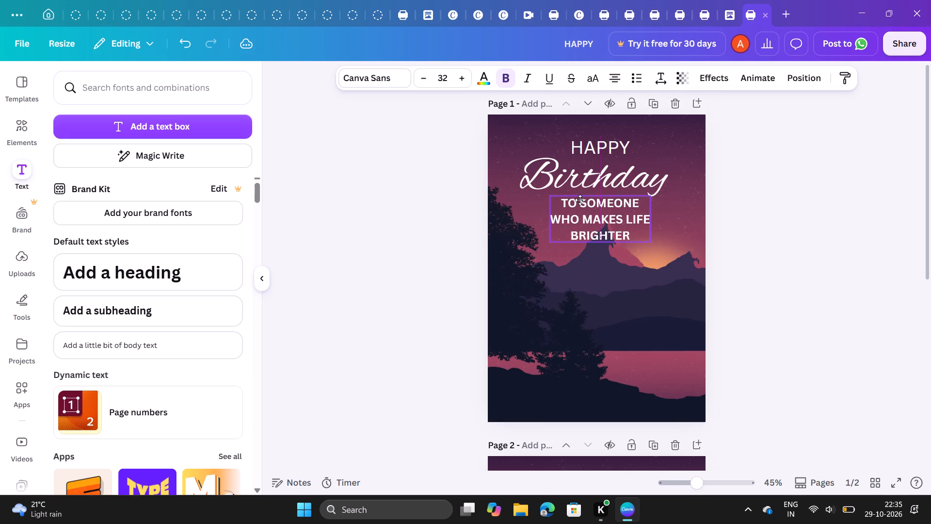
{"action": "left_click_drag", "start_coordinate": [580, 200], "coordinate": [579, 200]}
{"action": "left_click_drag", "start_coordinate": [579, 200], "coordinate": [580, 200]}
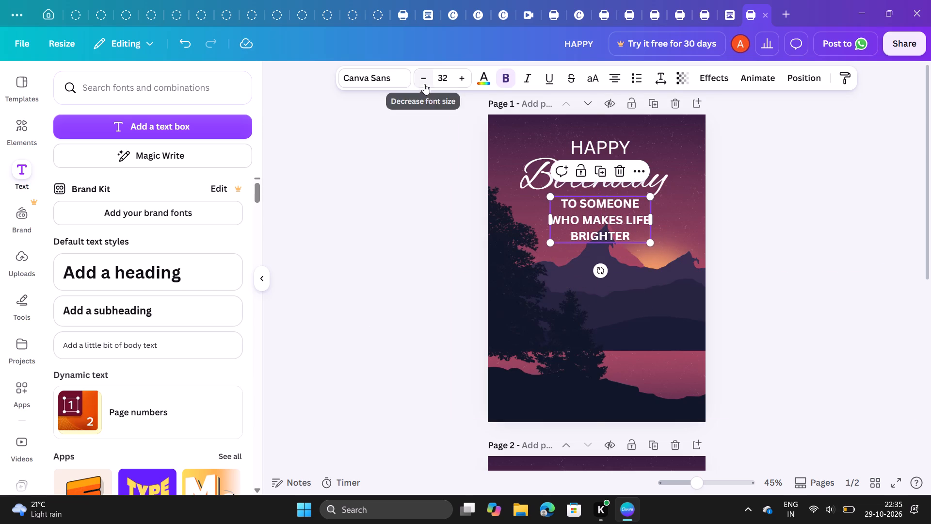
Reduce the TO SOMEONE WHO MAKES LIFE BRIGHTER text to font size 30 and remove its bold formatting.
{"action": "left_click", "coordinate": [424, 81]}
{"action": "left_click", "coordinate": [424, 81]}
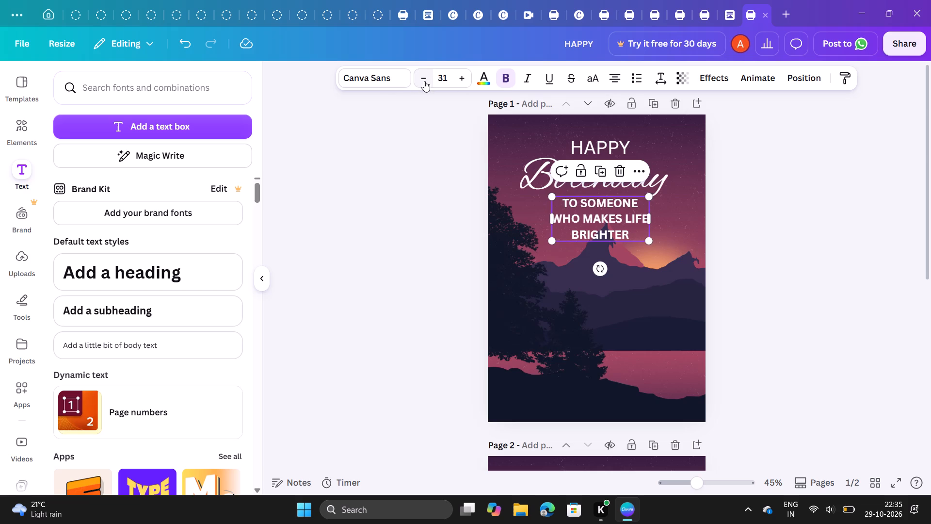
{"action": "left_click", "coordinate": [507, 82]}
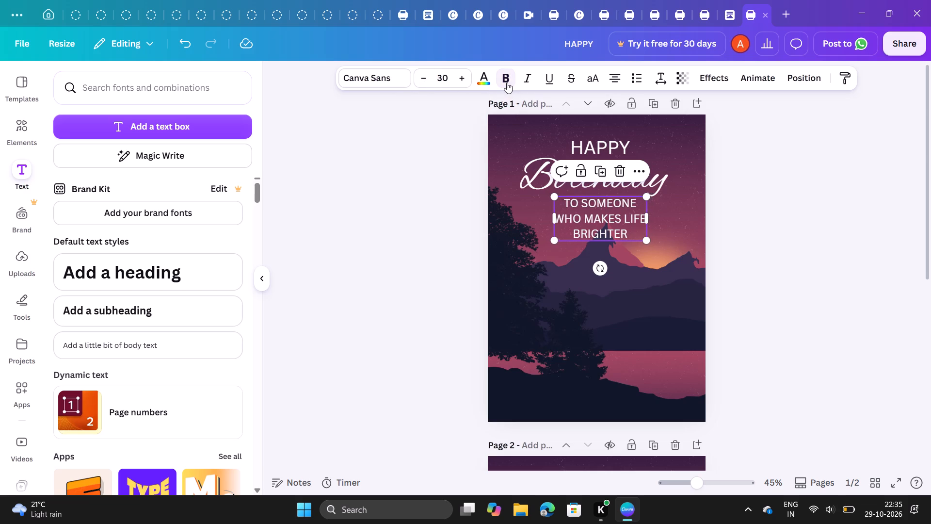
{"action": "left_click", "coordinate": [440, 136]}
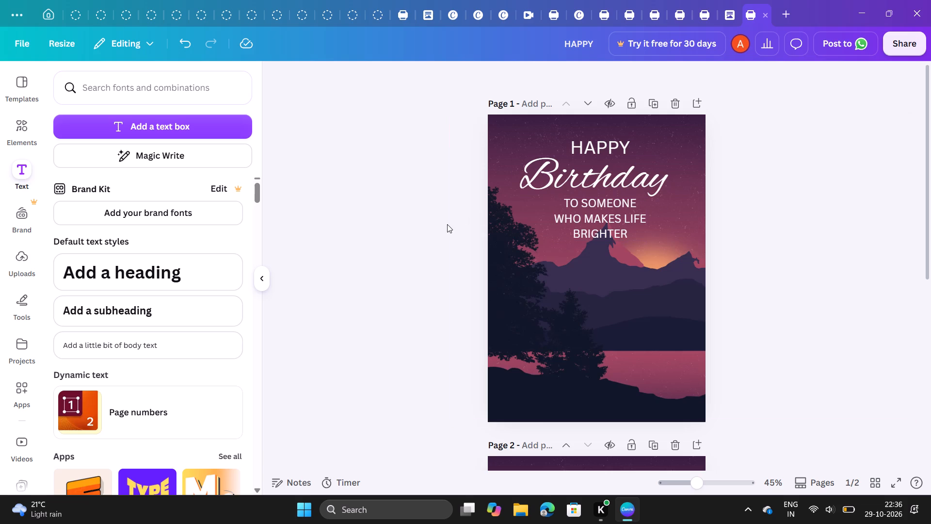
Look over the title layout on page 1 and the background-only page 2.
{"action": "scroll", "coordinate": [445, 225], "scroll_direction": "down", "scroll_amount": 5}
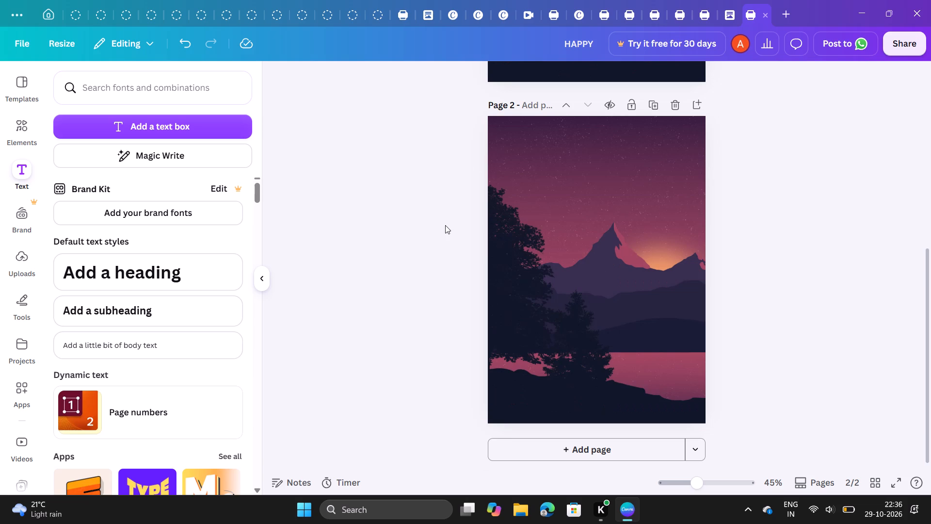
{"action": "scroll", "coordinate": [445, 225], "scroll_direction": "up", "scroll_amount": 4}
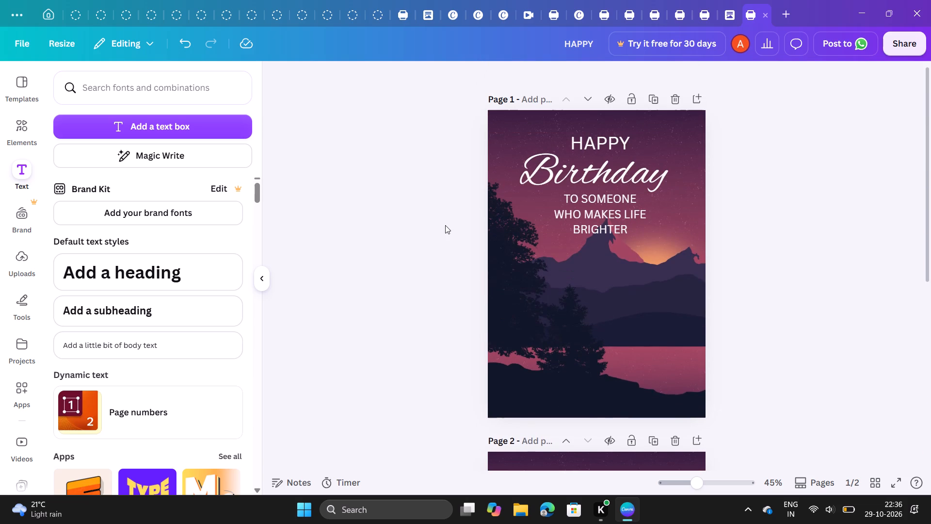
{"action": "scroll", "coordinate": [445, 225], "scroll_direction": "down", "scroll_amount": 2}
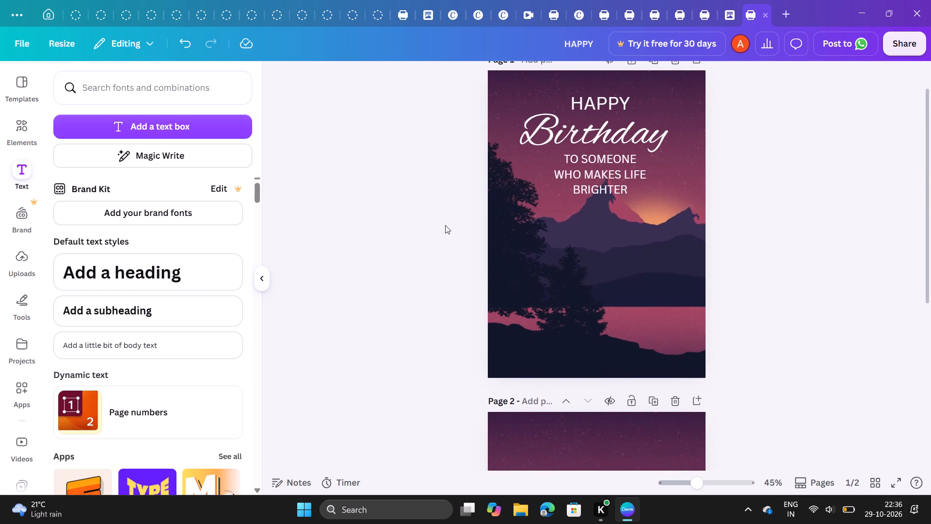
{"action": "scroll", "coordinate": [445, 225], "scroll_direction": "down", "scroll_amount": 1}
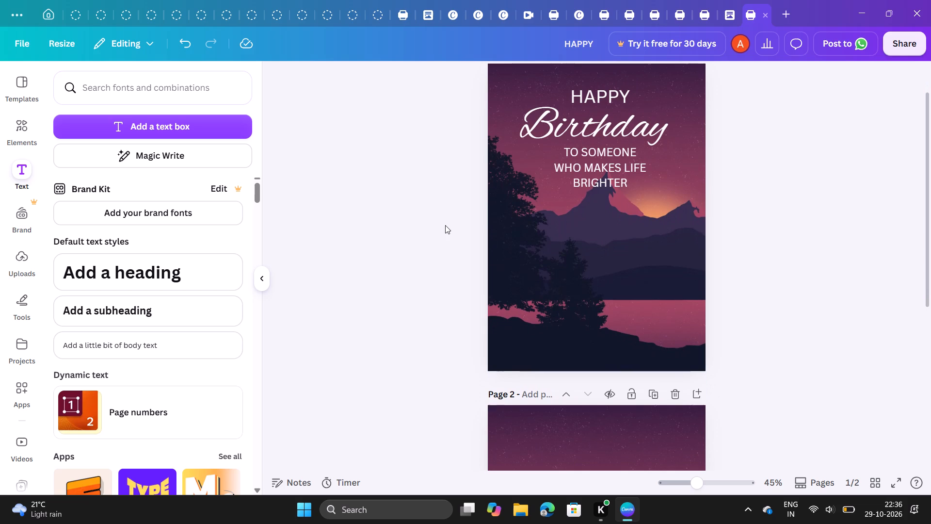
{"action": "scroll", "coordinate": [445, 225], "scroll_direction": "down", "scroll_amount": 1}
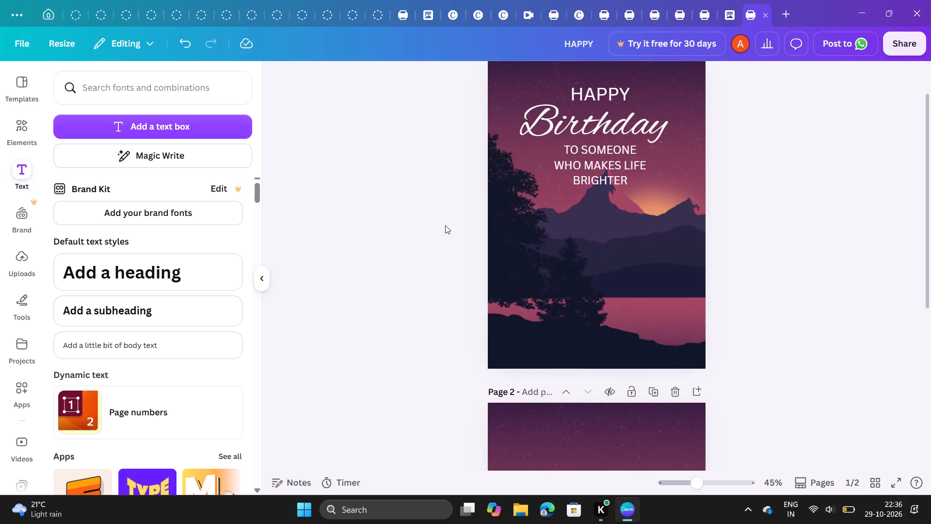
{"action": "scroll", "coordinate": [445, 225], "scroll_direction": "down", "scroll_amount": 1}
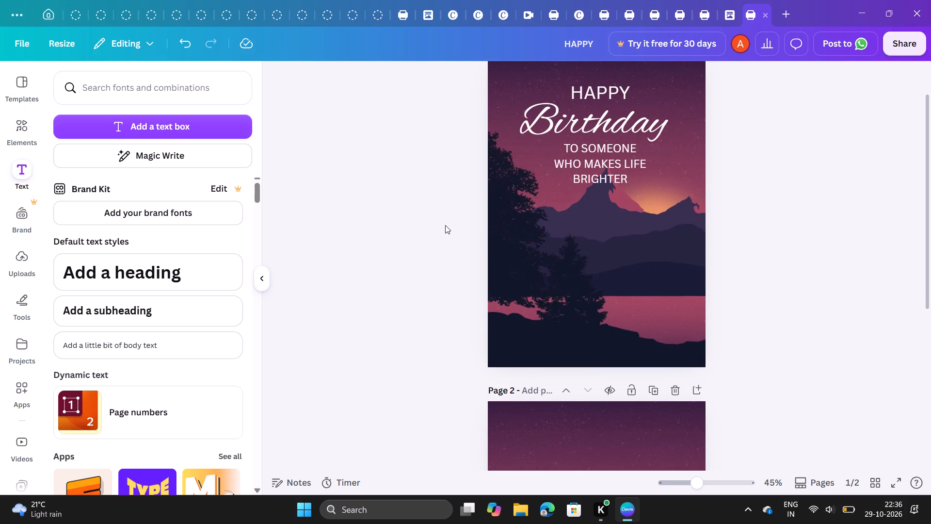
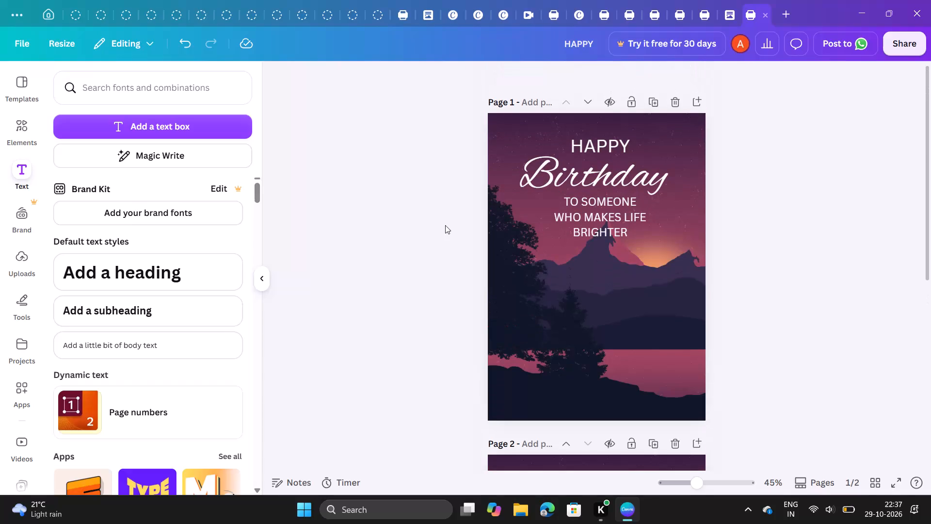
Add a subheading to page 1 reading May your special day / be as wonderful as you are. on two lines.
{"action": "scroll", "coordinate": [445, 225], "scroll_direction": "down", "scroll_amount": 1}
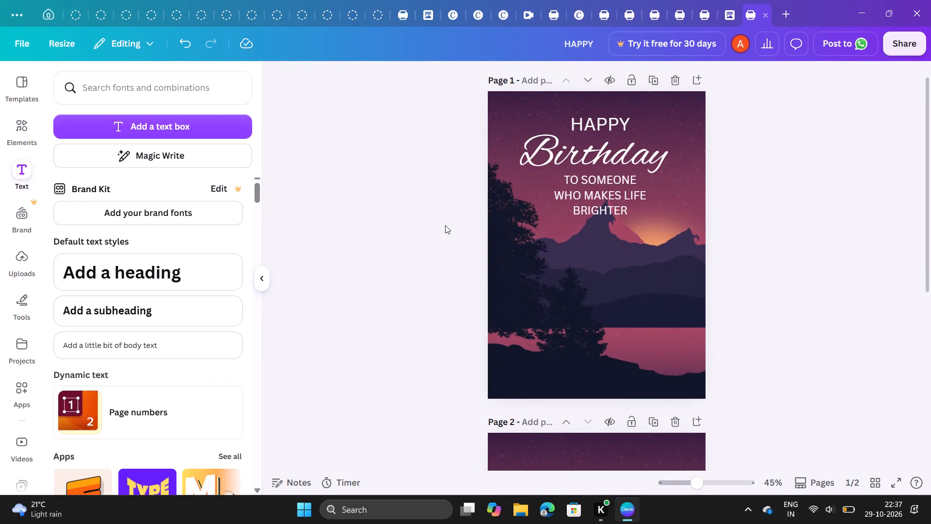
{"action": "scroll", "coordinate": [445, 225], "scroll_direction": "down", "scroll_amount": 2}
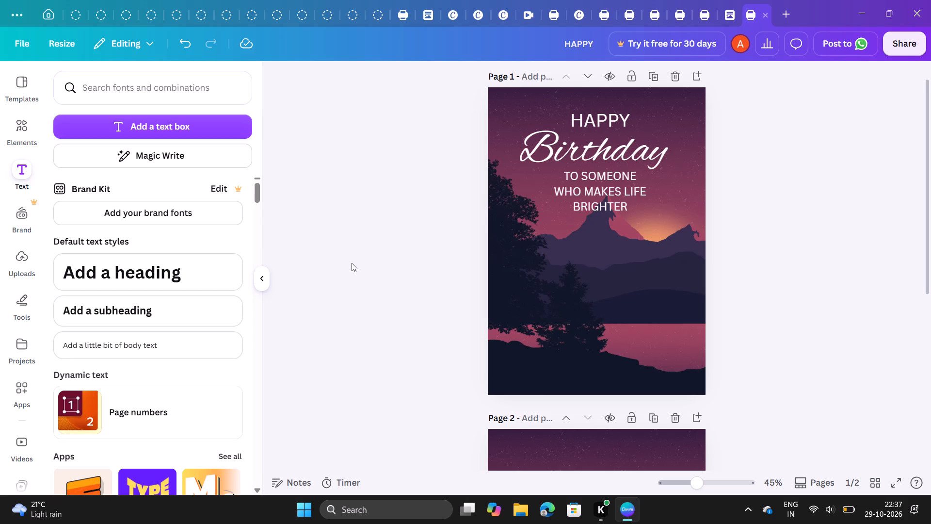
{"action": "left_click", "coordinate": [182, 314]}
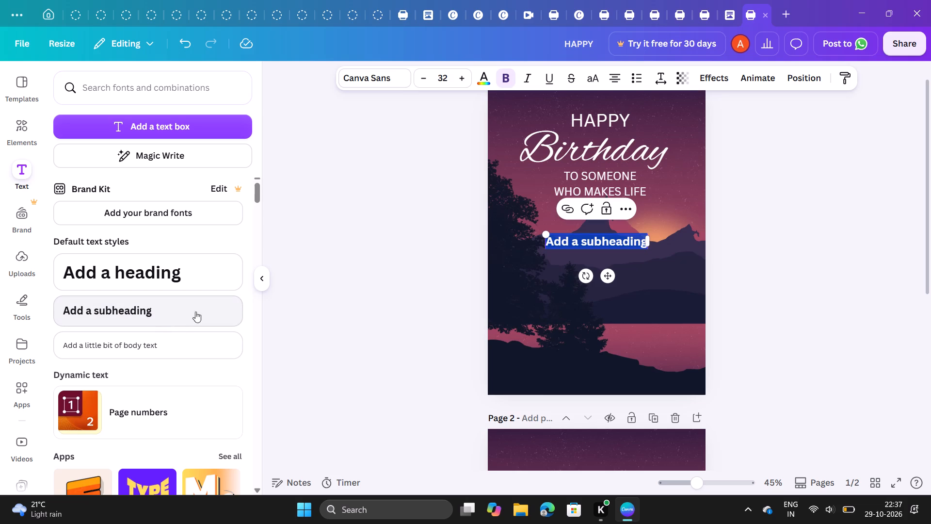
{"action": "key", "text": "BackSpace"}
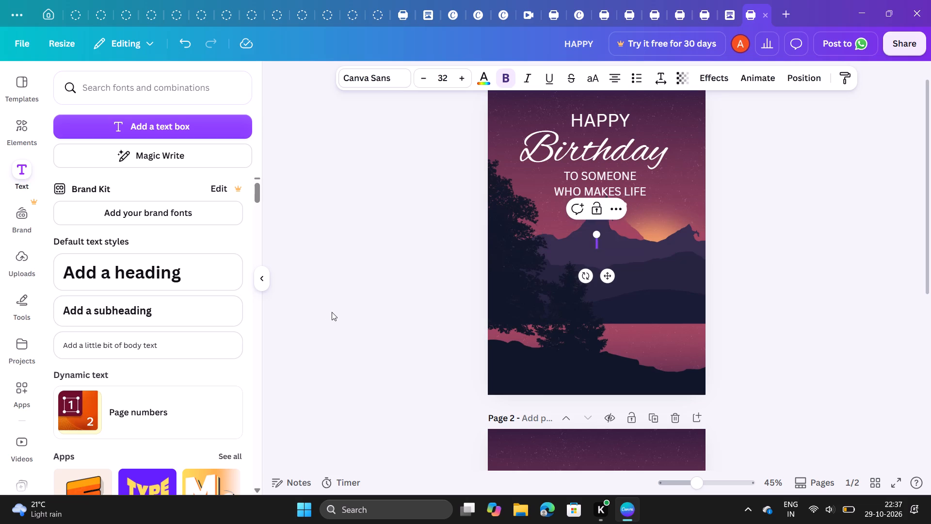
{"action": "key", "text": "m"}
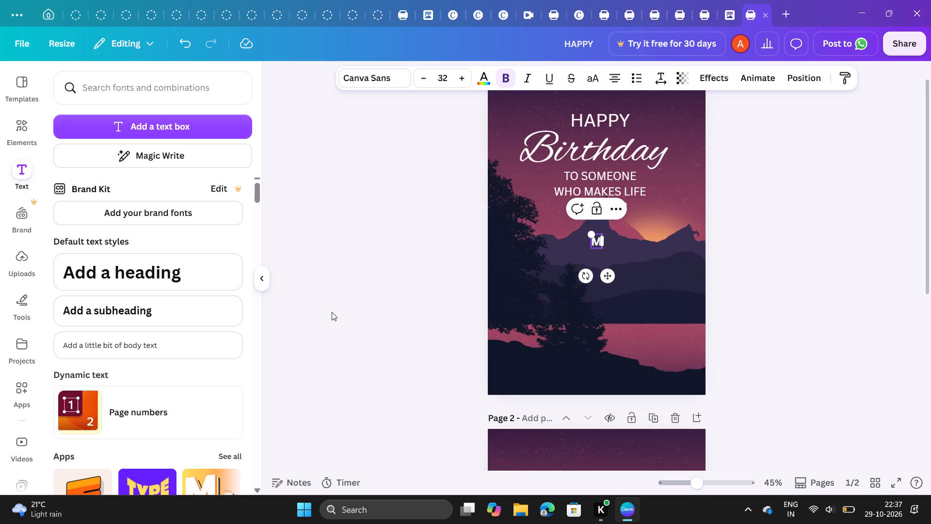
{"action": "type", "text": "ay"}
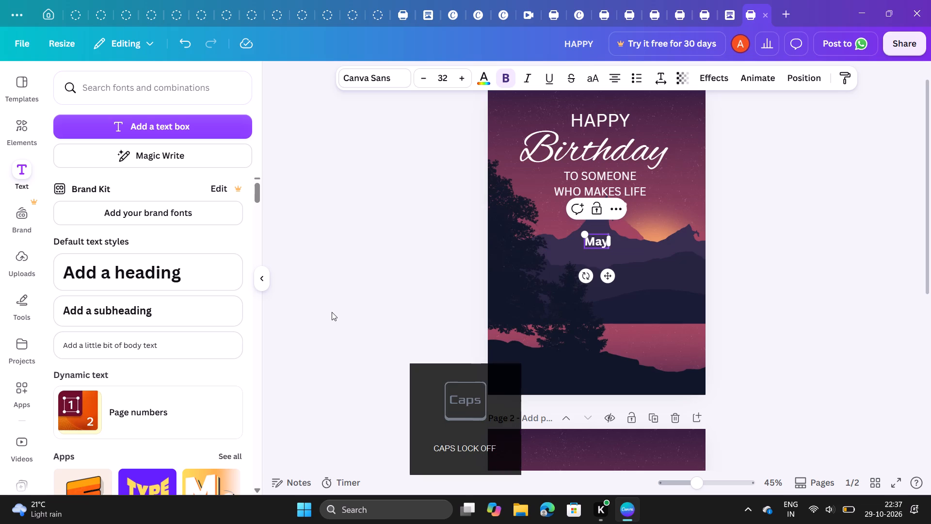
{"action": "key", "text": "space"}
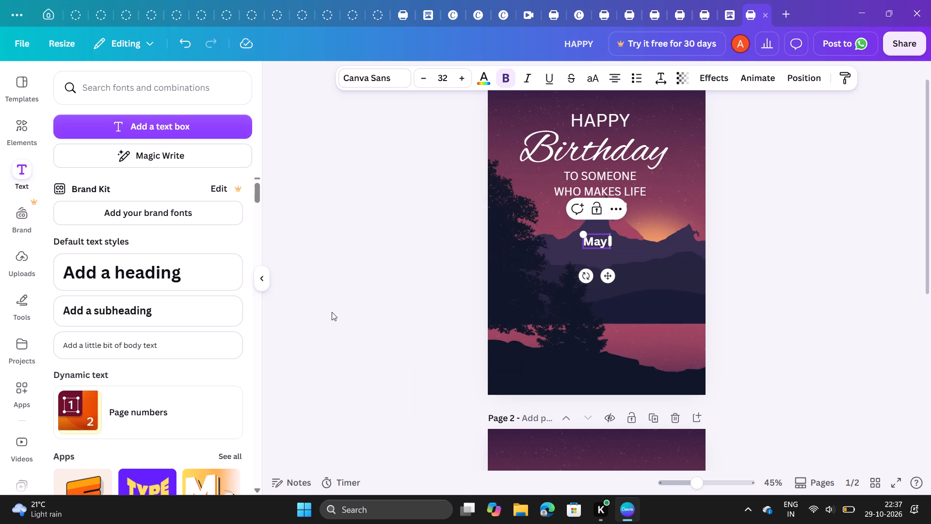
{"action": "type", "text": "your"}
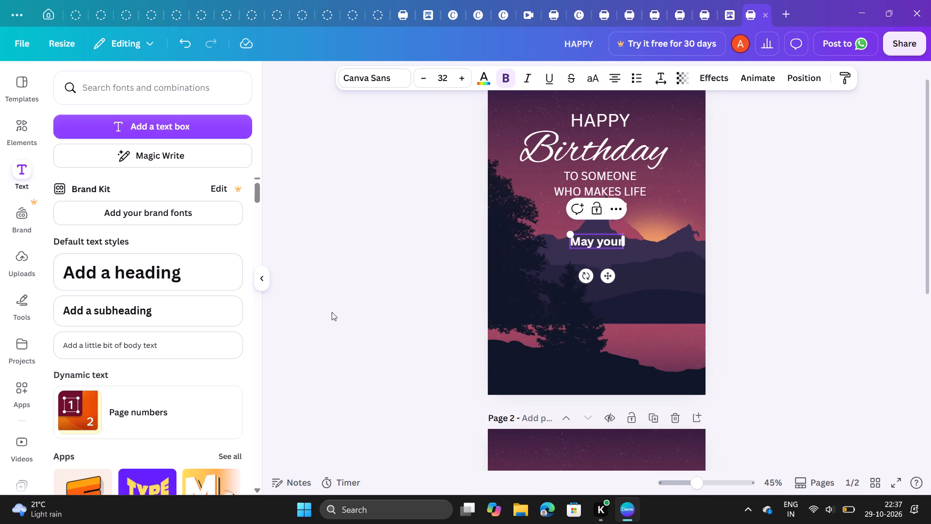
{"action": "key", "text": "space"}
{"action": "type", "text": "special"}
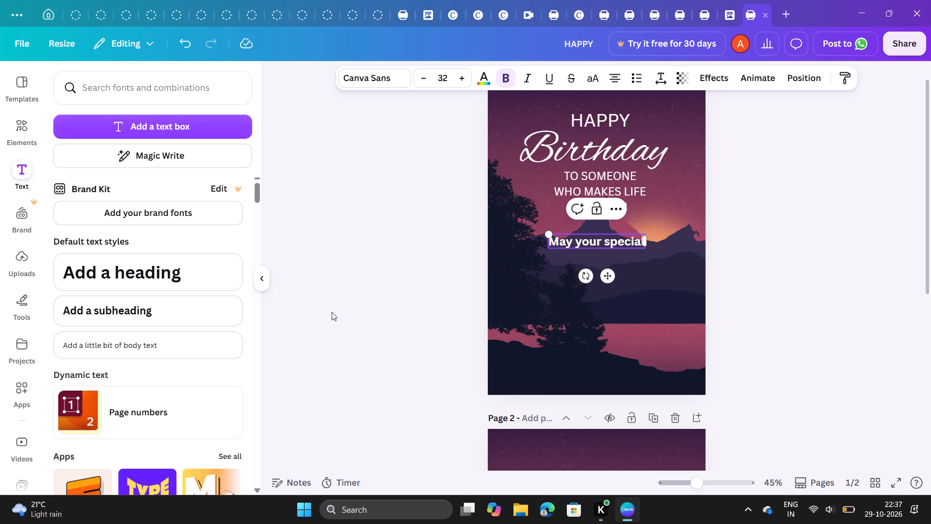
{"action": "key", "text": "space"}
{"action": "type", "text": "day"}
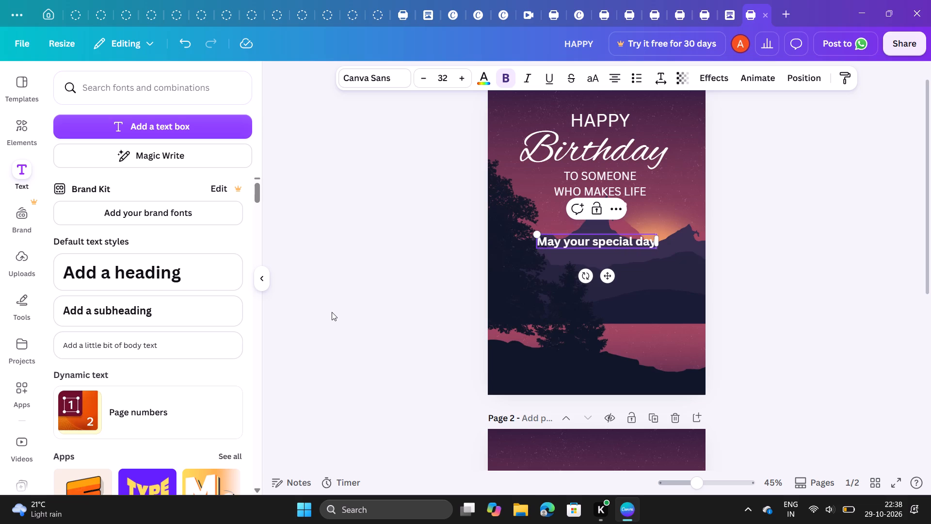
{"action": "key", "text": "Return"}
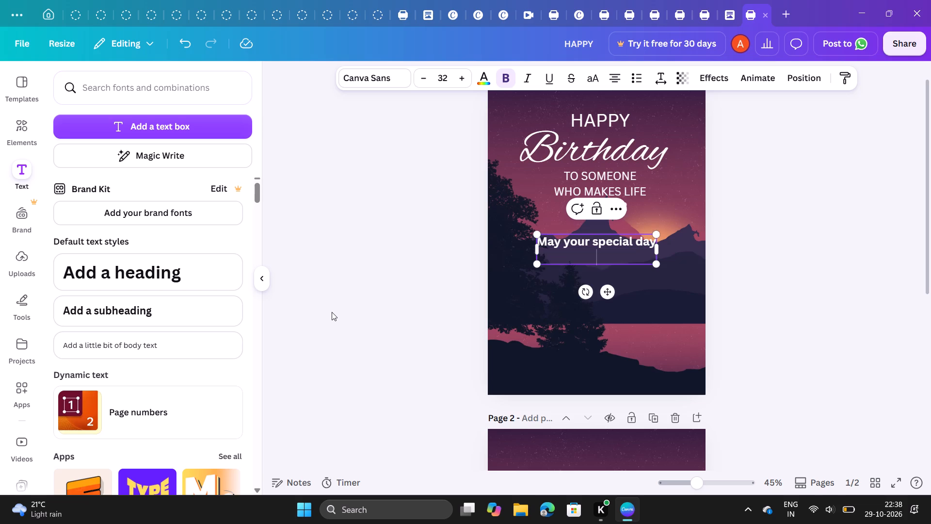
{"action": "type", "text": "be as"}
{"action": "key", "text": "space"}
{"action": "type", "text": "wonderfu"}
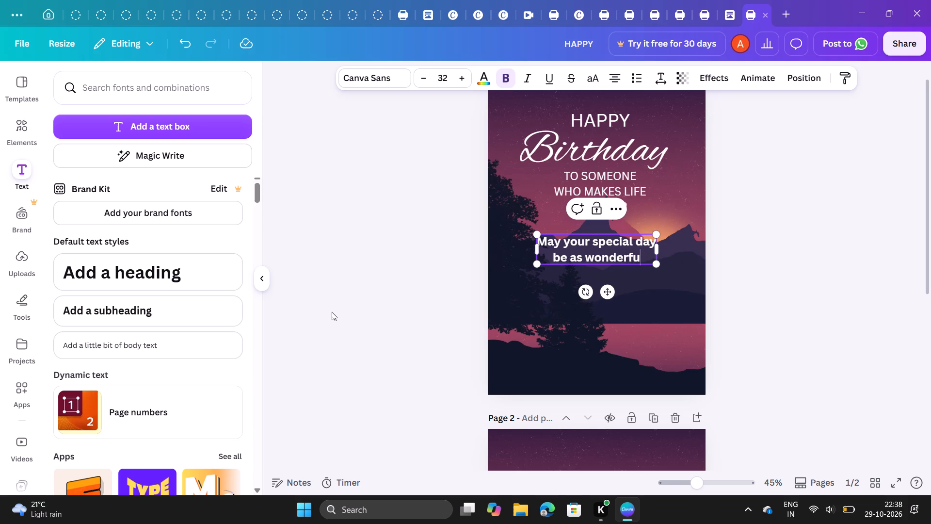
{"action": "key", "text": "l"}
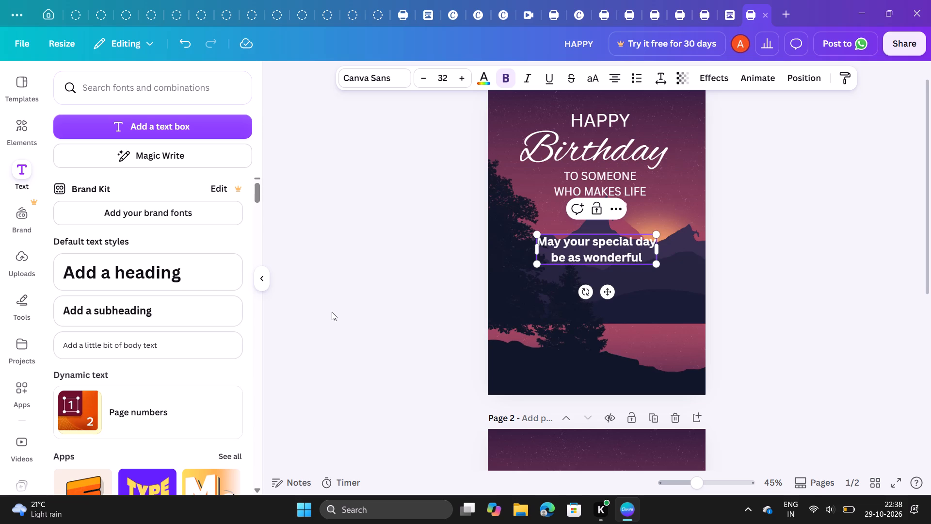
{"action": "key", "text": "space"}
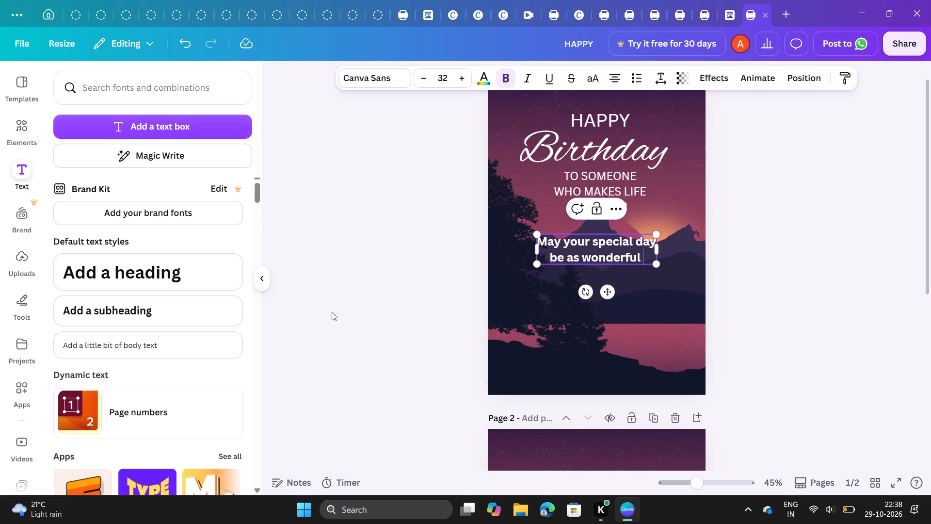
{"action": "type", "text": "as you a"}
{"action": "type", "text": "re"}
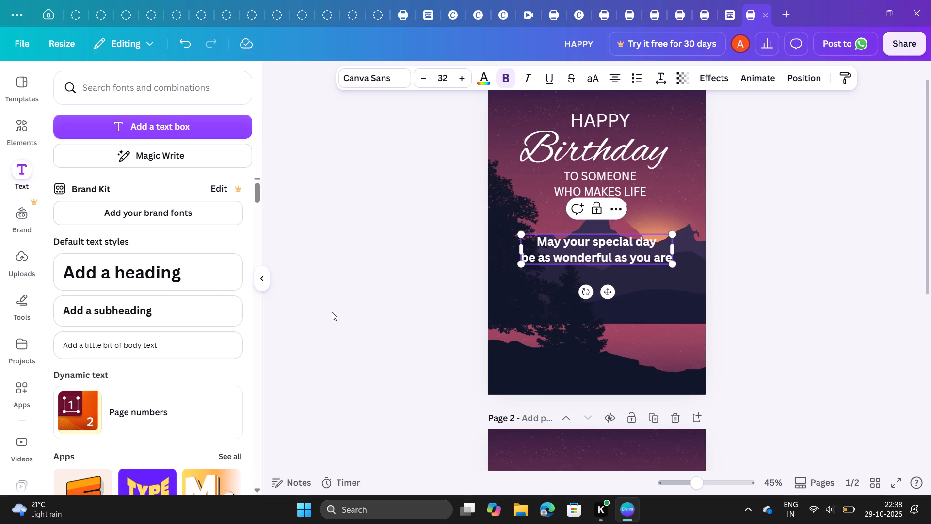
{"action": "key", "text": "period"}
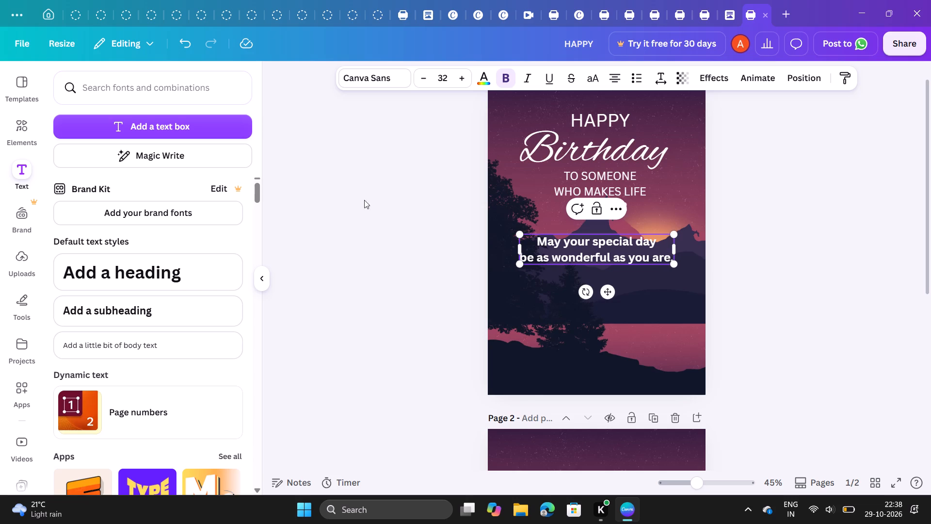
Change the font of the line be as wonderful as you are. to Alex Brush.
{"action": "left_click", "coordinate": [382, 77]}
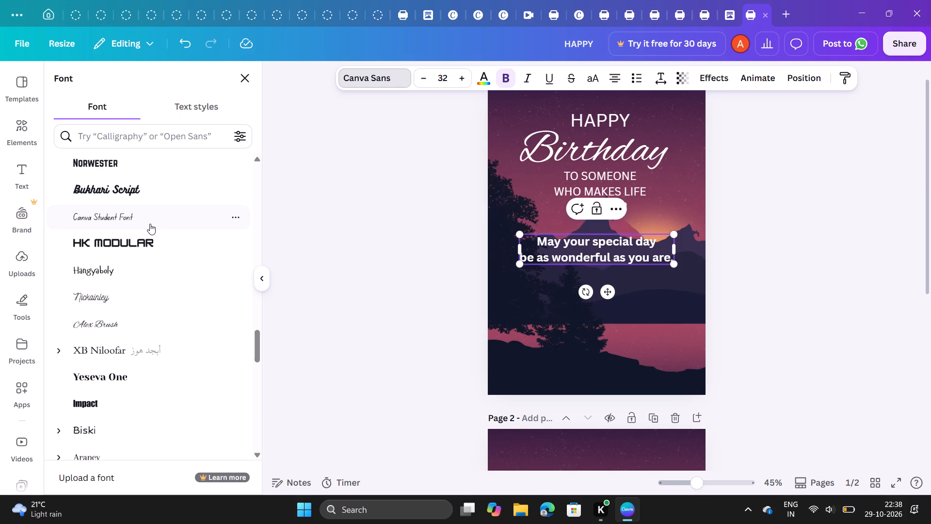
{"action": "left_click", "coordinate": [108, 321]}
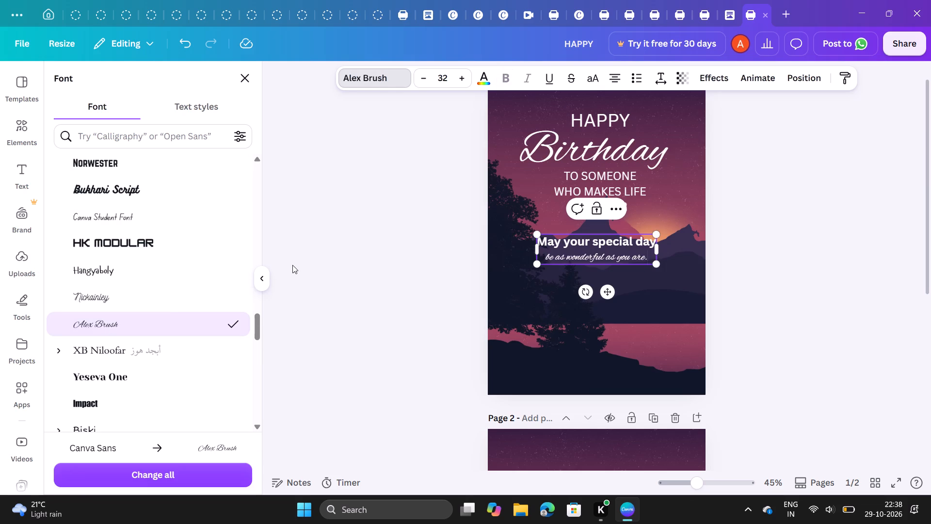
{"action": "left_click", "coordinate": [334, 253]}
{"action": "left_click", "coordinate": [369, 248]}
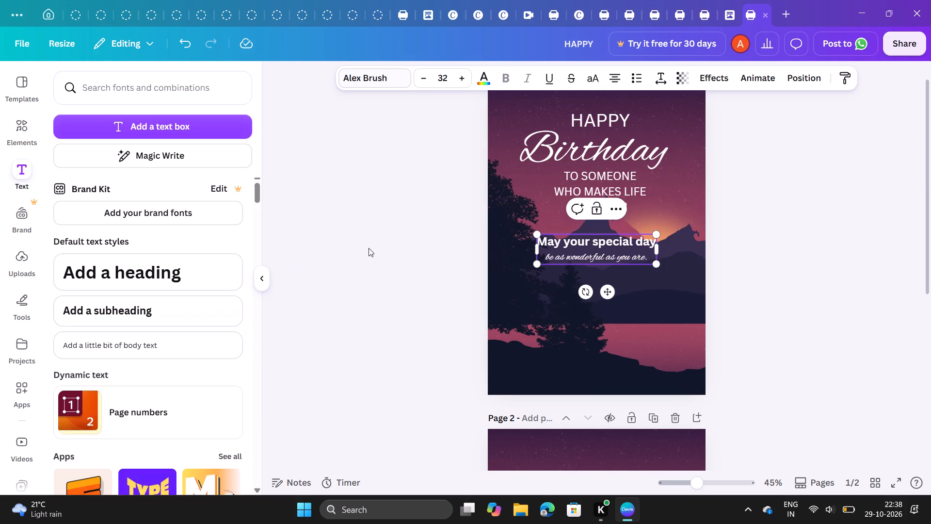
Increase the font size of the two-line May your special day text to 35.
{"action": "left_click", "coordinate": [553, 243]}
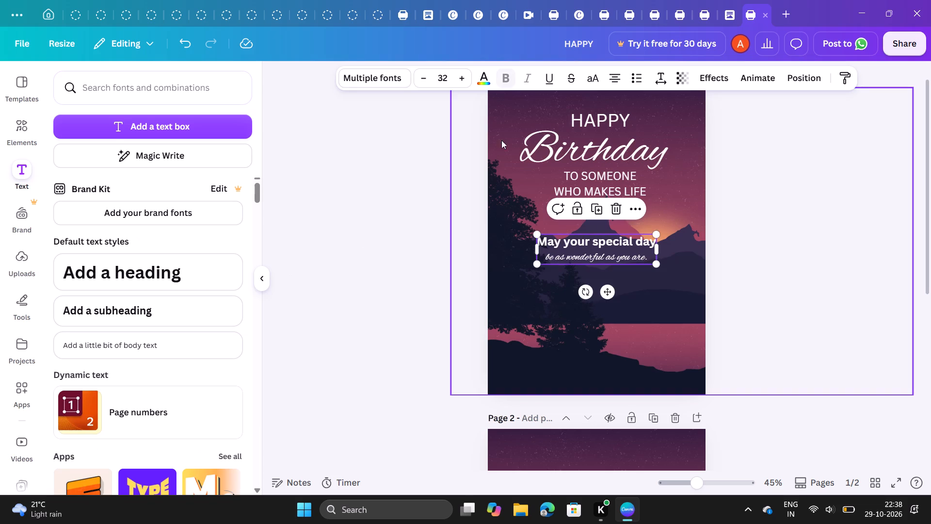
{"action": "left_click", "coordinate": [463, 76]}
{"action": "left_click", "coordinate": [463, 76]}
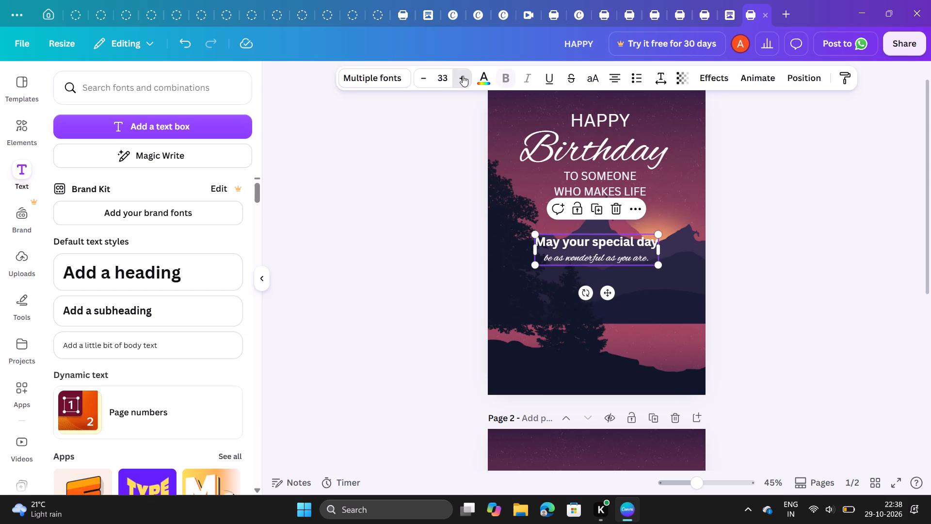
{"action": "left_click", "coordinate": [463, 76]}
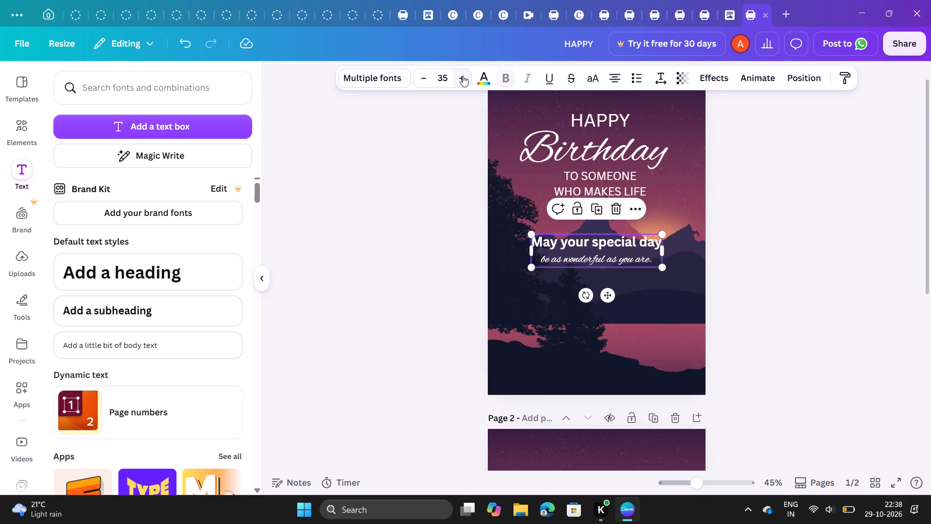
{"action": "left_click", "coordinate": [424, 203]}
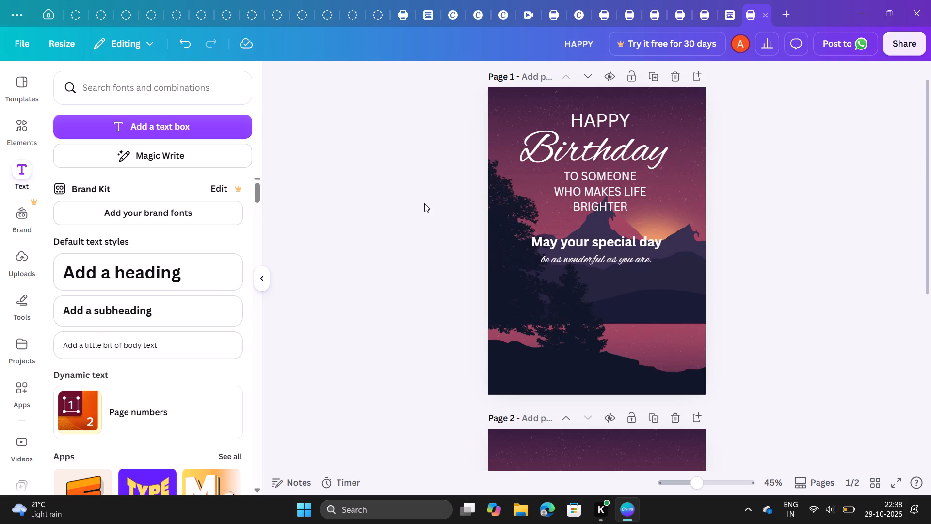
Shift the May your special day text slightly down and to the right, over the mountains below the word BRIGHTER.
{"action": "left_click", "coordinate": [561, 245]}
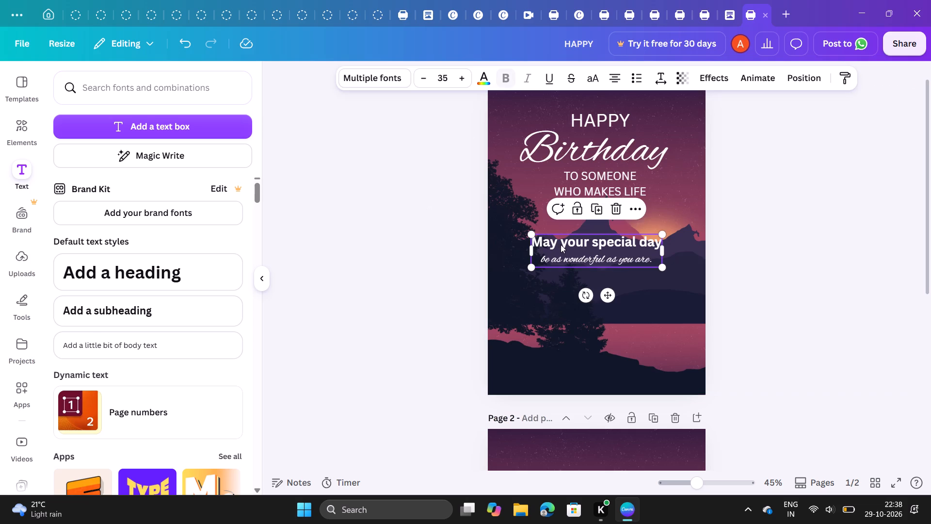
{"action": "left_click_drag", "start_coordinate": [561, 245], "coordinate": [561, 244]}
{"action": "left_click_drag", "start_coordinate": [561, 244], "coordinate": [562, 239]}
{"action": "left_click", "coordinate": [427, 237]}
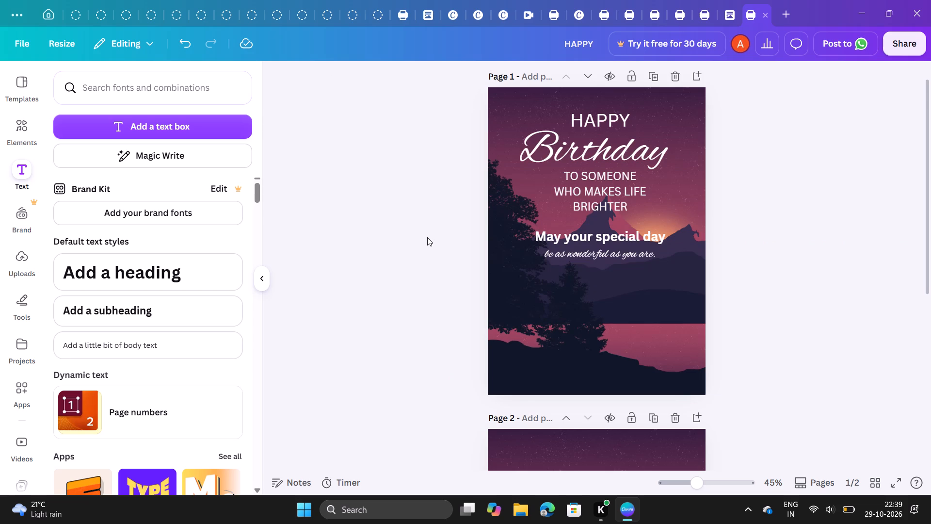
{"action": "left_click", "coordinate": [536, 246]}
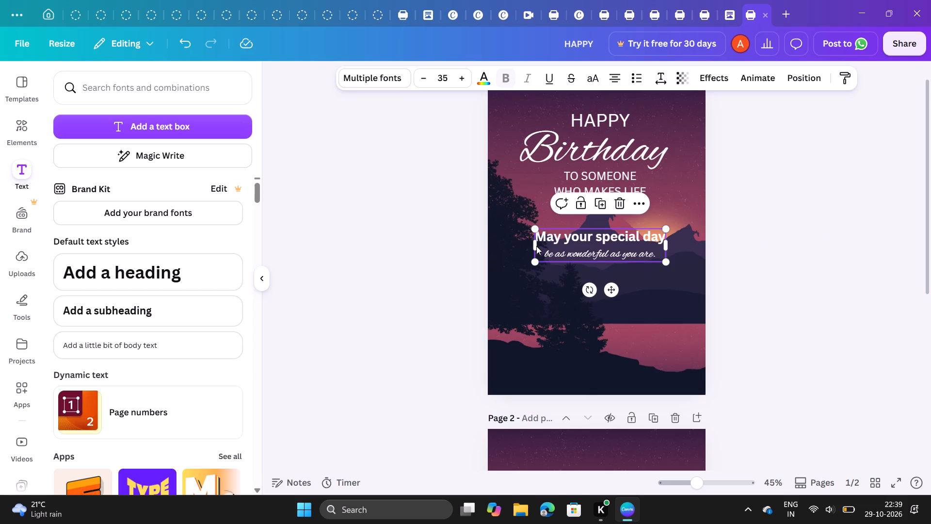
{"action": "left_click_drag", "start_coordinate": [536, 246], "coordinate": [546, 244]}
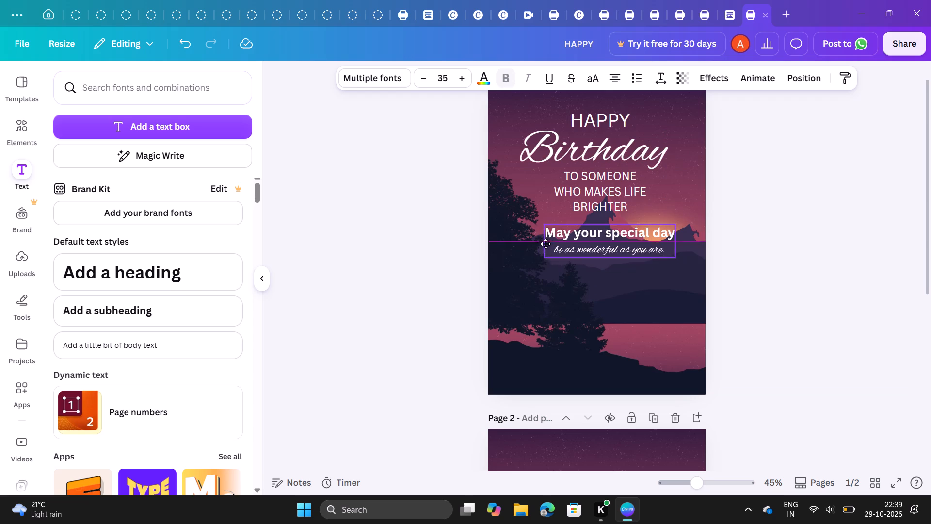
{"action": "left_click_drag", "start_coordinate": [546, 244], "coordinate": [551, 253]}
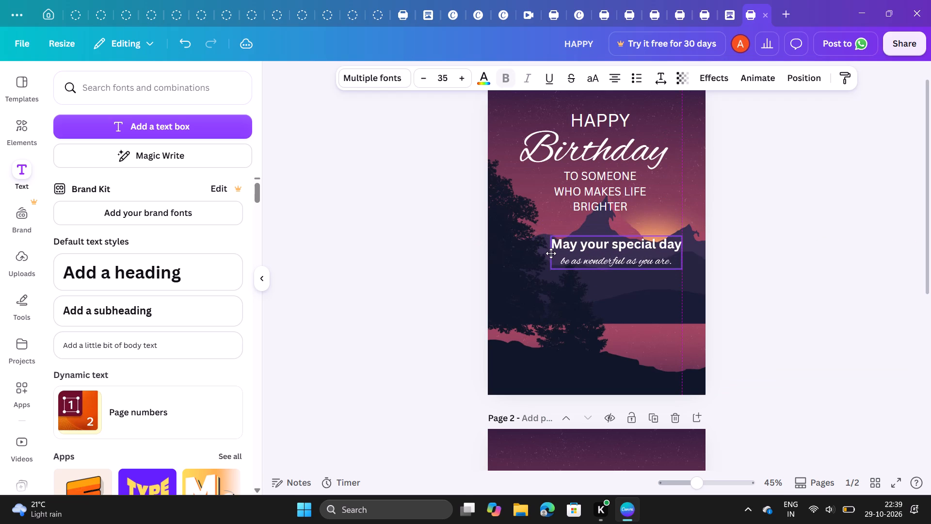
{"action": "left_click_drag", "start_coordinate": [551, 253], "coordinate": [542, 255]}
{"action": "left_click", "coordinate": [423, 242]}
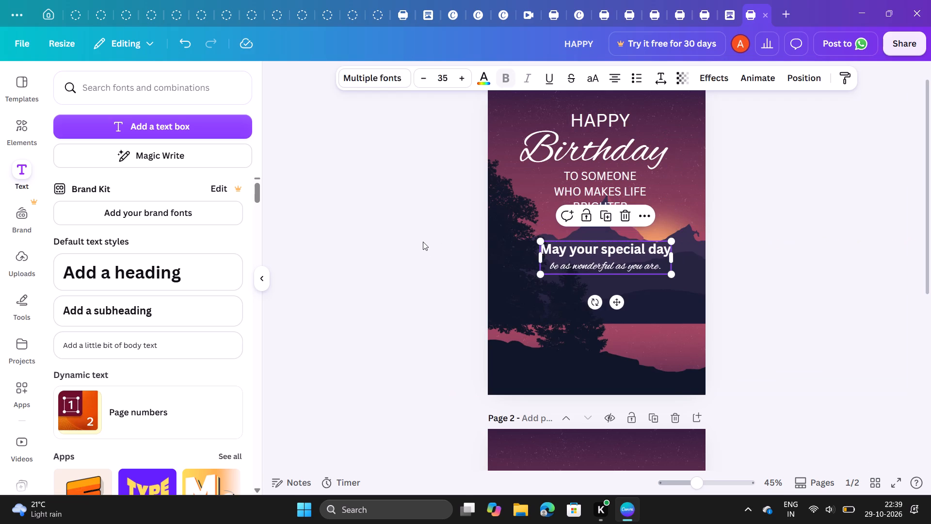
Move the TO SOMEONE WHO MAKES LIFE BRIGHTER text down slightly to leave a gap beneath the Birthday script.
{"action": "left_click", "coordinate": [565, 191]}
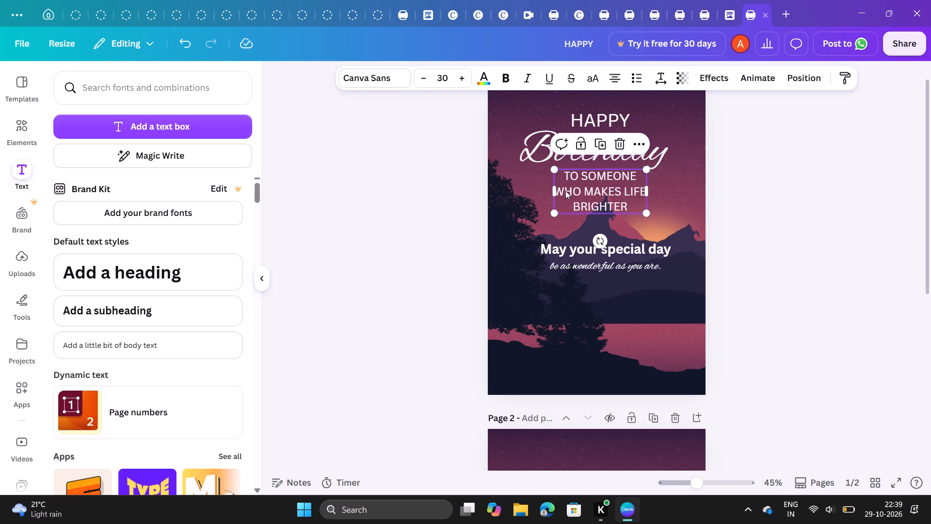
{"action": "left_click_drag", "start_coordinate": [565, 191], "coordinate": [565, 194]}
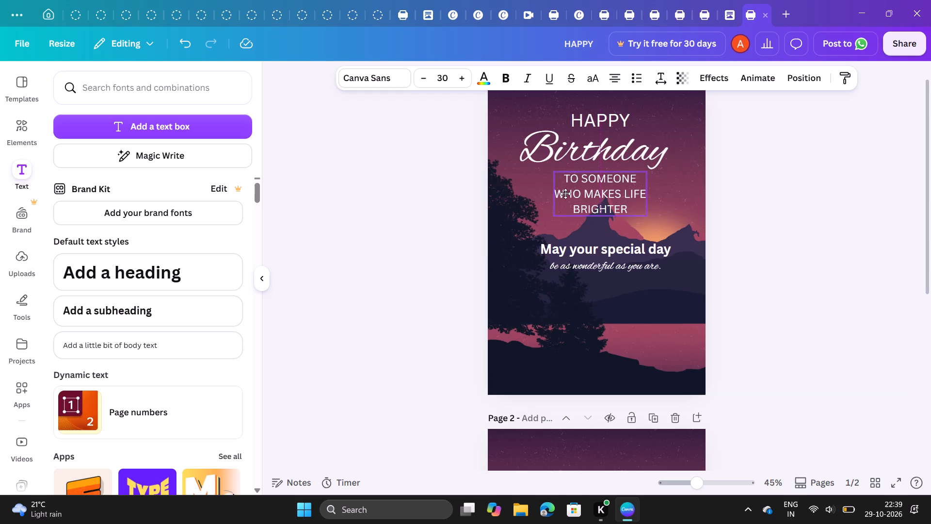
{"action": "left_click_drag", "start_coordinate": [565, 194], "coordinate": [565, 201]}
{"action": "left_click", "coordinate": [438, 189]}
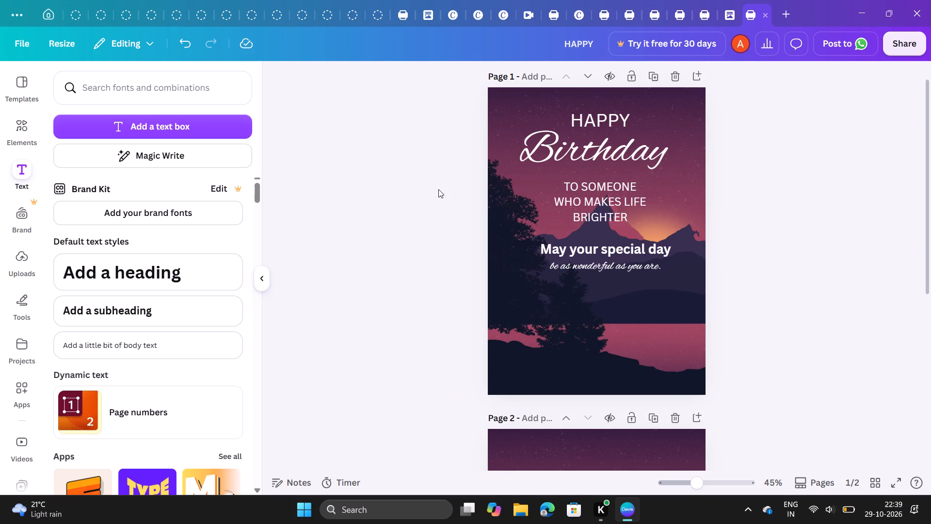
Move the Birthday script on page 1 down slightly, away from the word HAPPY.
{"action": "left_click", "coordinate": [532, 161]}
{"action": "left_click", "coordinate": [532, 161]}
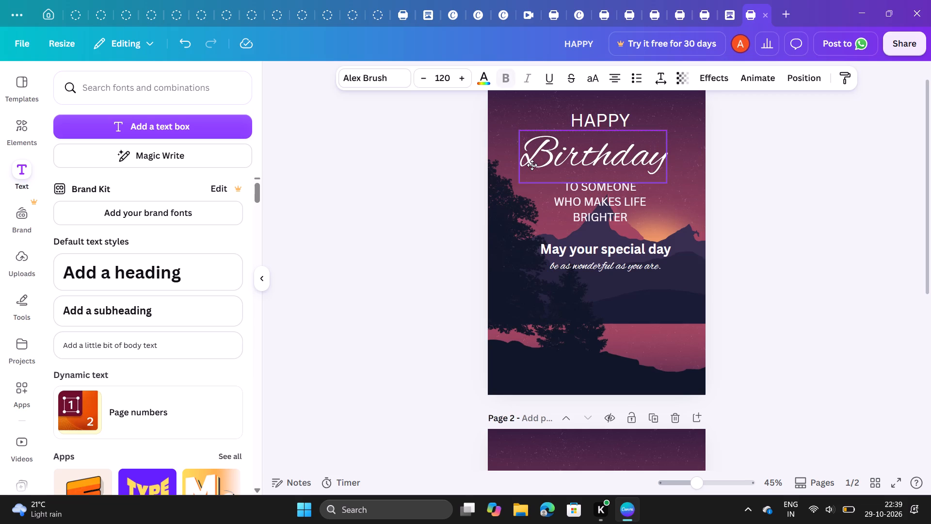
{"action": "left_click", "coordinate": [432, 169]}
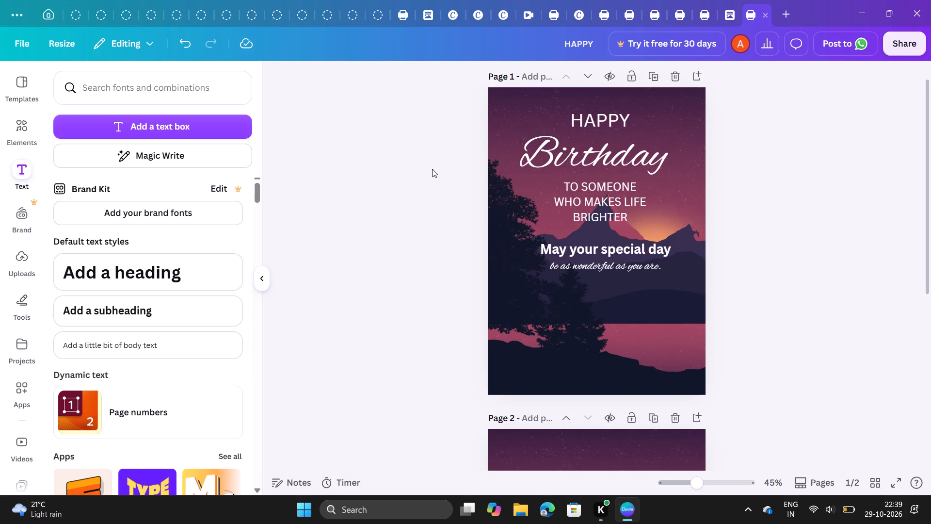
Move the word HAPPY down slightly so it sits closer to the Birthday script.
{"action": "left_click", "coordinate": [576, 120]}
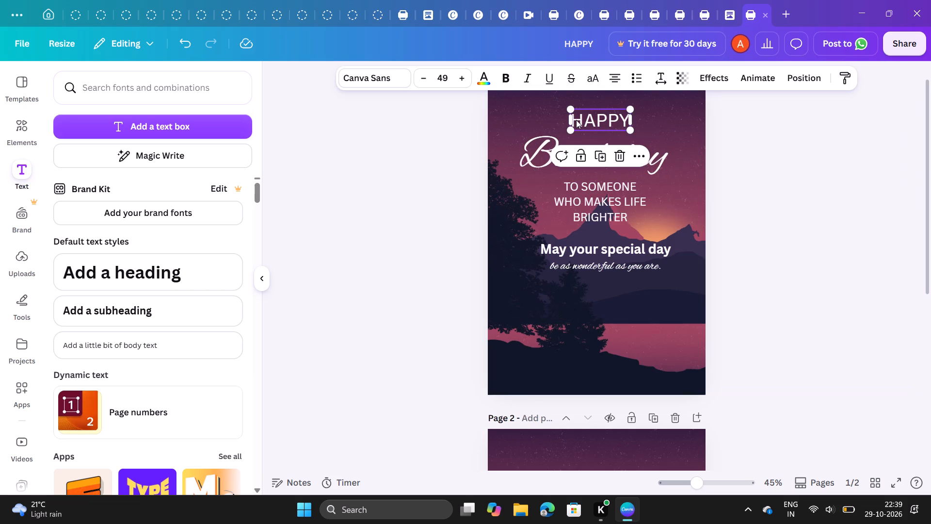
{"action": "left_click_drag", "start_coordinate": [576, 120], "coordinate": [576, 124]}
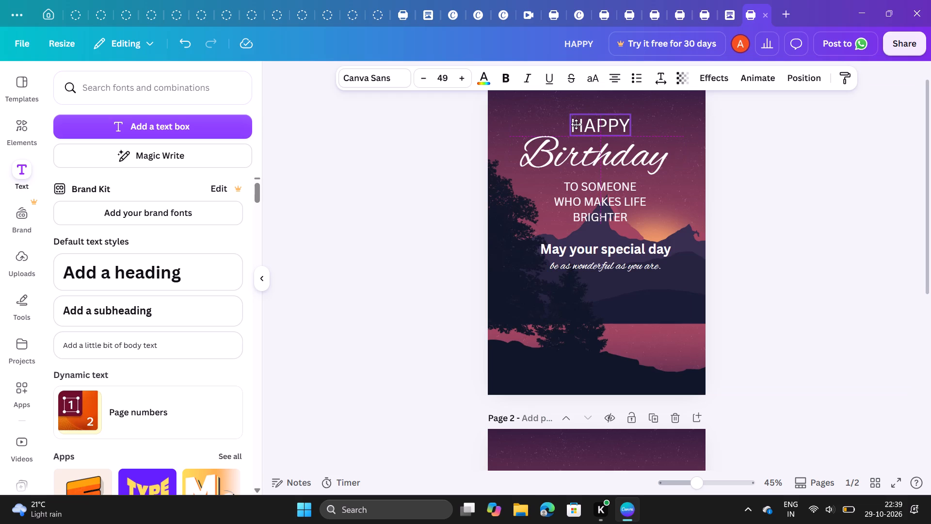
{"action": "left_click_drag", "start_coordinate": [576, 124], "coordinate": [576, 125]}
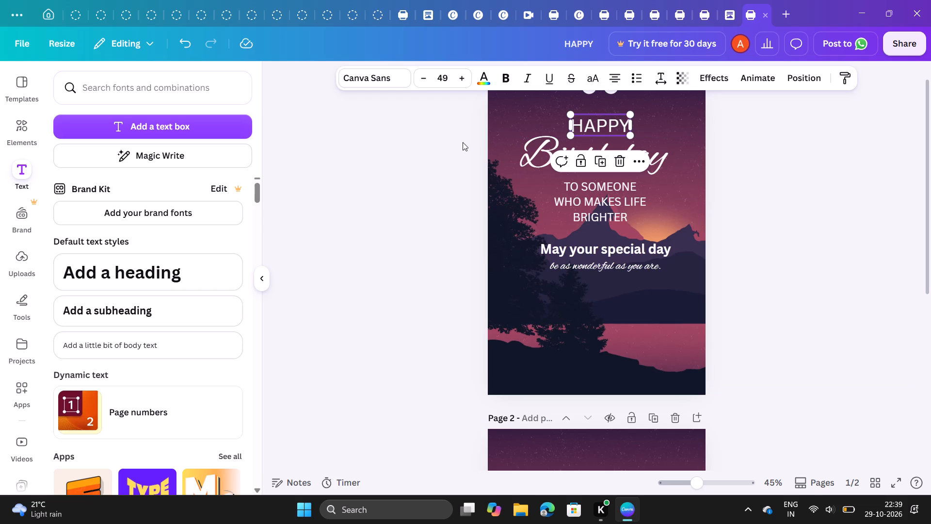
{"action": "left_click", "coordinate": [455, 144]}
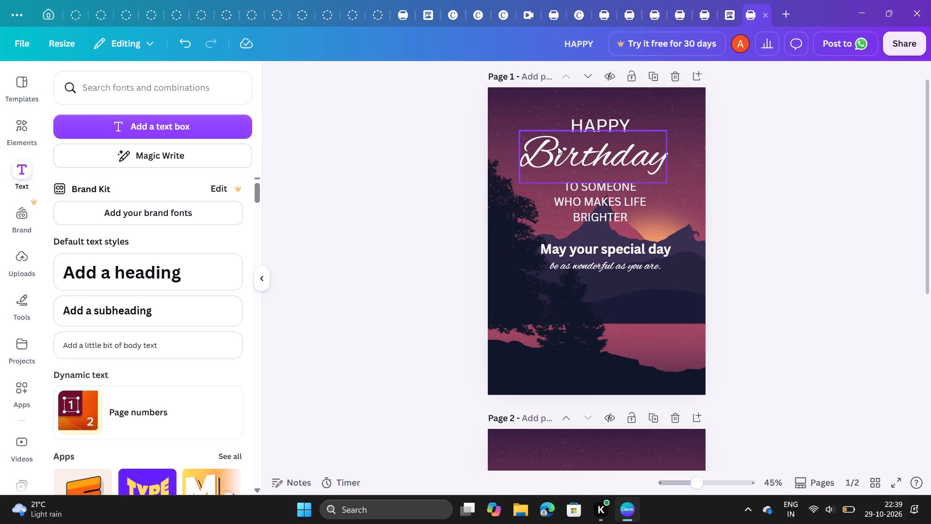
Move the Birthday script up slightly so it sits tight beneath HAPPY, clear of the TO SOMEONE text.
{"action": "left_click", "coordinate": [558, 147]}
{"action": "left_click_drag", "start_coordinate": [558, 147], "coordinate": [558, 140]}
{"action": "left_click", "coordinate": [464, 158]}
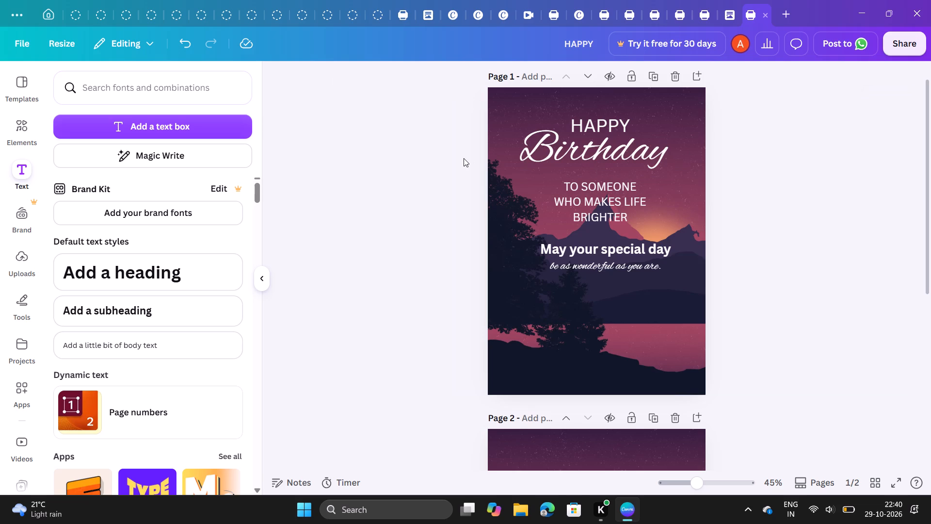
Add a subheading text to page 1 with the first line You deserve all.
{"action": "left_click", "coordinate": [195, 313]}
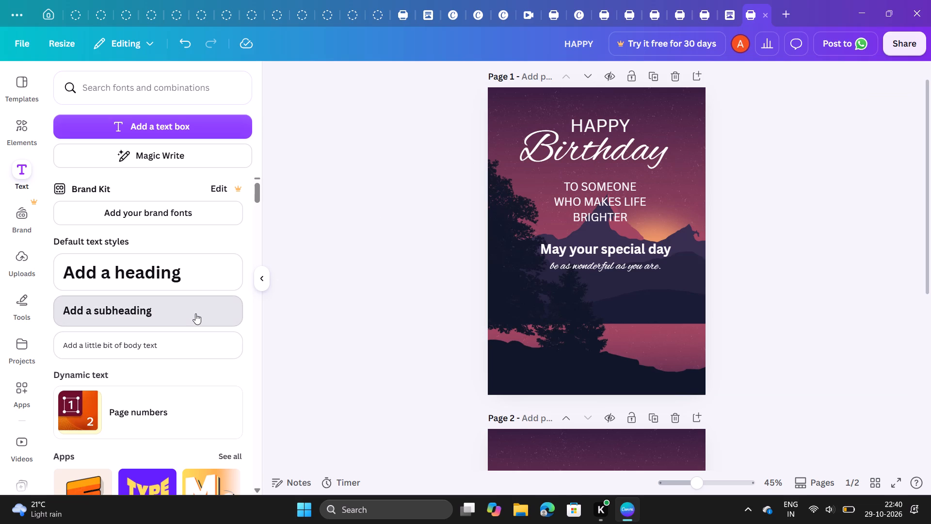
{"action": "key", "text": "BackSpace"}
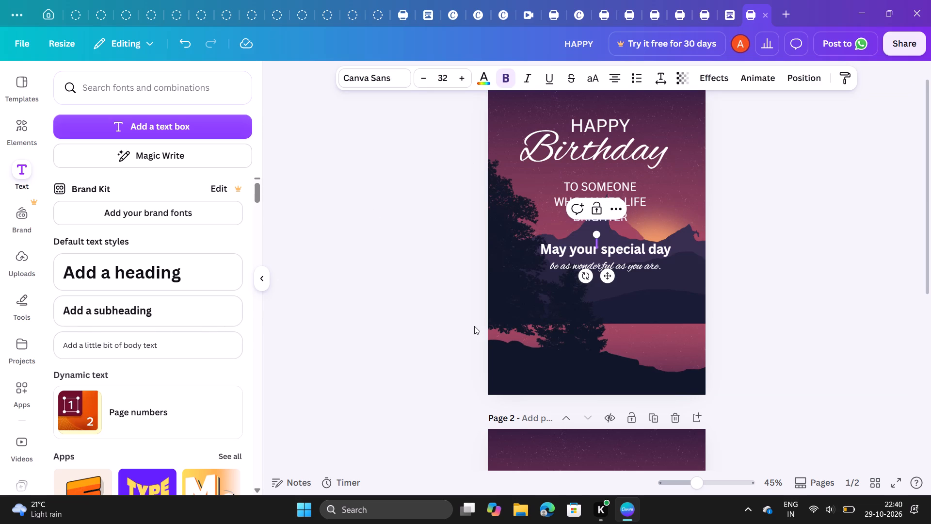
{"action": "key", "text": "y"}
{"action": "type", "text": "OU"}
{"action": "key", "text": "BackSpace"}
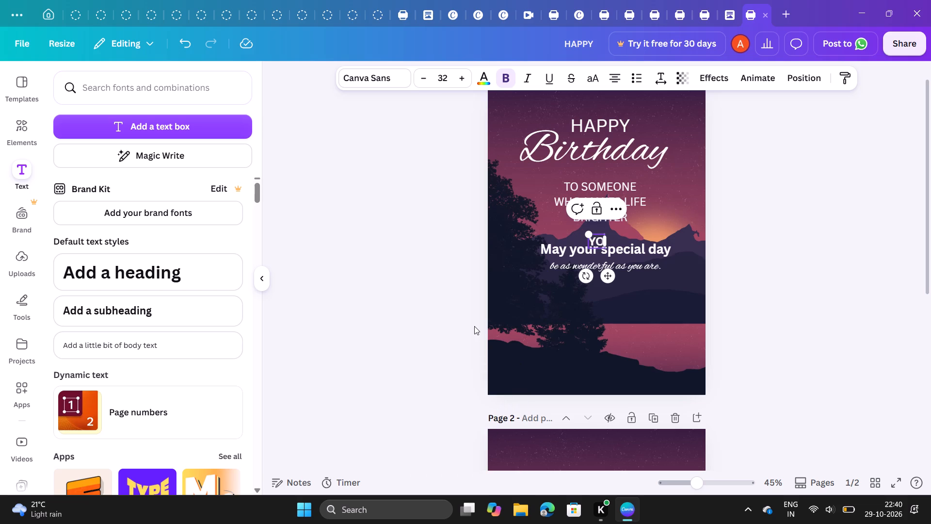
{"action": "key", "text": "BackSpace"}
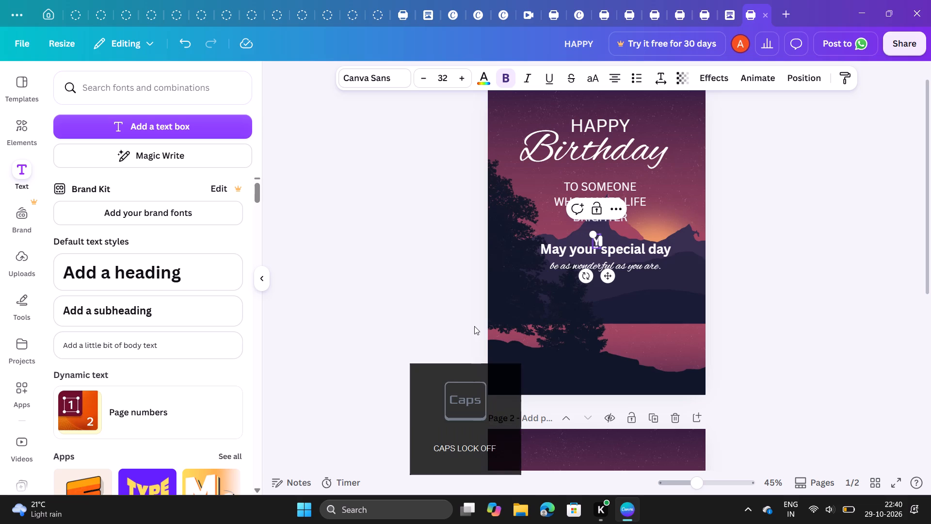
{"action": "type", "text": "ou"}
{"action": "key", "text": "space"}
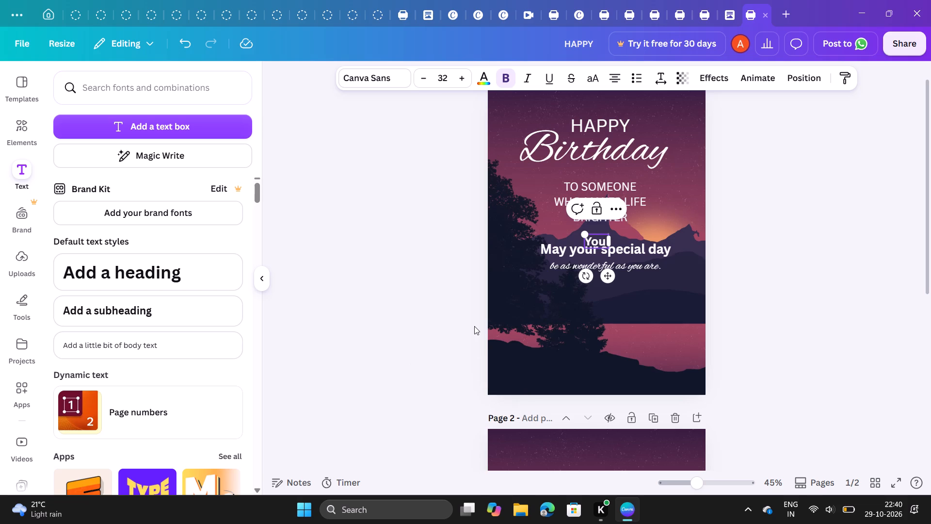
{"action": "type", "text": "dese"}
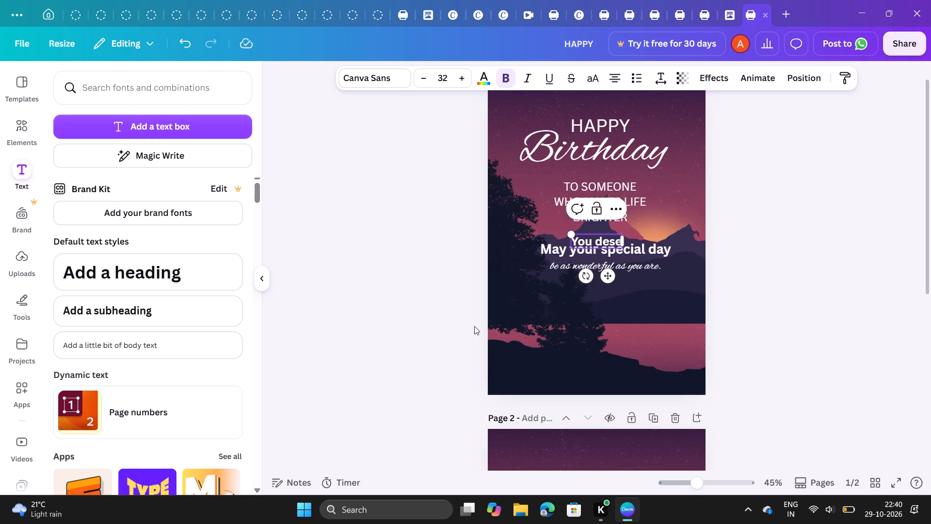
{"action": "type", "text": "rve"}
{"action": "key", "text": "space"}
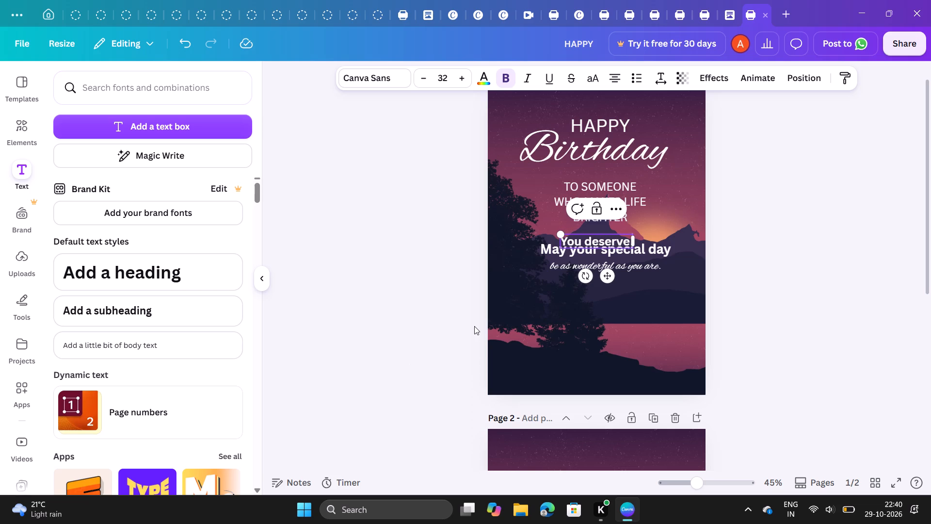
{"action": "type", "text": "all"}
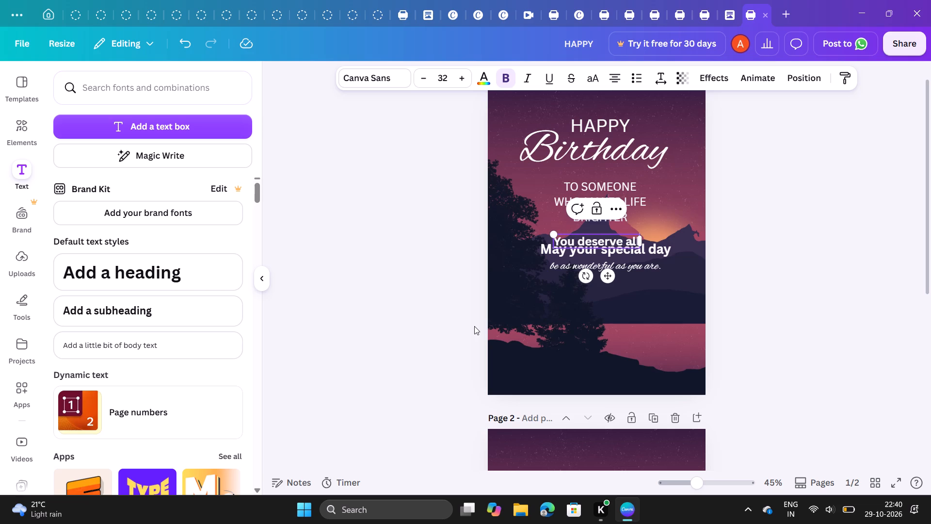
{"action": "key", "text": "space"}
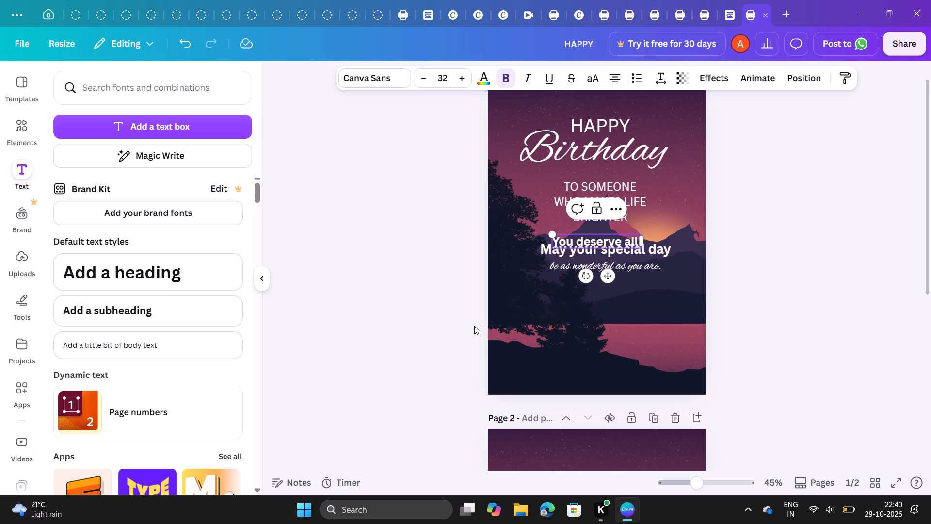
Add a second line reading the good thinggs to the You deserve all text.
{"action": "key", "text": "Return"}
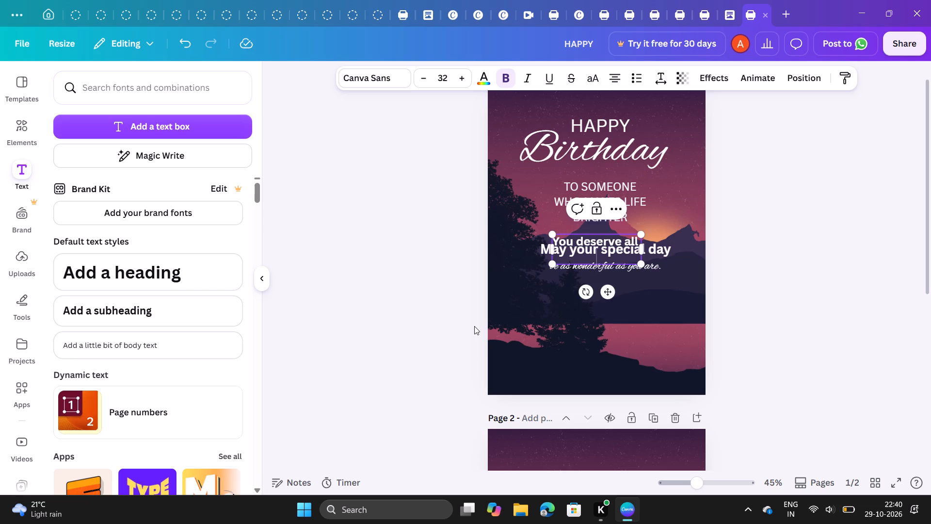
{"action": "type", "text": "the"}
{"action": "key", "text": "BackSpace"}
{"action": "key", "text": "BackSpace"}
{"action": "key", "text": "BackSpace"}
{"action": "key", "text": "BackSpace"}
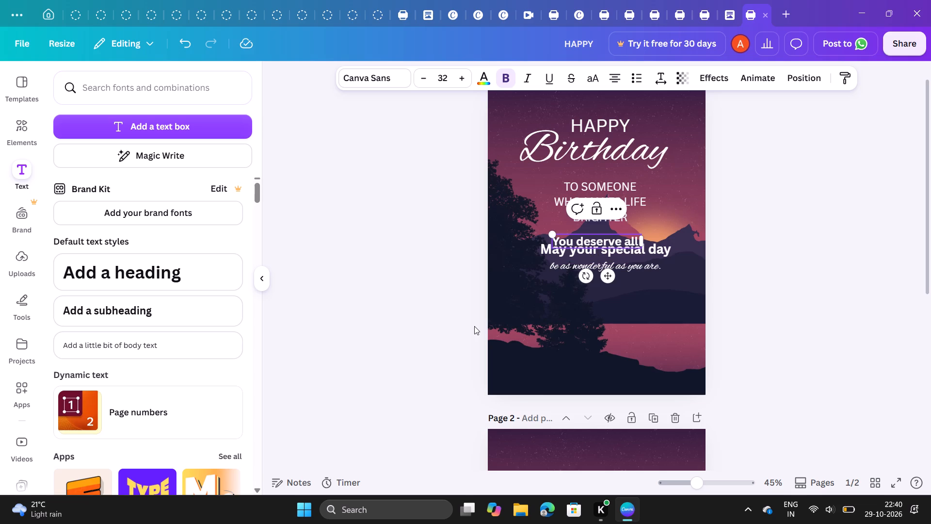
{"action": "key", "text": "Return"}
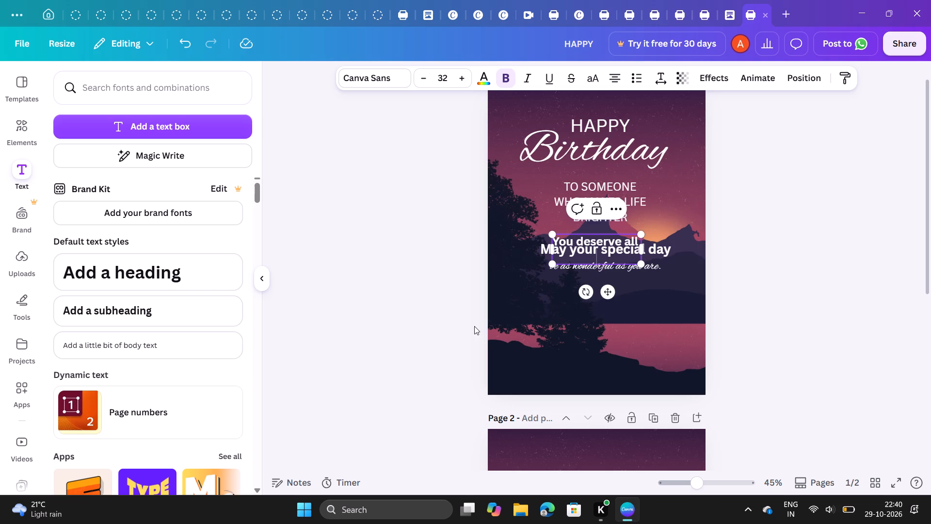
{"action": "type", "text": "the"}
{"action": "key", "text": "space"}
{"action": "type", "text": "good"}
{"action": "key", "text": "space"}
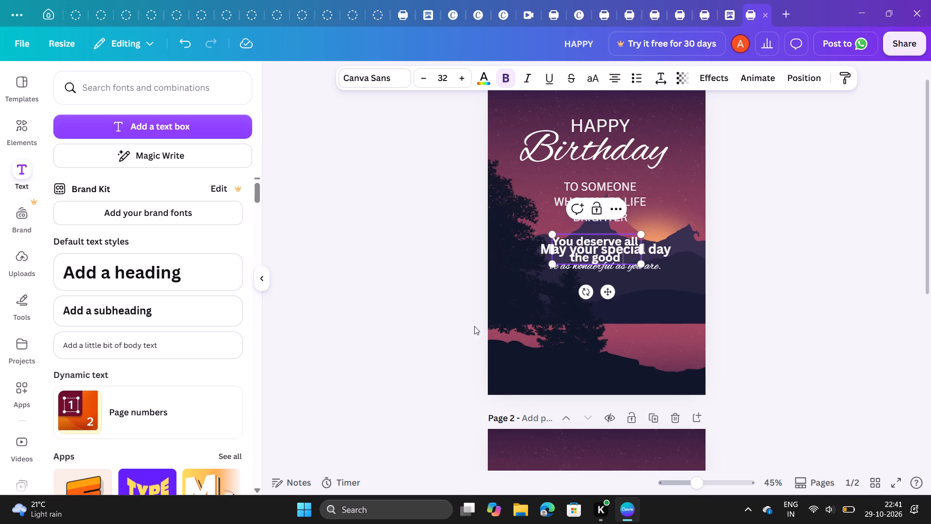
{"action": "type", "text": "thinggs"}
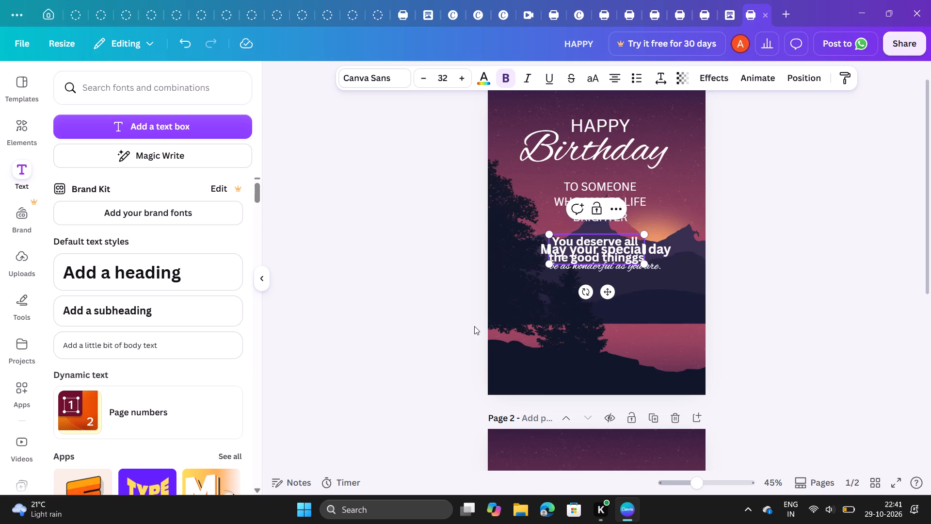
Add a third line reading in the world! to the You deserve all text.
{"action": "key", "text": "Return"}
{"action": "type", "text": "in the"}
{"action": "key", "text": "space"}
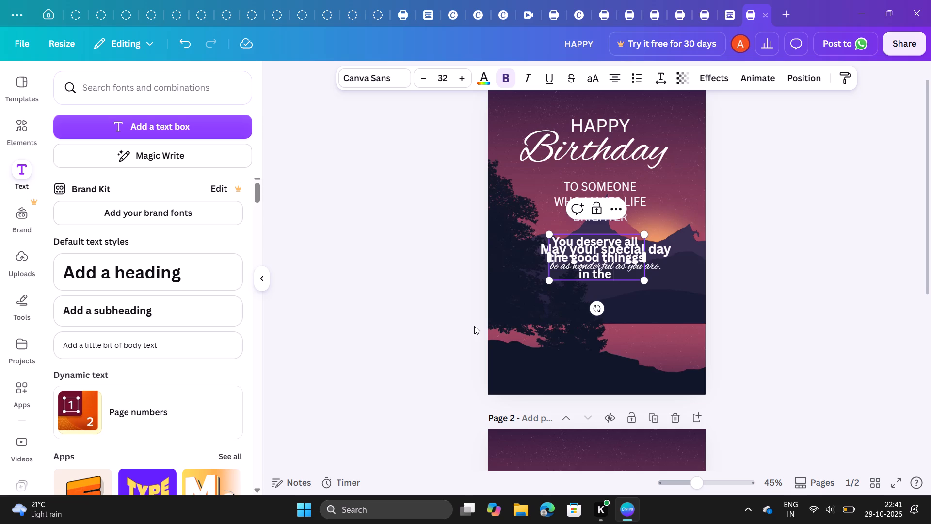
{"action": "type", "text": "wor"}
{"action": "type", "text": "ld"}
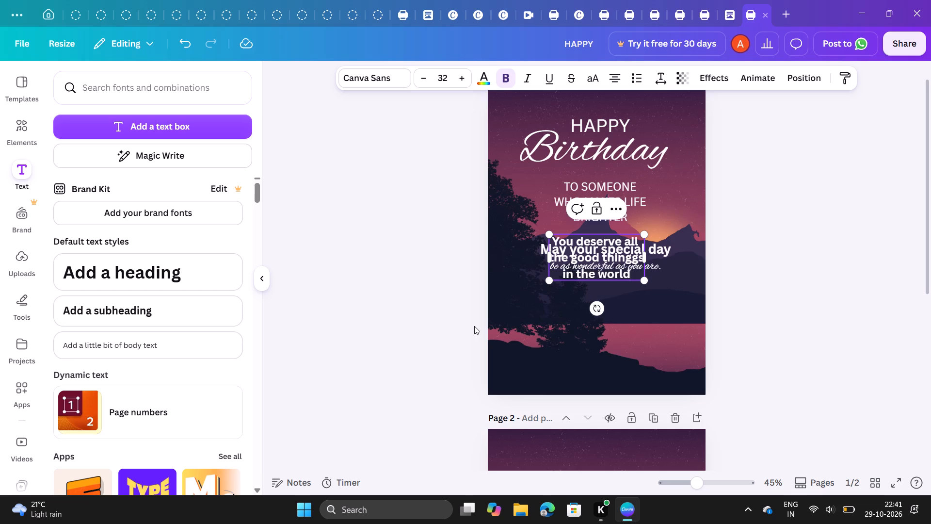
{"action": "key", "text": "shift+exclam"}
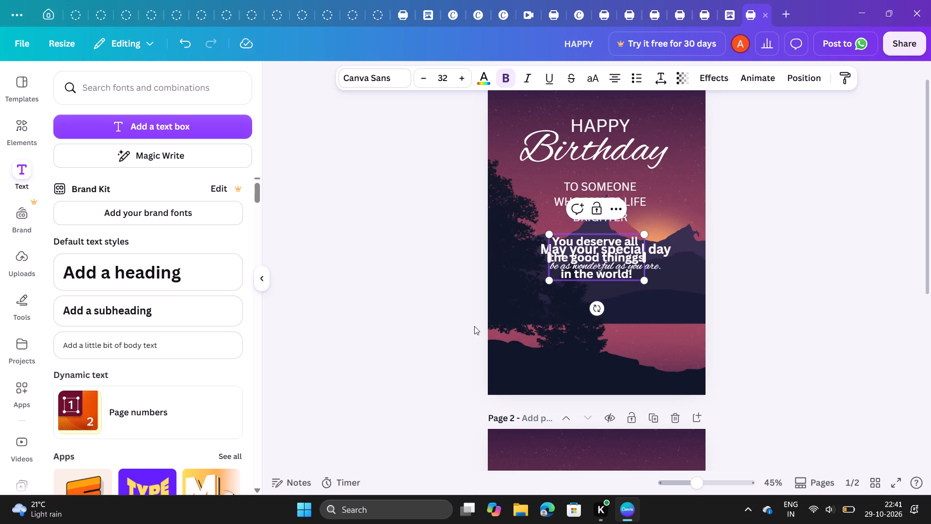
{"action": "left_click_drag", "start_coordinate": [474, 326], "coordinate": [476, 400]}
{"action": "left_click", "coordinate": [390, 327]}
Move the three-line You deserve all text down below the May your special day wish, over the lake's far shore.
{"action": "left_click", "coordinate": [572, 254]}
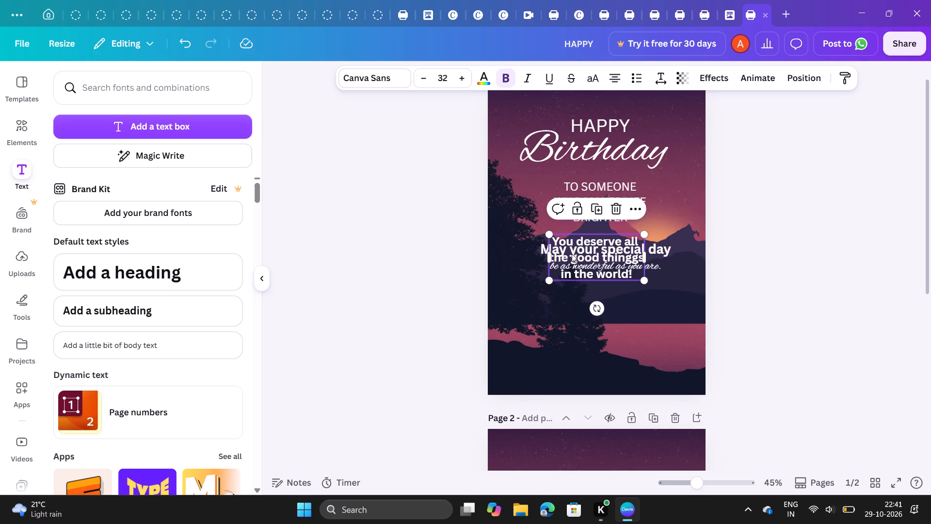
{"action": "left_click_drag", "start_coordinate": [572, 254], "coordinate": [575, 309]}
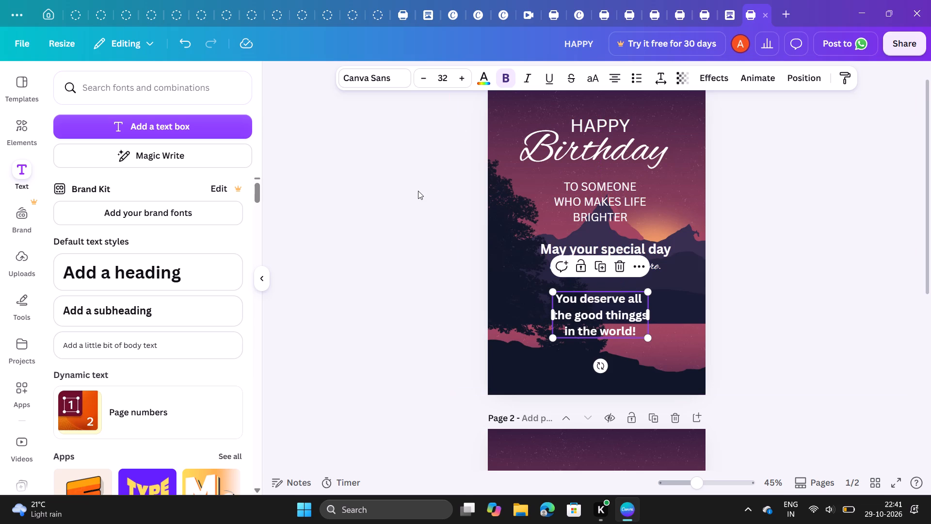
{"action": "left_click", "coordinate": [418, 191]}
Change the font of the three-line You deserve all text to Alex Brush.
{"action": "left_click", "coordinate": [559, 311]}
{"action": "left_click", "coordinate": [387, 84]}
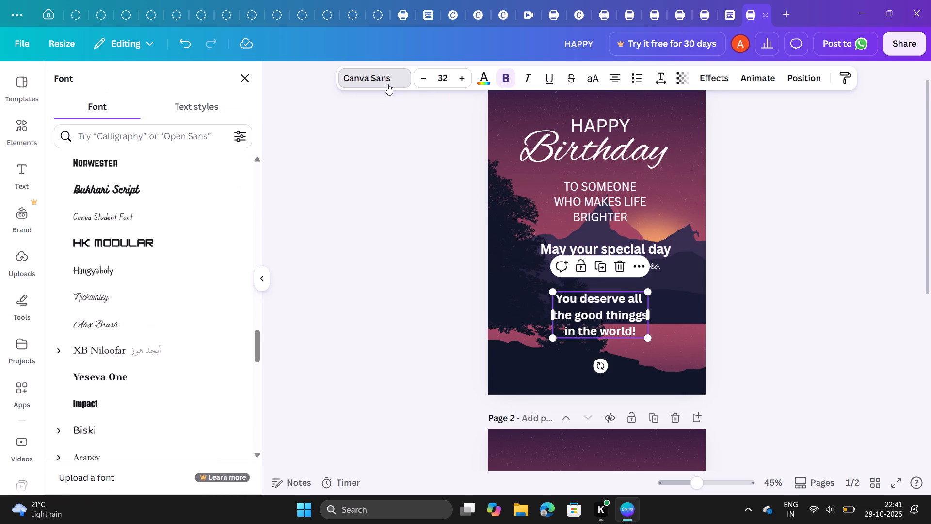
{"action": "scroll", "coordinate": [146, 311], "scroll_direction": "down", "scroll_amount": 1}
{"action": "left_click", "coordinate": [146, 311]}
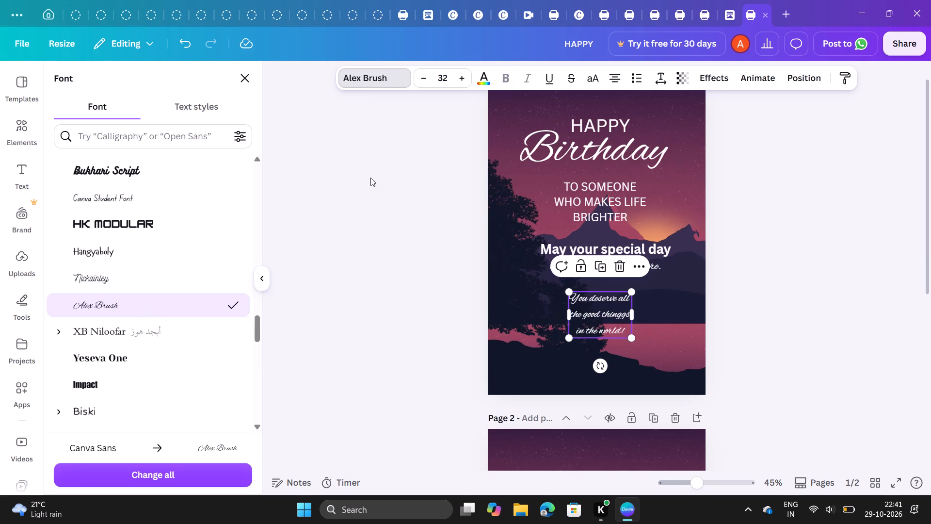
Set the font size of the three-line You deserve all text to 52.
{"action": "left_click", "coordinate": [462, 79]}
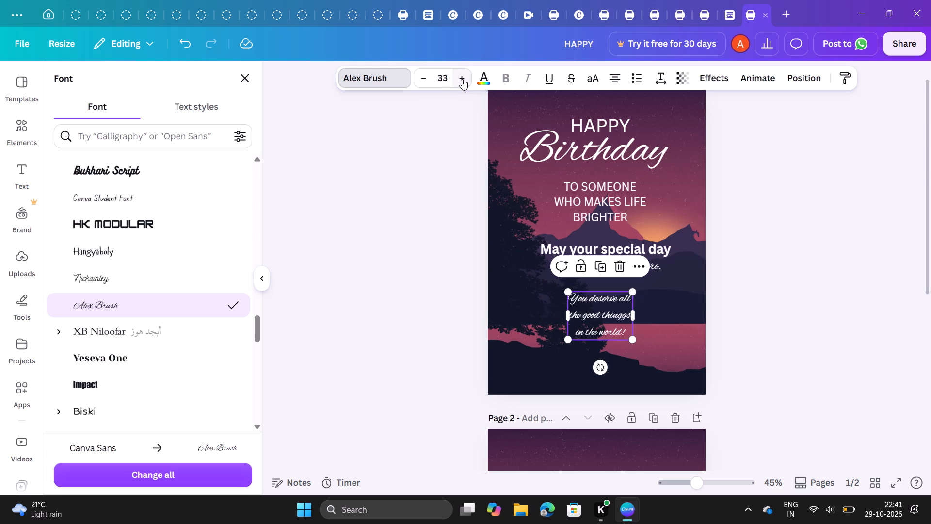
{"action": "triple_click", "coordinate": [462, 79]}
{"action": "triple_click", "coordinate": [462, 79]}
{"action": "triple_click", "coordinate": [462, 79]}
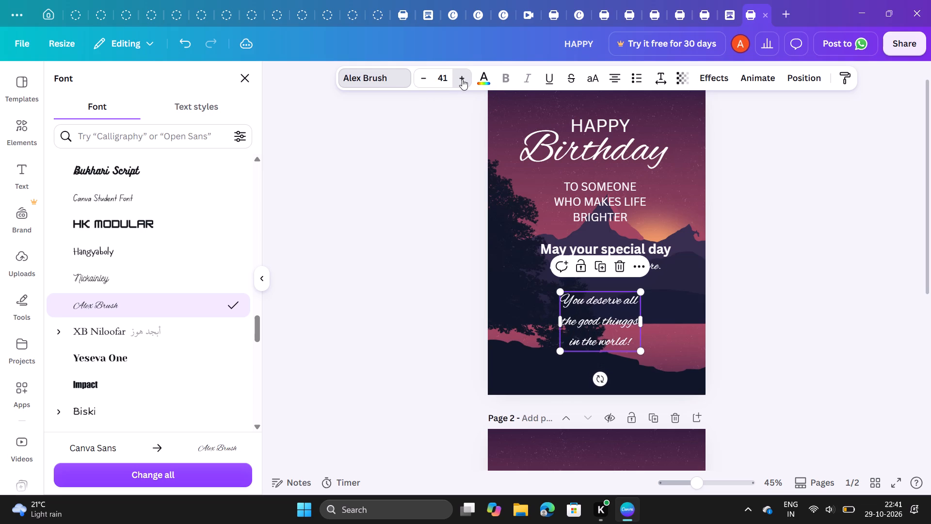
{"action": "triple_click", "coordinate": [462, 79]}
{"action": "left_click", "coordinate": [462, 79]}
{"action": "triple_click", "coordinate": [462, 79]}
{"action": "triple_click", "coordinate": [462, 79]}
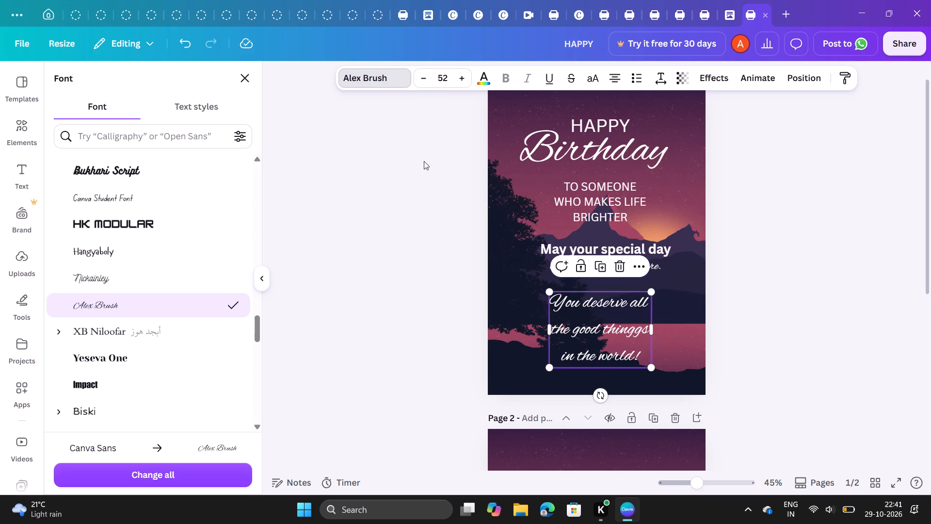
{"action": "left_click", "coordinate": [417, 247]}
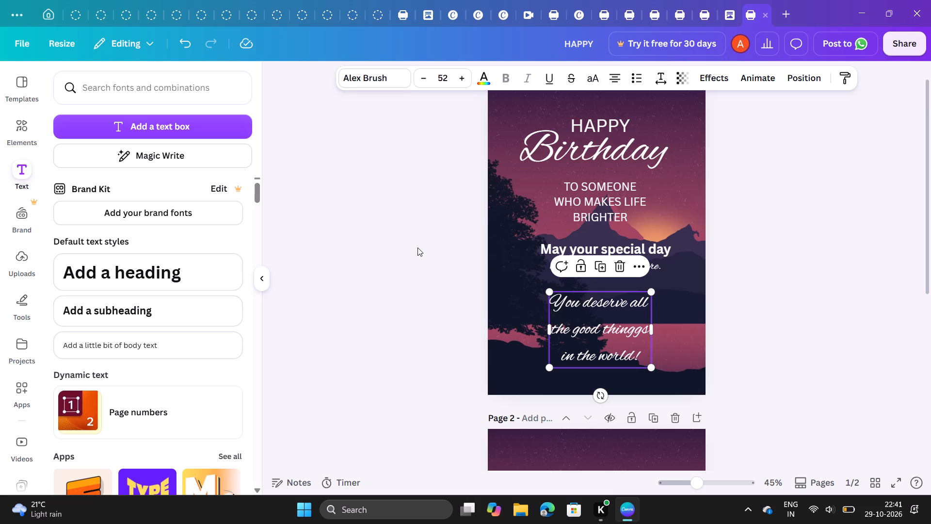
{"action": "left_click", "coordinate": [417, 247]}
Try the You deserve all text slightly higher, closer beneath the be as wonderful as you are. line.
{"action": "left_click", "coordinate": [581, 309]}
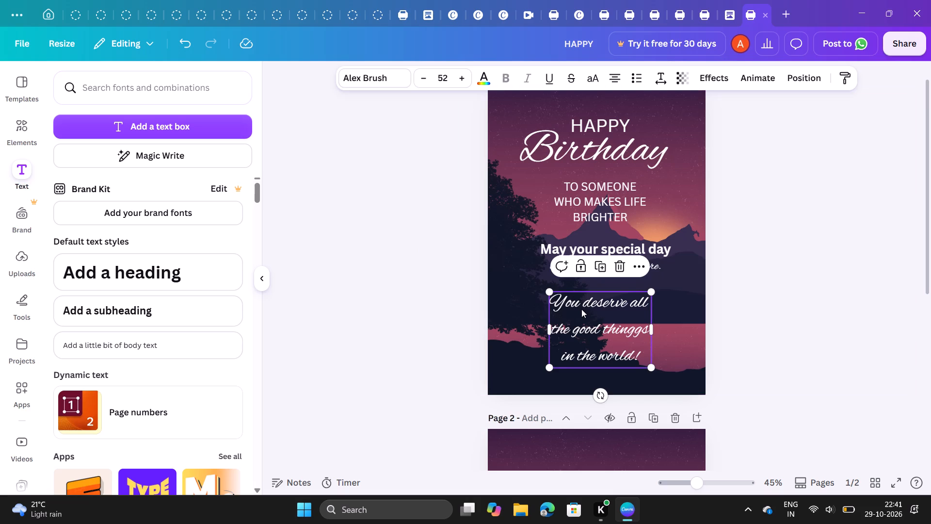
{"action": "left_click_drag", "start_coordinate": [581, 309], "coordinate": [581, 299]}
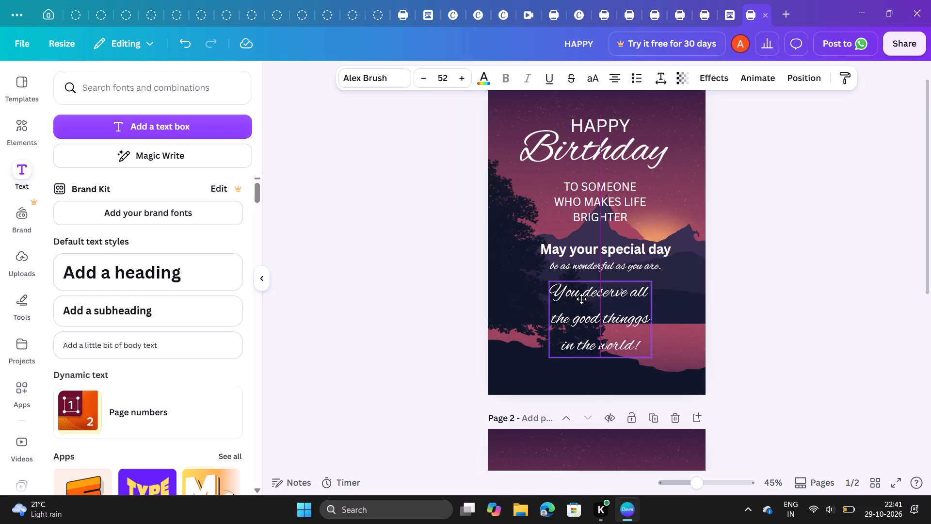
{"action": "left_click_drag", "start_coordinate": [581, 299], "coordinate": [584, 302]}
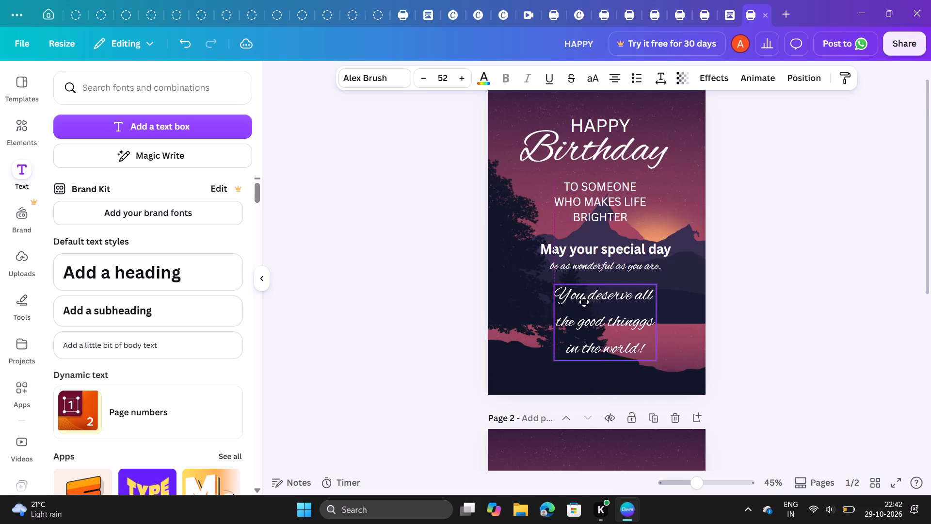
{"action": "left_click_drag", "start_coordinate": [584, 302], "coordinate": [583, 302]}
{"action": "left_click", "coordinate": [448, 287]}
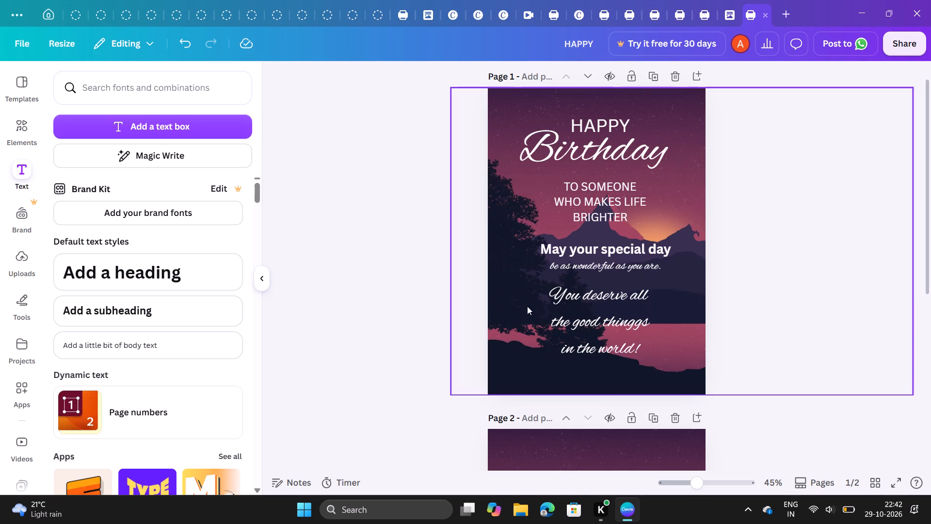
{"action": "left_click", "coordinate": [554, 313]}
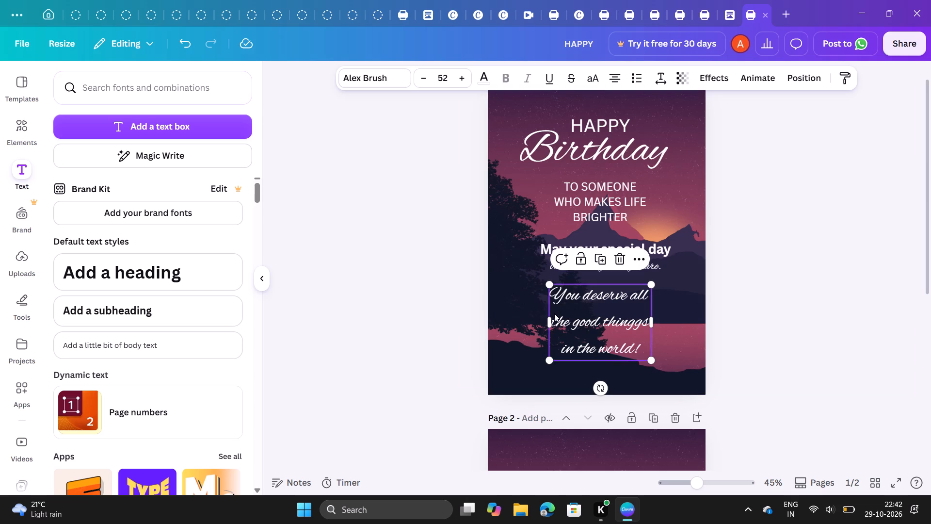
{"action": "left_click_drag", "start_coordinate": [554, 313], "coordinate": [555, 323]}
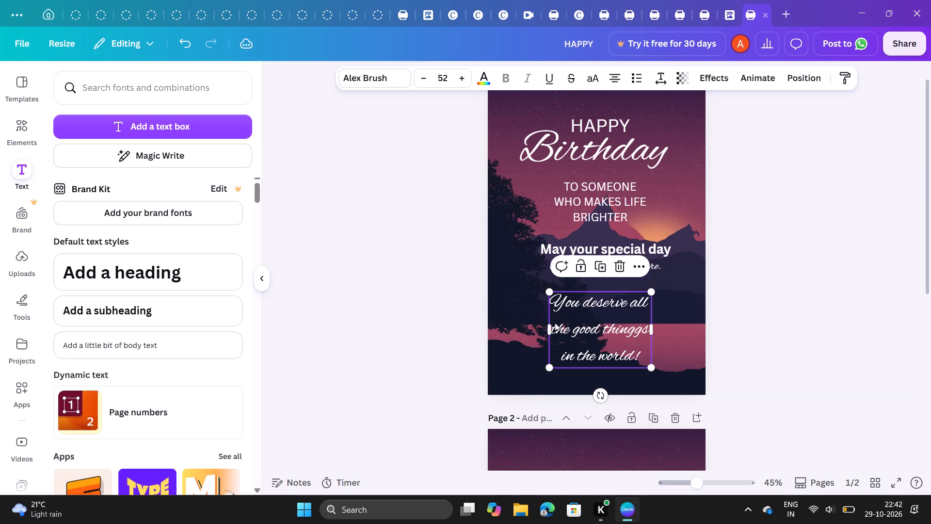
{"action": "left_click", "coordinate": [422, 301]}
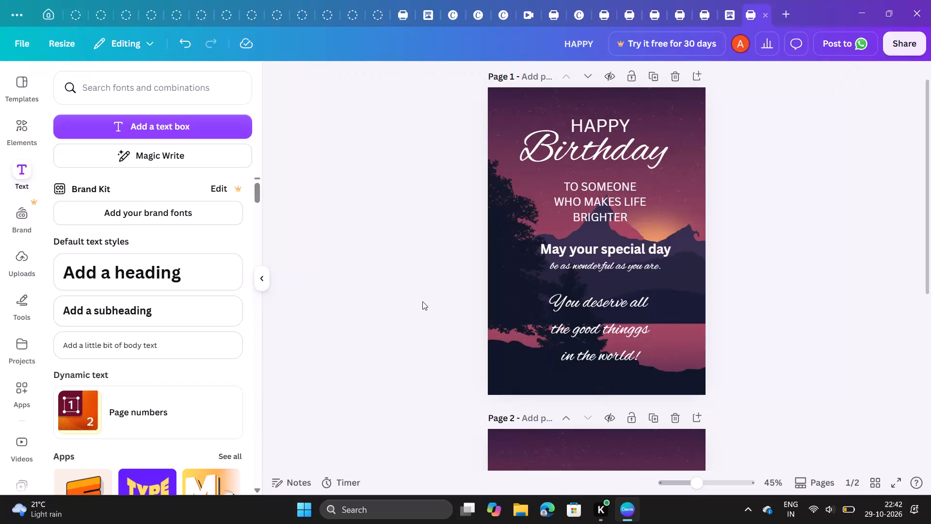
Delete page 2 along with its purple mountain lake background image.
{"action": "scroll", "coordinate": [417, 293], "scroll_direction": "down", "scroll_amount": 4}
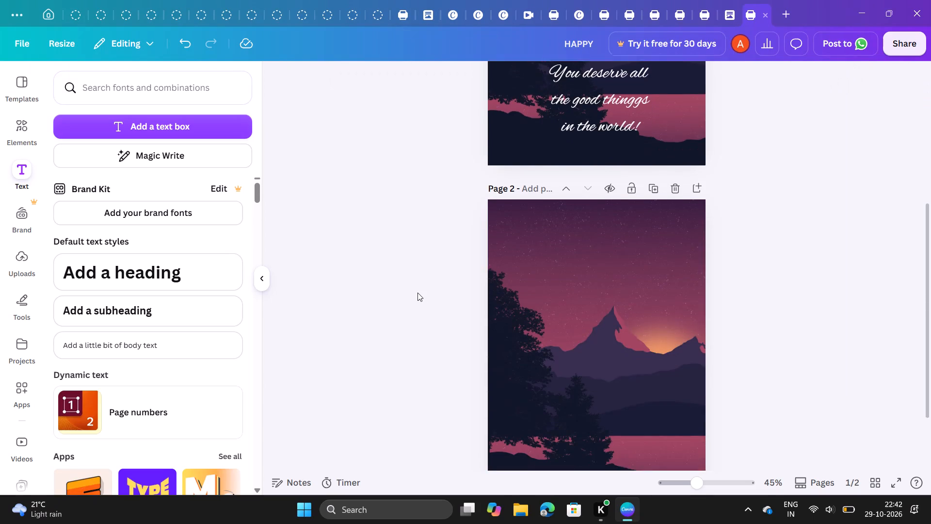
{"action": "scroll", "coordinate": [417, 293], "scroll_direction": "down", "scroll_amount": 1}
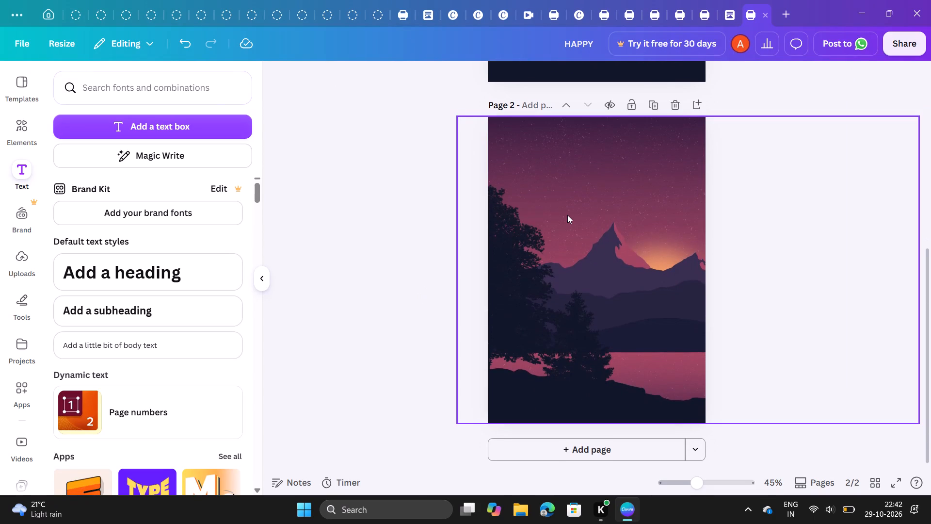
{"action": "left_click", "coordinate": [567, 215]}
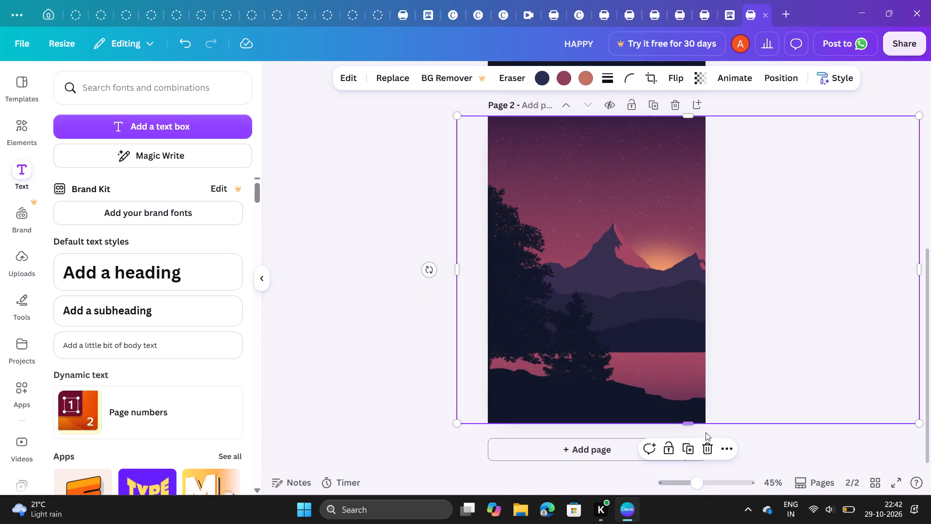
{"action": "left_click", "coordinate": [706, 450]}
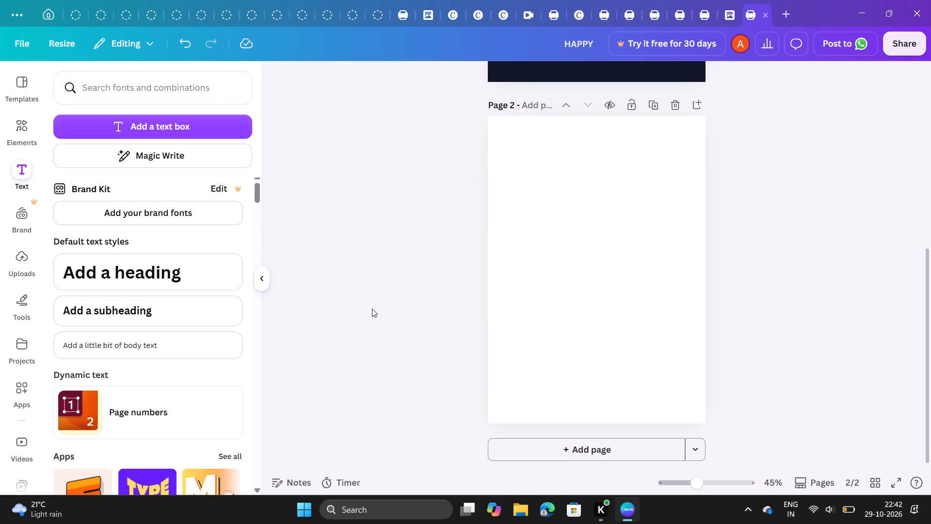
{"action": "left_click", "coordinate": [548, 286]}
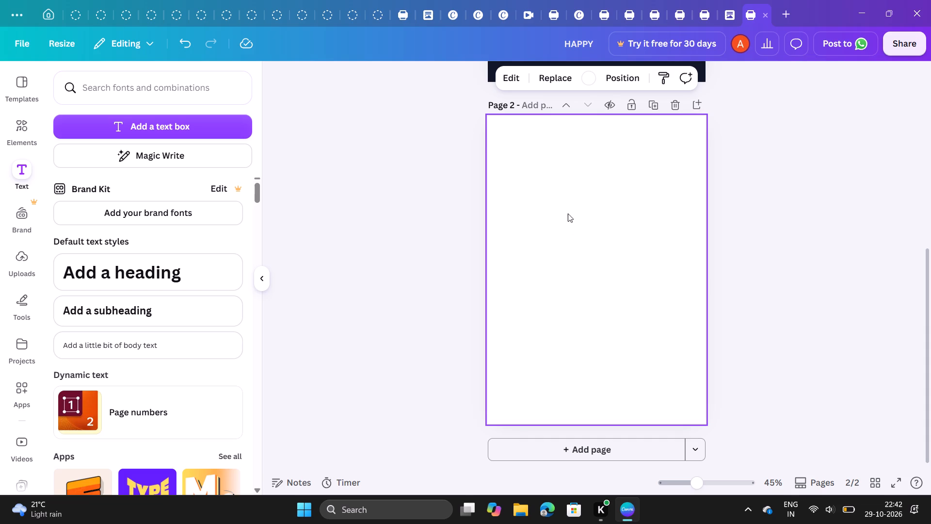
{"action": "left_click", "coordinate": [673, 105]}
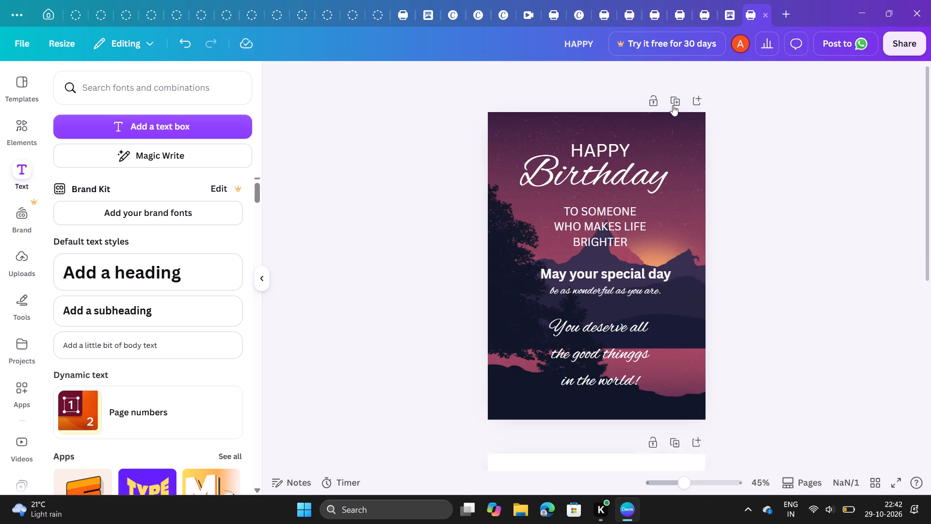
{"action": "left_click", "coordinate": [419, 185]}
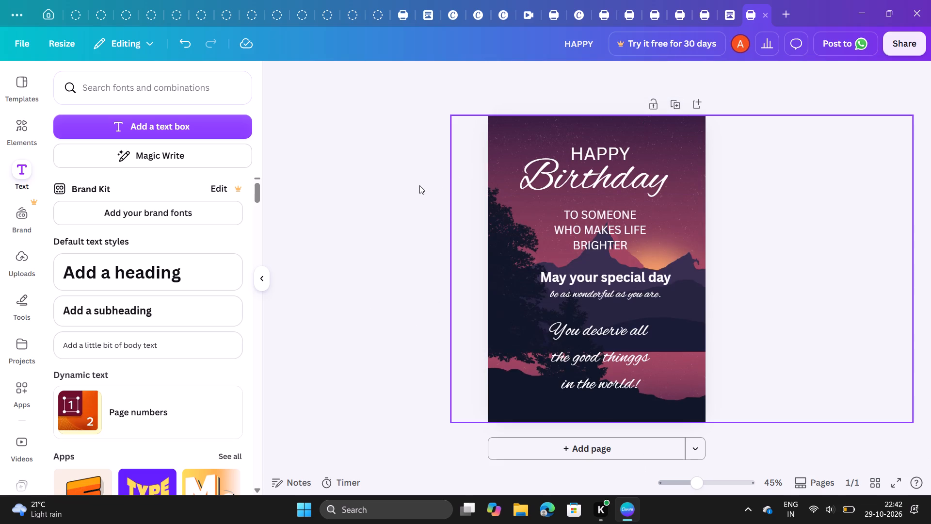
Browse the Graphics category of the elements library for decorations that suit the birthday page.
{"action": "left_click", "coordinate": [19, 134]}
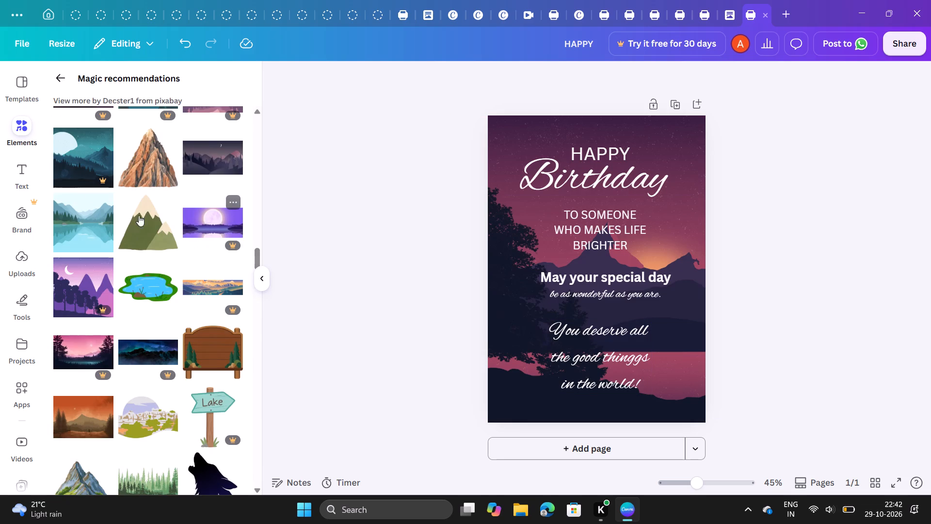
{"action": "left_click", "coordinate": [56, 80]}
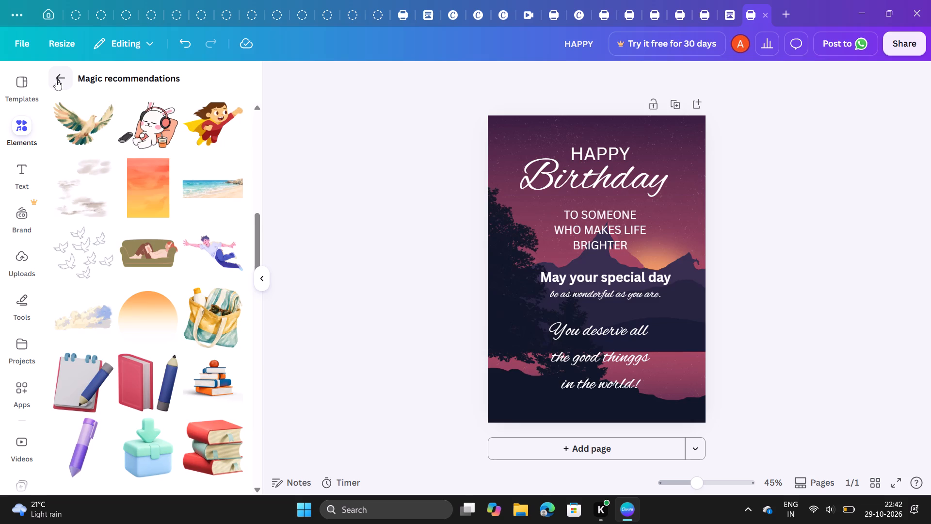
{"action": "left_click", "coordinate": [56, 80]}
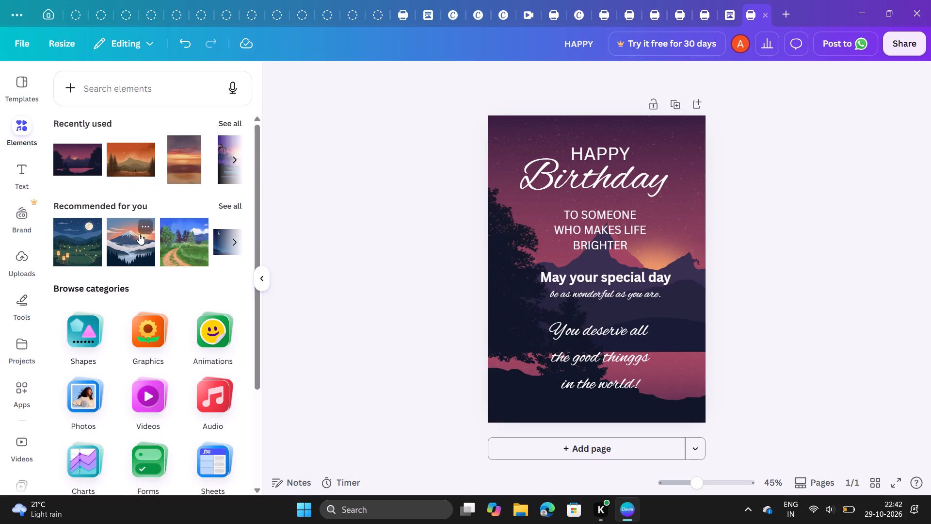
{"action": "left_click", "coordinate": [151, 333]}
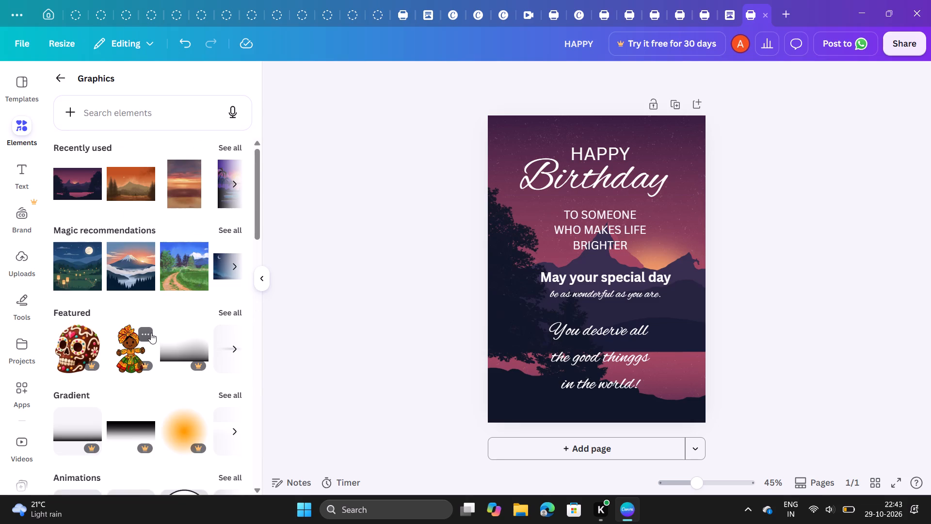
{"action": "scroll", "coordinate": [151, 333], "scroll_direction": "down", "scroll_amount": 6}
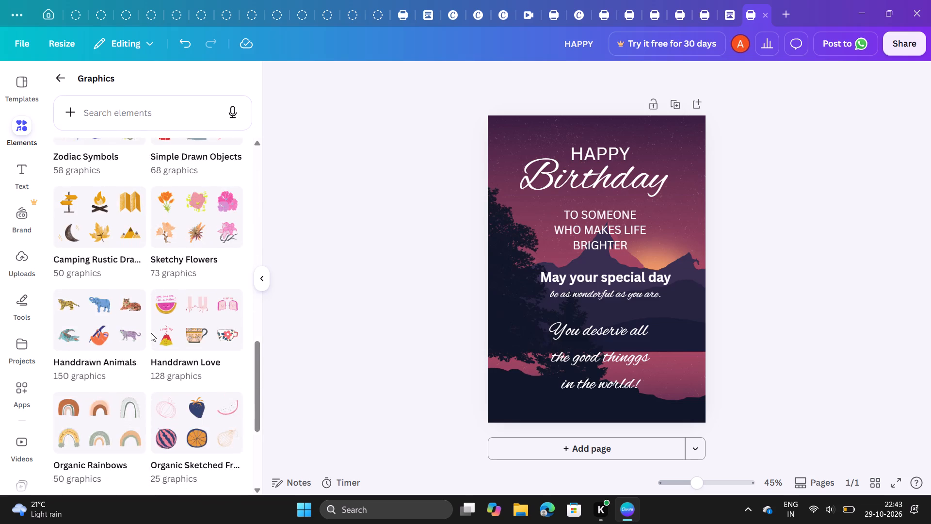
{"action": "scroll", "coordinate": [151, 333], "scroll_direction": "down", "scroll_amount": 2}
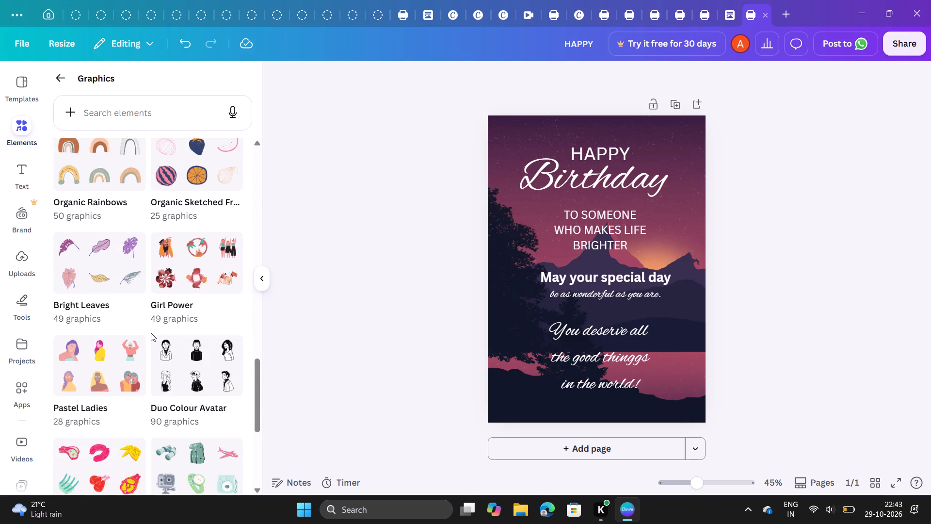
{"action": "scroll", "coordinate": [151, 333], "scroll_direction": "down", "scroll_amount": 2}
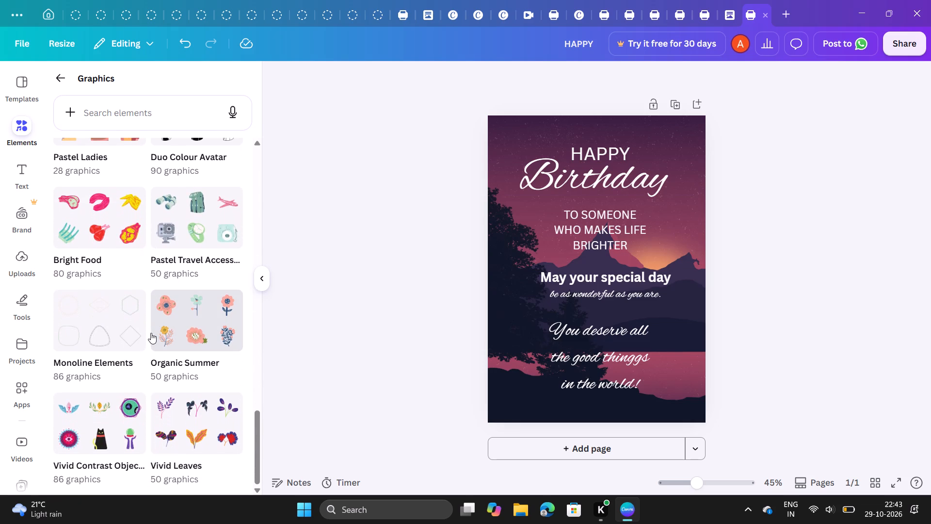
{"action": "scroll", "coordinate": [151, 333], "scroll_direction": "up", "scroll_amount": 1}
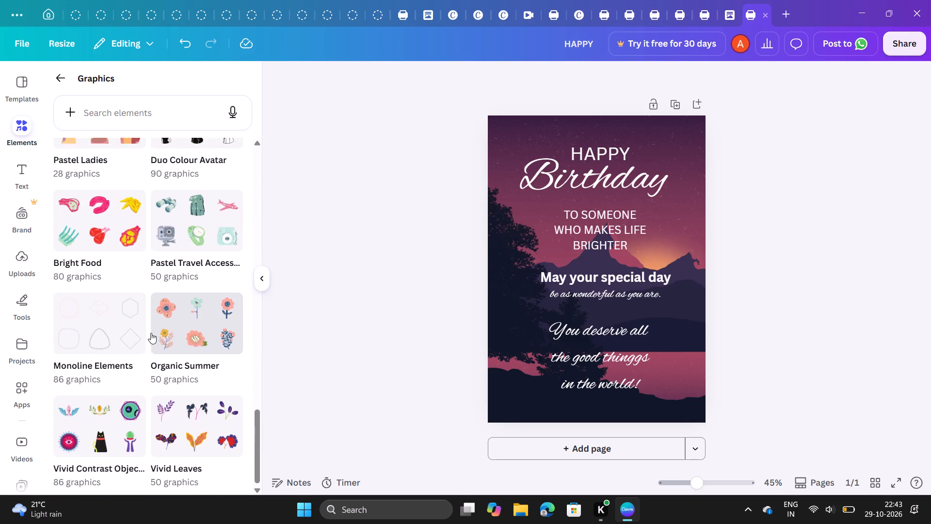
{"action": "scroll", "coordinate": [151, 333], "scroll_direction": "up", "scroll_amount": 6}
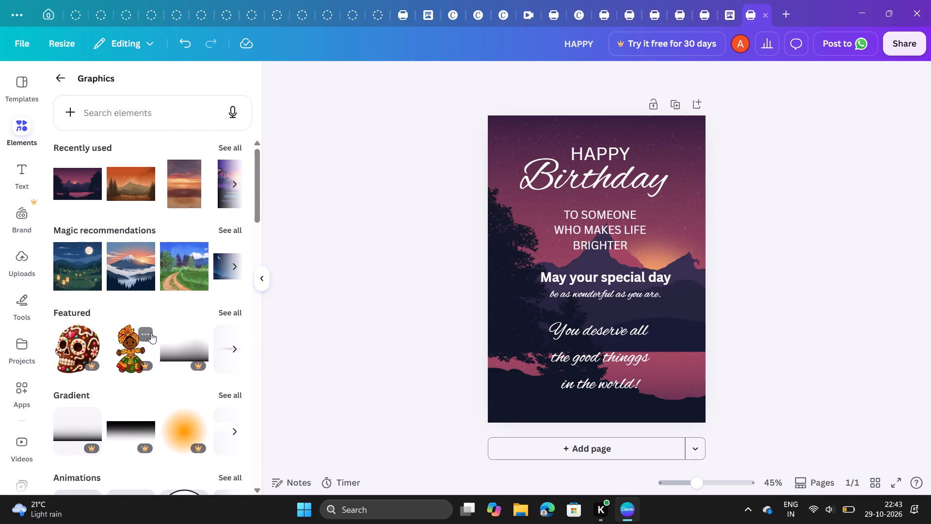
Search the graphics for moon and stars and add the curved swirl of small black stars to the page.
{"action": "left_click", "coordinate": [151, 115]}
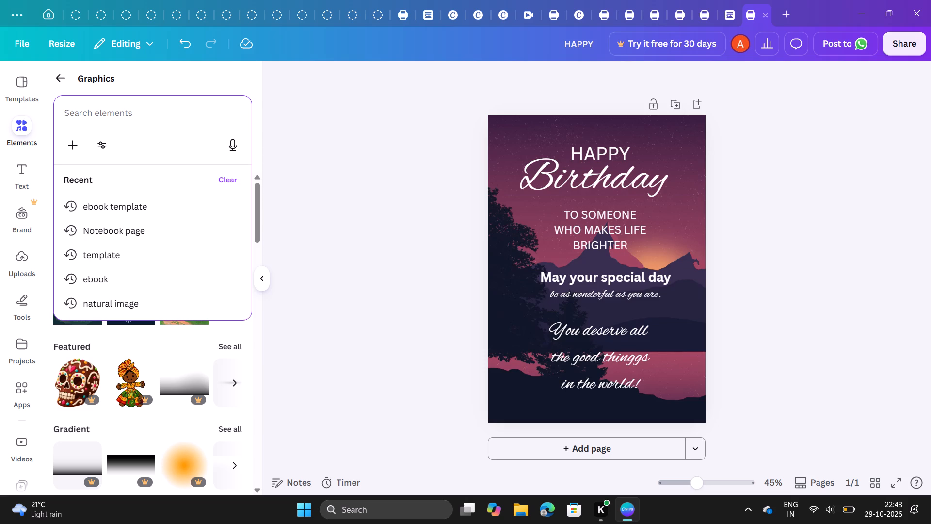
{"action": "type", "text": "stars"}
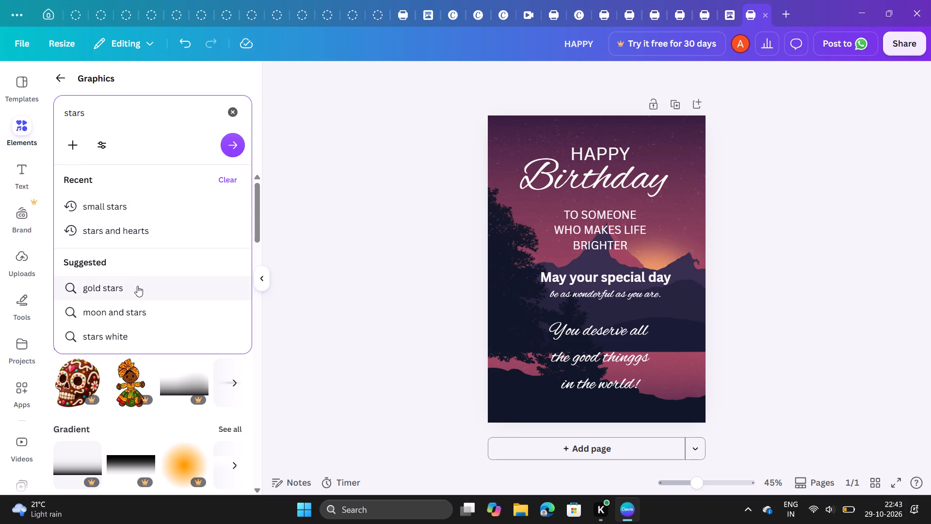
{"action": "left_click", "coordinate": [134, 307]}
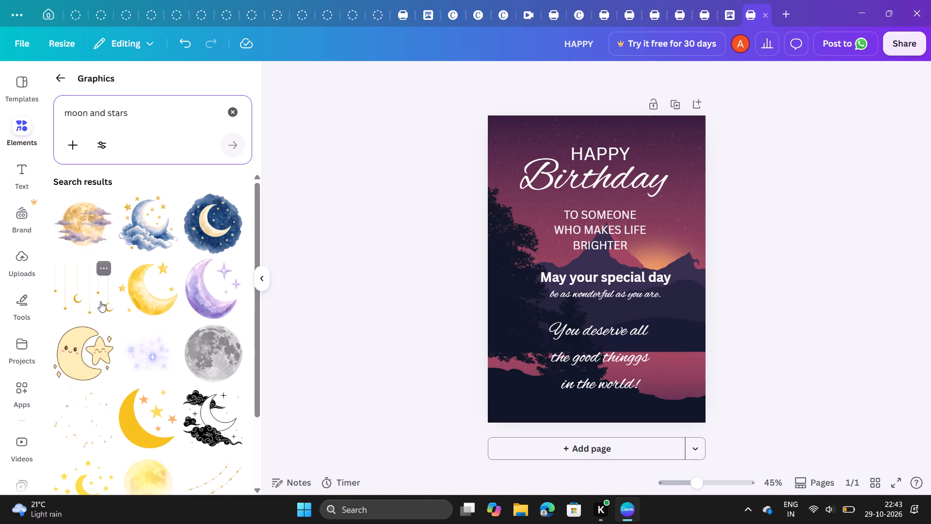
{"action": "scroll", "coordinate": [100, 301], "scroll_direction": "down", "scroll_amount": 2}
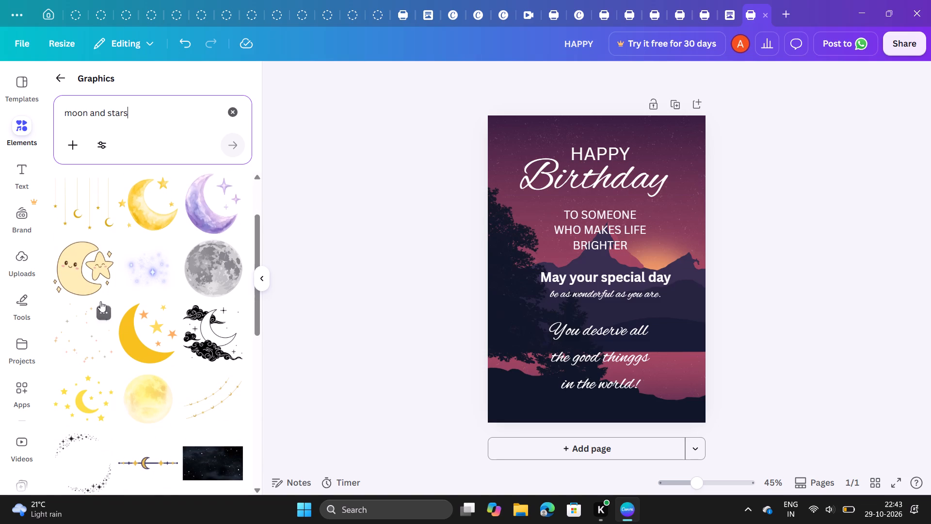
{"action": "scroll", "coordinate": [100, 301], "scroll_direction": "down", "scroll_amount": 1}
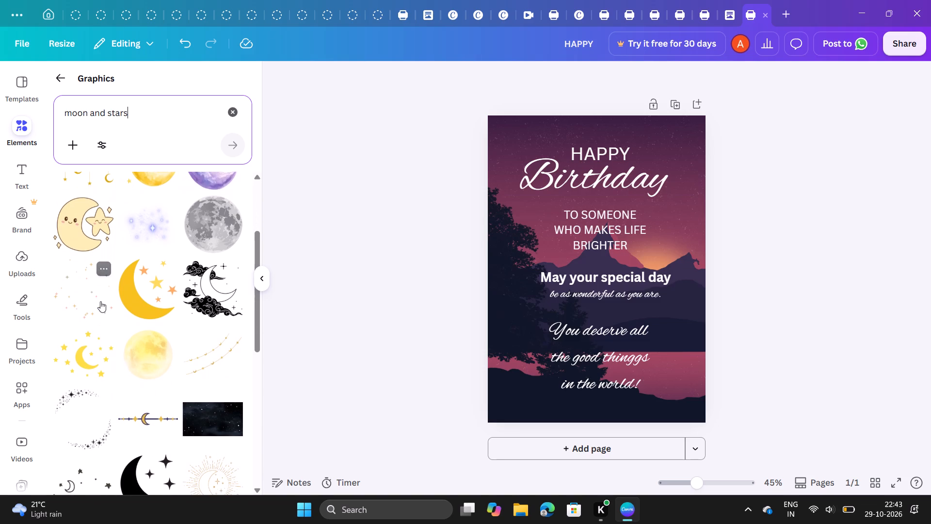
{"action": "left_click", "coordinate": [83, 414]}
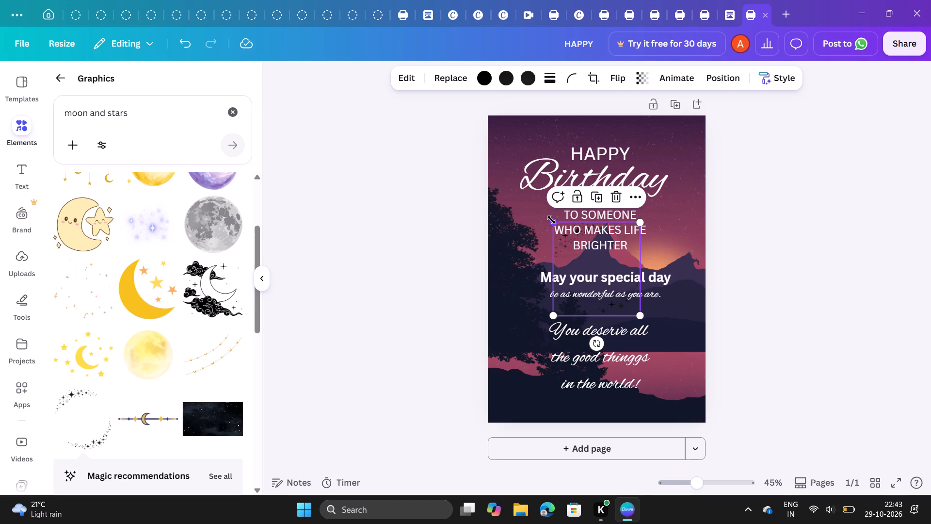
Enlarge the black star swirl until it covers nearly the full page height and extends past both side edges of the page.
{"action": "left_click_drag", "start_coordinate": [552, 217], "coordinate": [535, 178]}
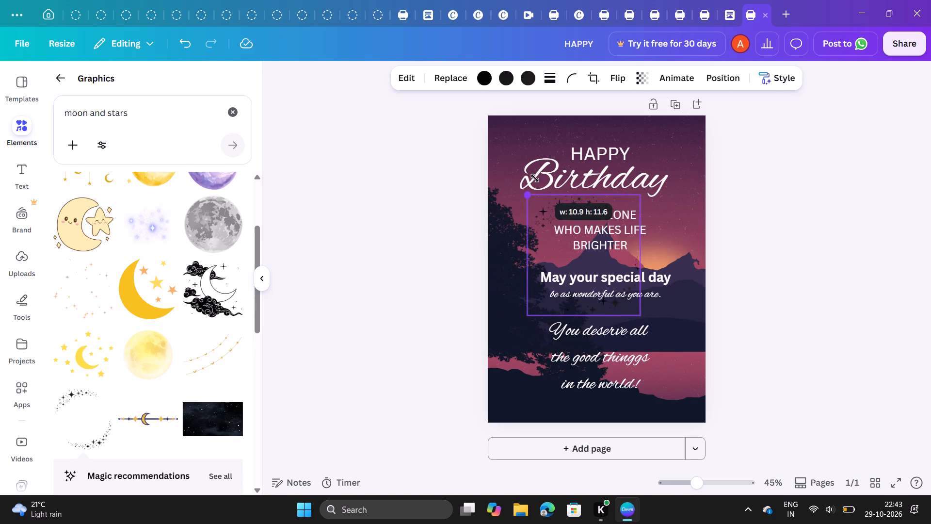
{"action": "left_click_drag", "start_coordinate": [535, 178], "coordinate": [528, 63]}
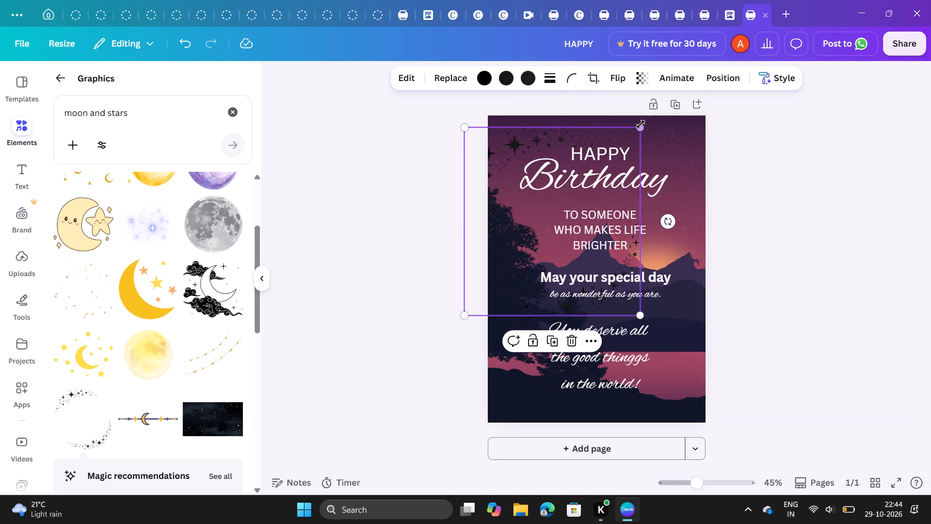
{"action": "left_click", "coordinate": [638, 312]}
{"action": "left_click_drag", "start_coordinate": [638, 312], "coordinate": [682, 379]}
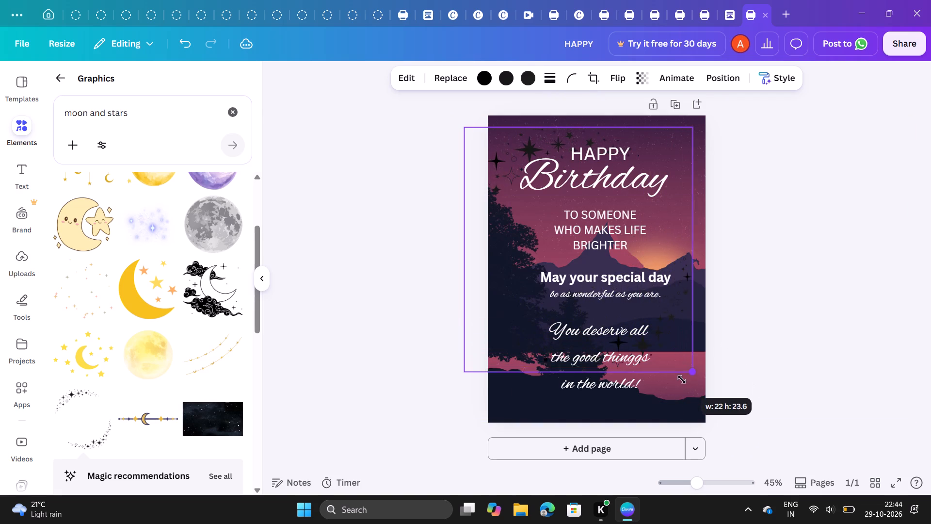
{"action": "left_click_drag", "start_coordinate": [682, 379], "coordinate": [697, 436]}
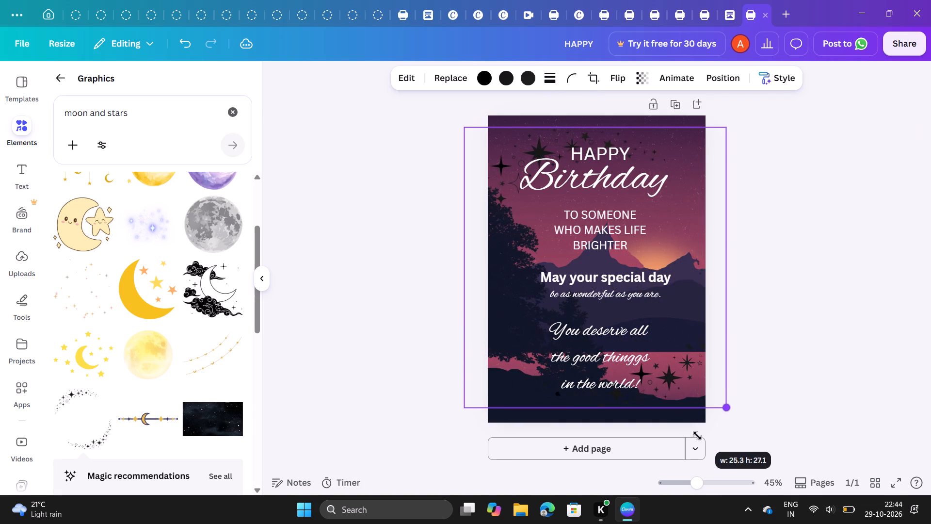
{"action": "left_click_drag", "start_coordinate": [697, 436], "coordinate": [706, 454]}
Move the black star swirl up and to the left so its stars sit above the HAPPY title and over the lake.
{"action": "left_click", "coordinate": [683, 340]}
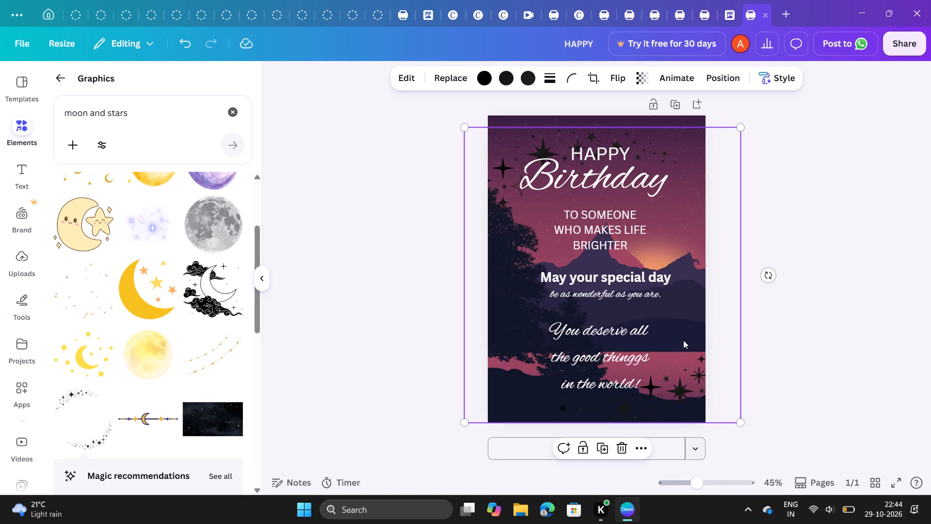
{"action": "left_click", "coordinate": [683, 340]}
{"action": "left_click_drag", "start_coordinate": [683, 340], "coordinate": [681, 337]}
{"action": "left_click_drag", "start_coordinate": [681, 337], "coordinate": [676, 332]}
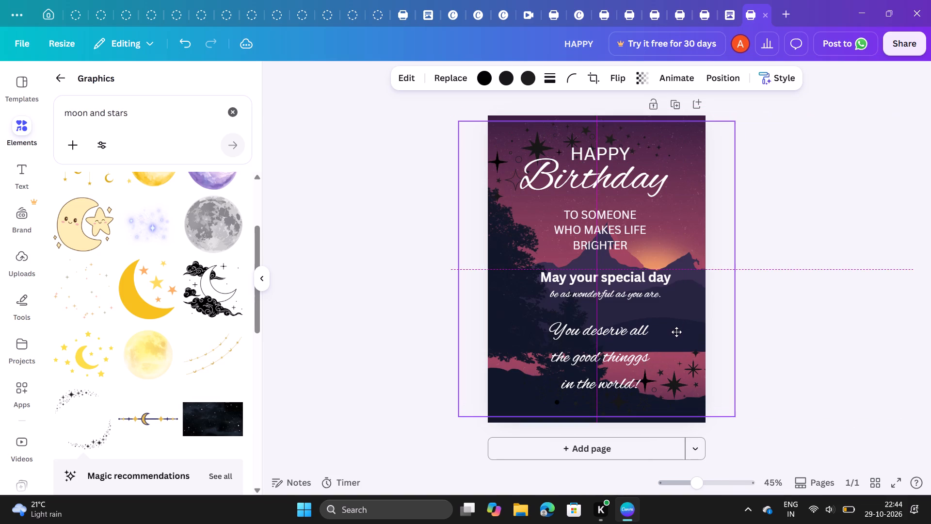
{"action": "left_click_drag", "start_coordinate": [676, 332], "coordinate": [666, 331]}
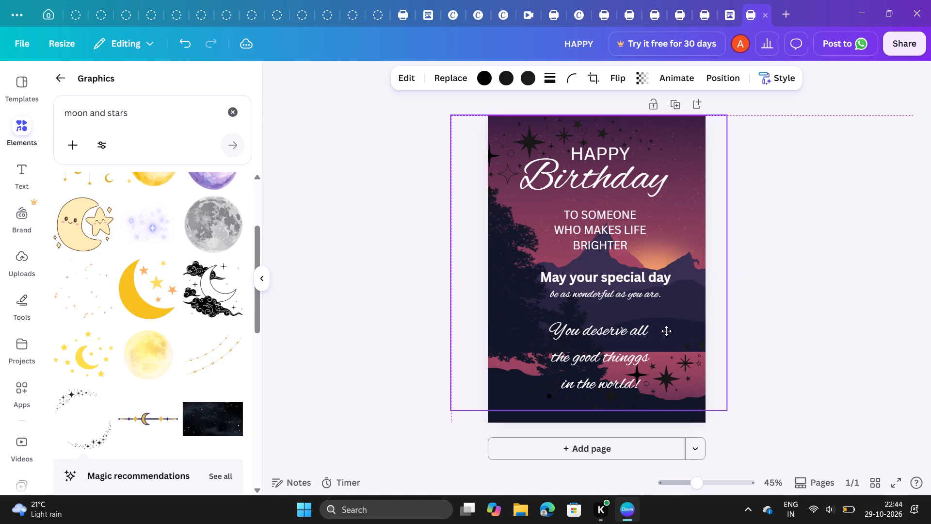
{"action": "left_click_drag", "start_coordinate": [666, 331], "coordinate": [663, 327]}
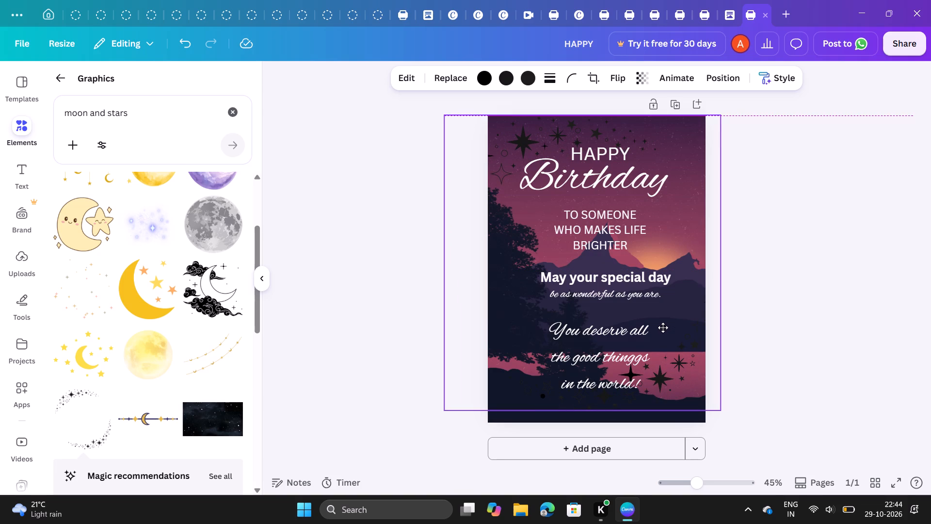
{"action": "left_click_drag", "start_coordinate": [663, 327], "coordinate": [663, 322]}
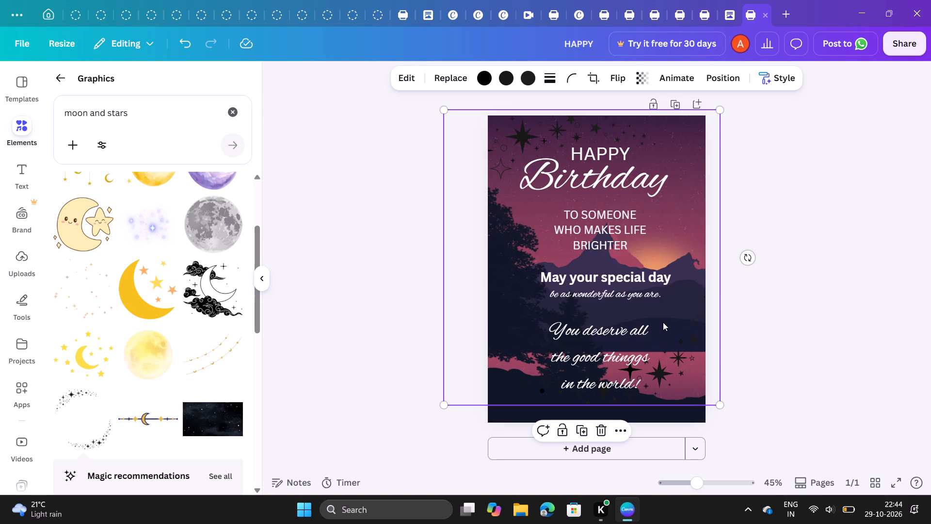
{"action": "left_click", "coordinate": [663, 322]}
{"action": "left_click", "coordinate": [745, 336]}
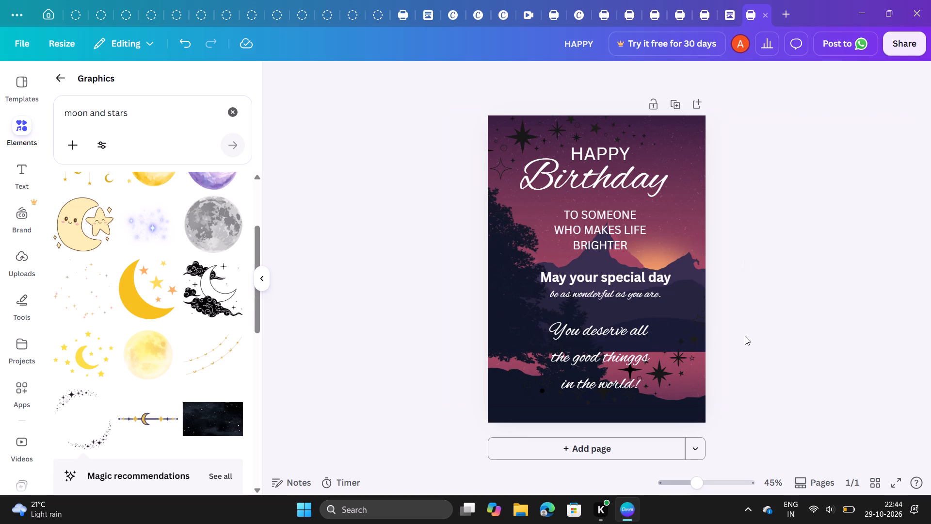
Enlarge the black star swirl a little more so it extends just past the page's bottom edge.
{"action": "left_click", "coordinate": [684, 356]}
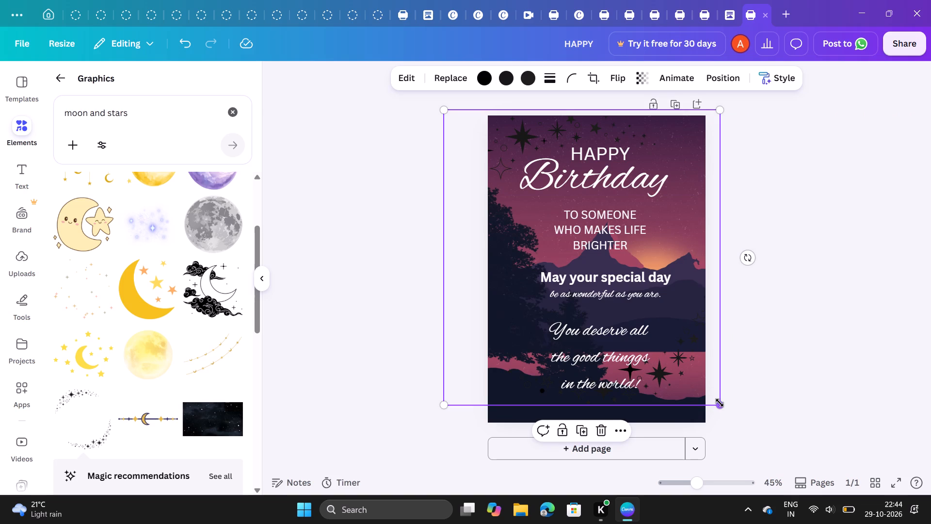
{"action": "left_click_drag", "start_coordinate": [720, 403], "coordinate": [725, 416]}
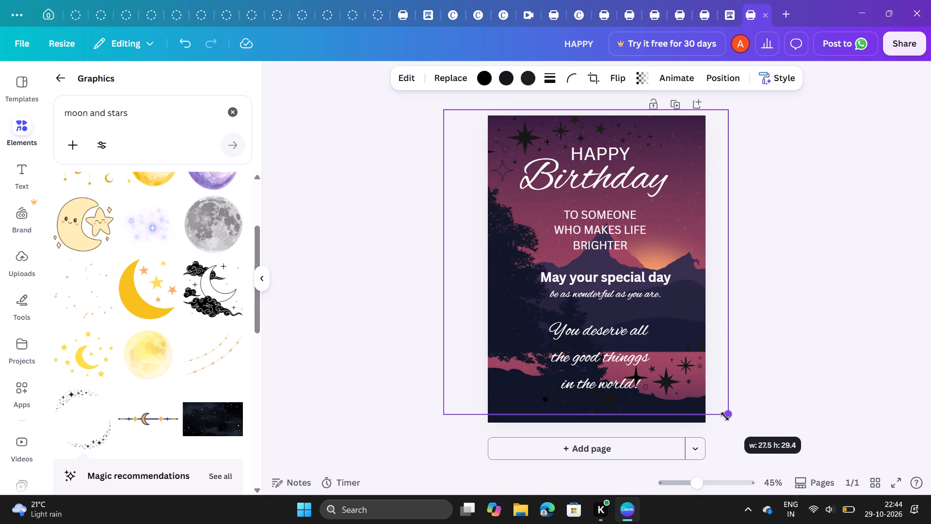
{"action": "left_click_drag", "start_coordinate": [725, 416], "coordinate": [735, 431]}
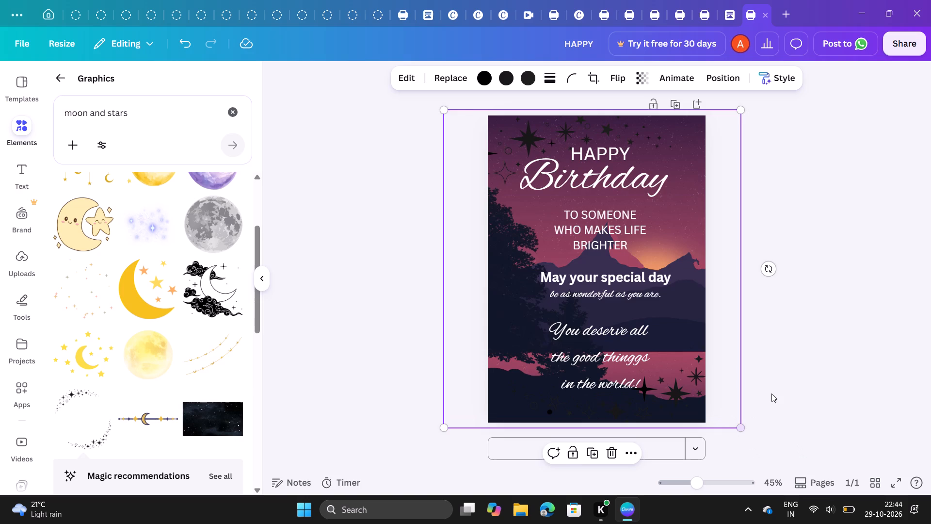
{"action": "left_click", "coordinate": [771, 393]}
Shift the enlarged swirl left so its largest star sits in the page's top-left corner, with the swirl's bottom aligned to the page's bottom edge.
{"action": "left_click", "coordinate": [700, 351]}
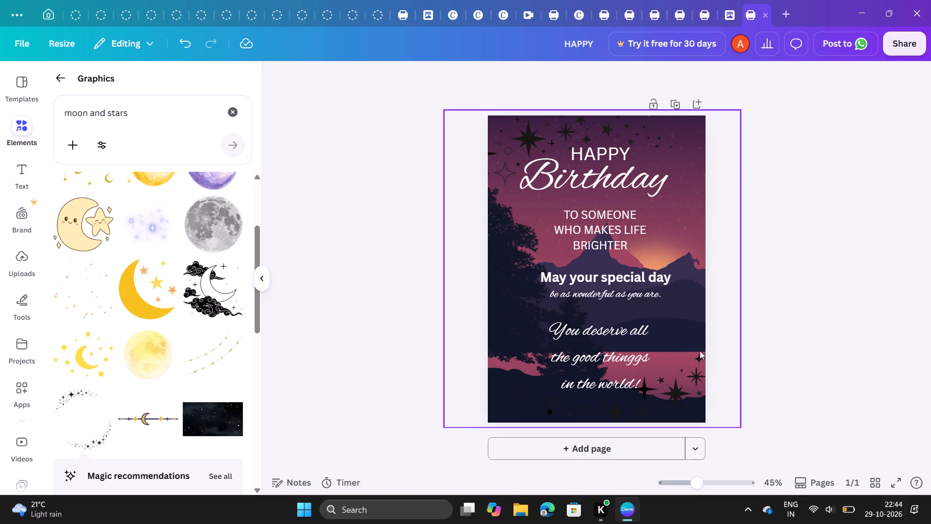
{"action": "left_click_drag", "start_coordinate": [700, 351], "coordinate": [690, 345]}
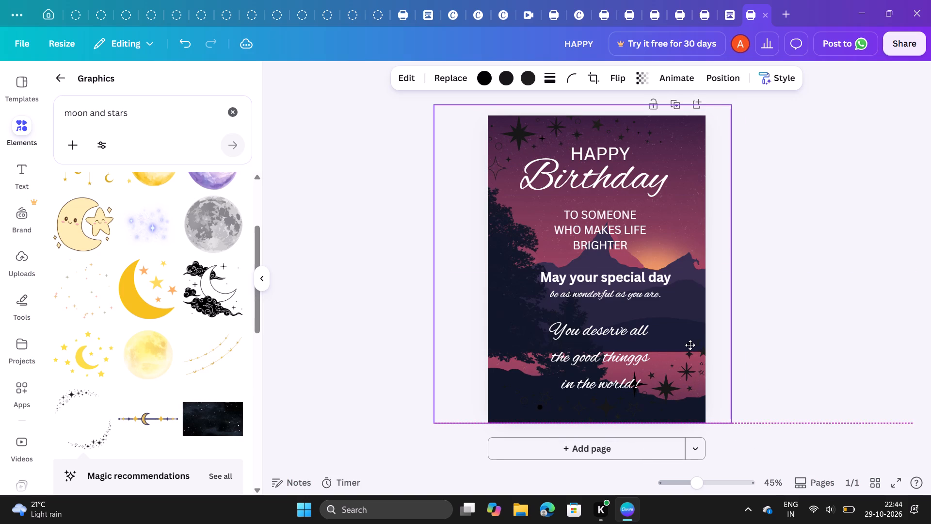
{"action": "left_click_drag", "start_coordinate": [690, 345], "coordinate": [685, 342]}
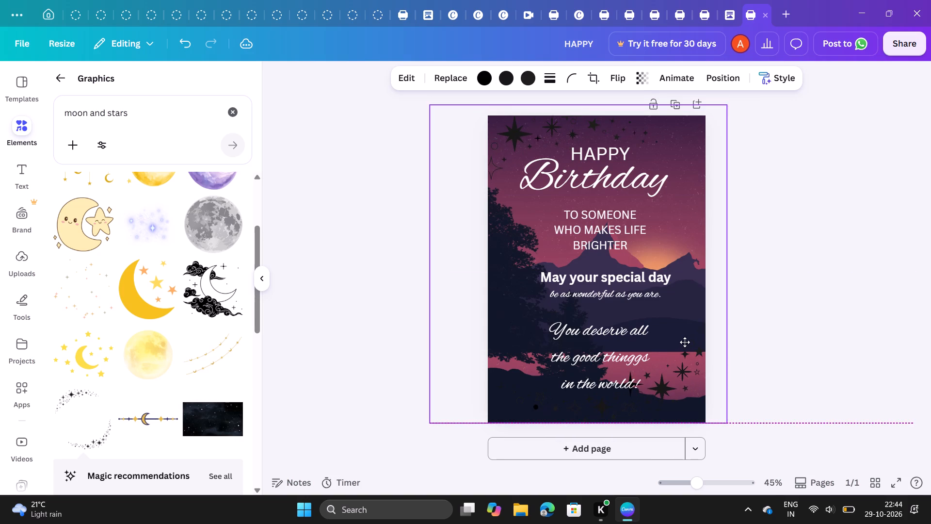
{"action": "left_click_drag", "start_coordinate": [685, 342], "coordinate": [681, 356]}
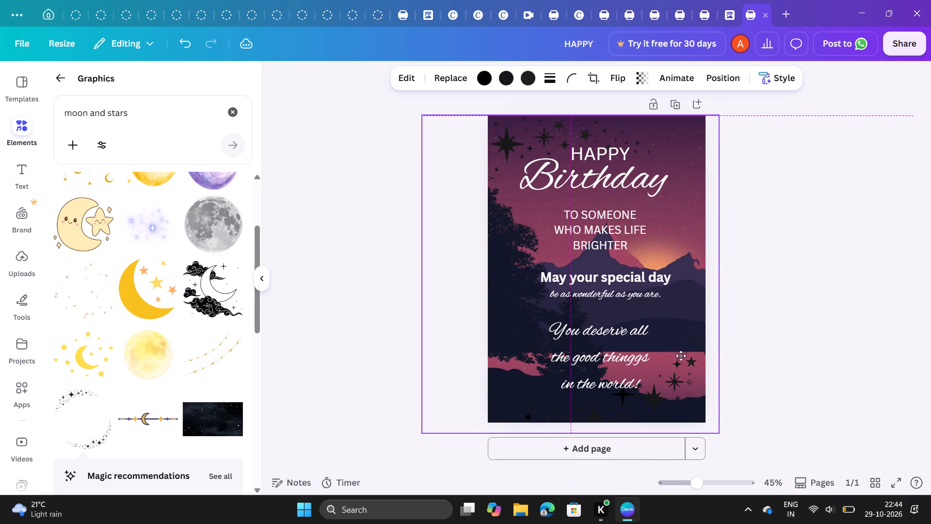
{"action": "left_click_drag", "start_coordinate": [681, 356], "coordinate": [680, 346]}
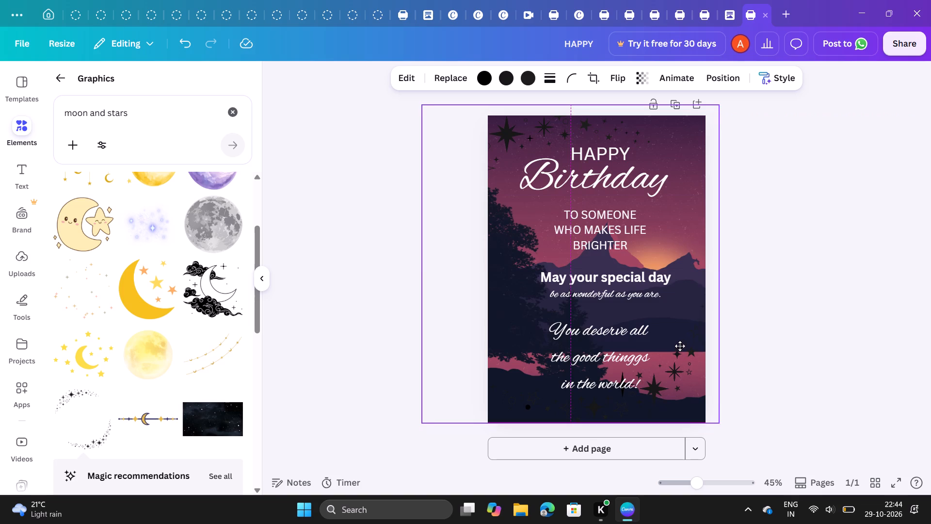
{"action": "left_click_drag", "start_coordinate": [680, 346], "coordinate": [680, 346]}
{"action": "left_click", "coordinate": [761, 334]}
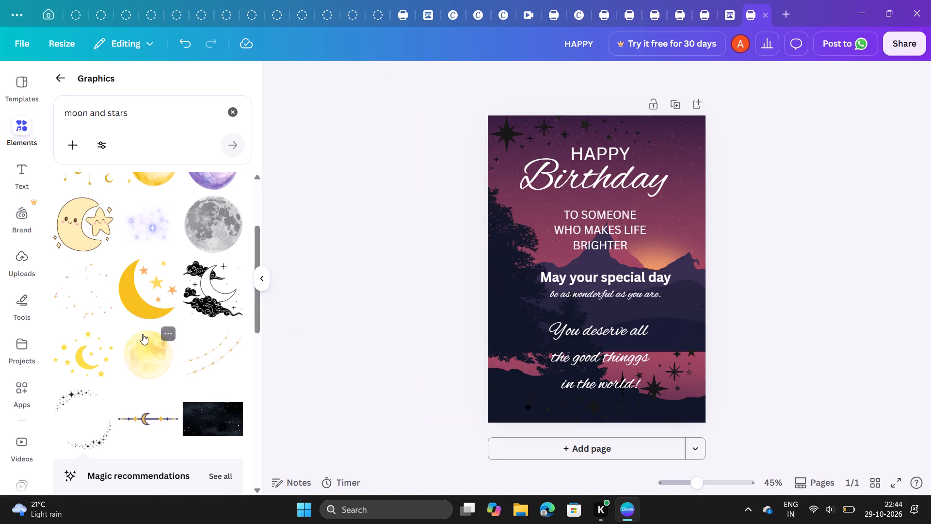
Delete the black star swirl from the page.
{"action": "scroll", "coordinate": [143, 334], "scroll_direction": "down", "scroll_amount": 4}
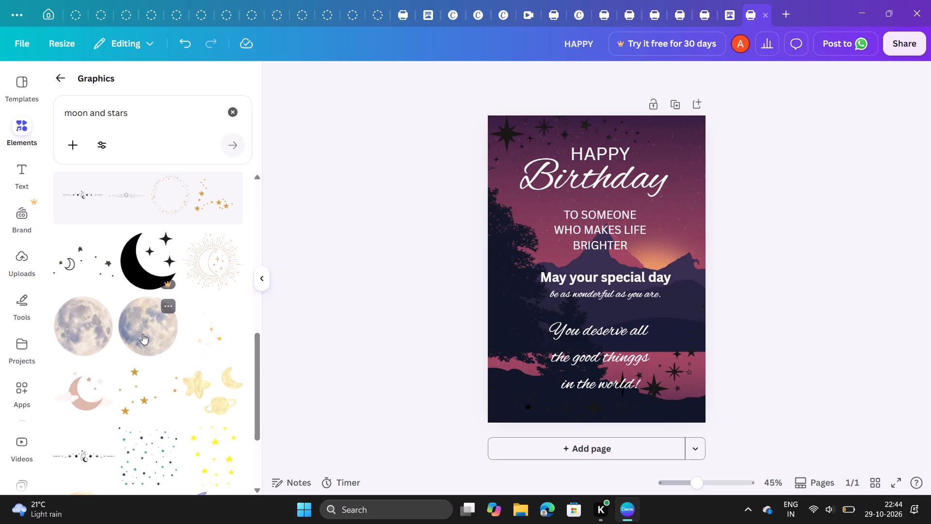
{"action": "scroll", "coordinate": [143, 334], "scroll_direction": "down", "scroll_amount": 2}
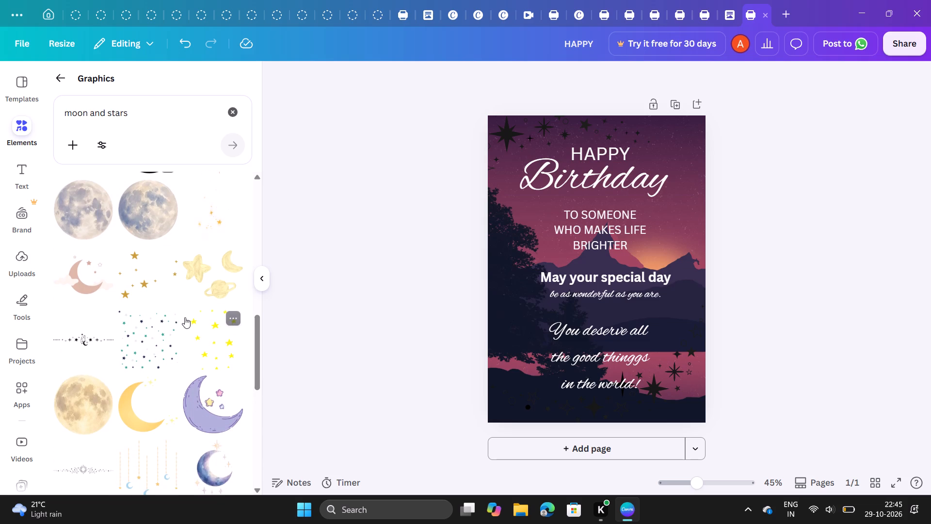
{"action": "left_click", "coordinate": [524, 133]}
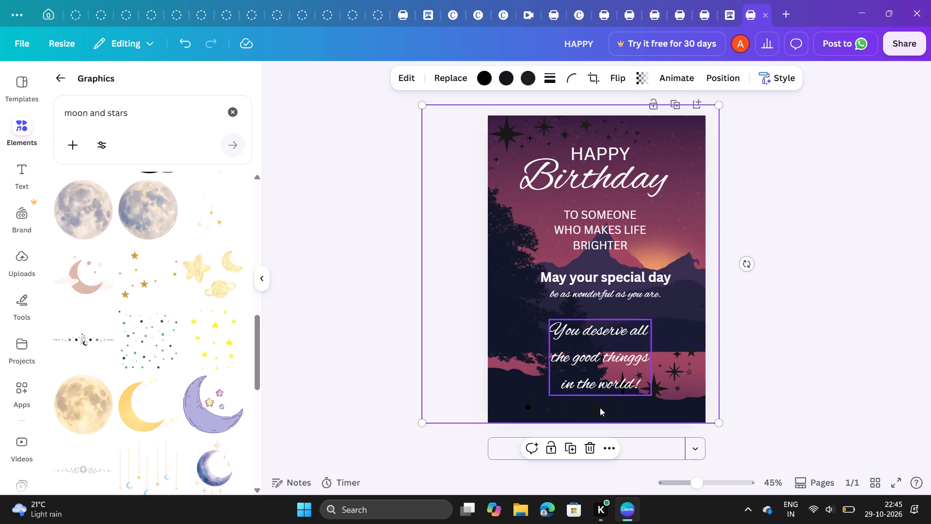
{"action": "left_click", "coordinate": [591, 448]}
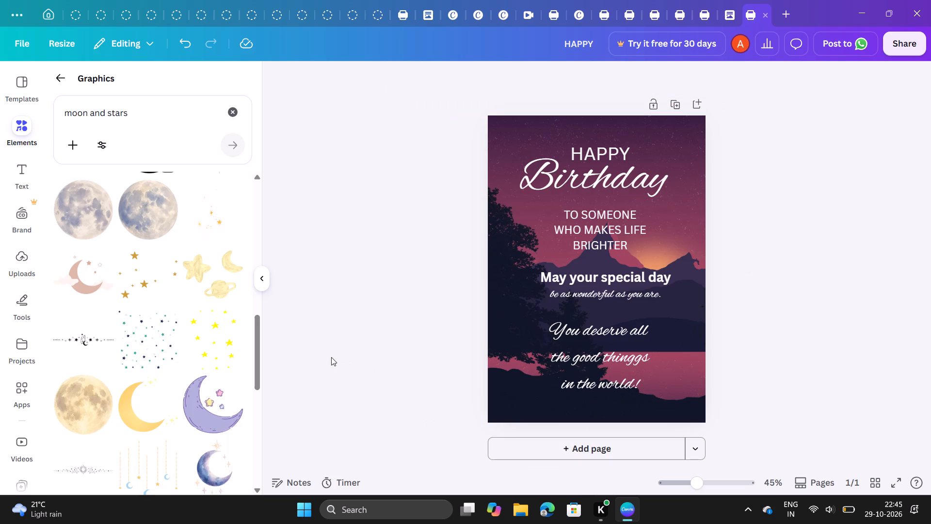
Add the gold star constellation graphic, shrink it to about 4 wide by 3 high, and place it in the page's top-left corner.
{"action": "left_click", "coordinate": [148, 267]}
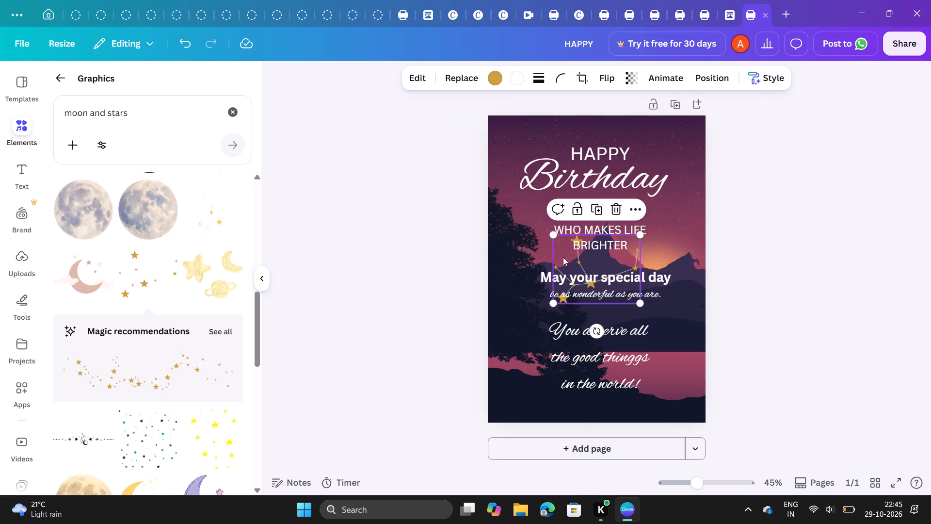
{"action": "left_click_drag", "start_coordinate": [563, 257], "coordinate": [510, 139]}
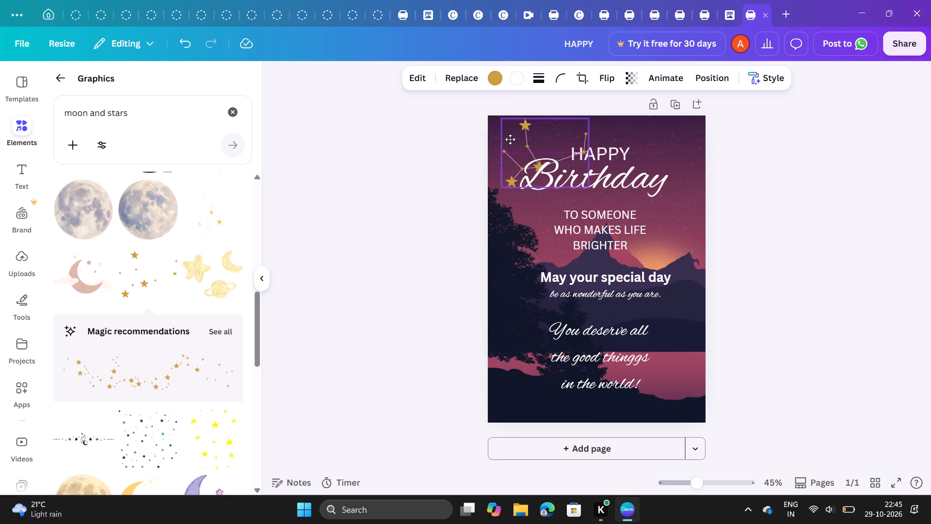
{"action": "left_click_drag", "start_coordinate": [510, 139], "coordinate": [500, 136]}
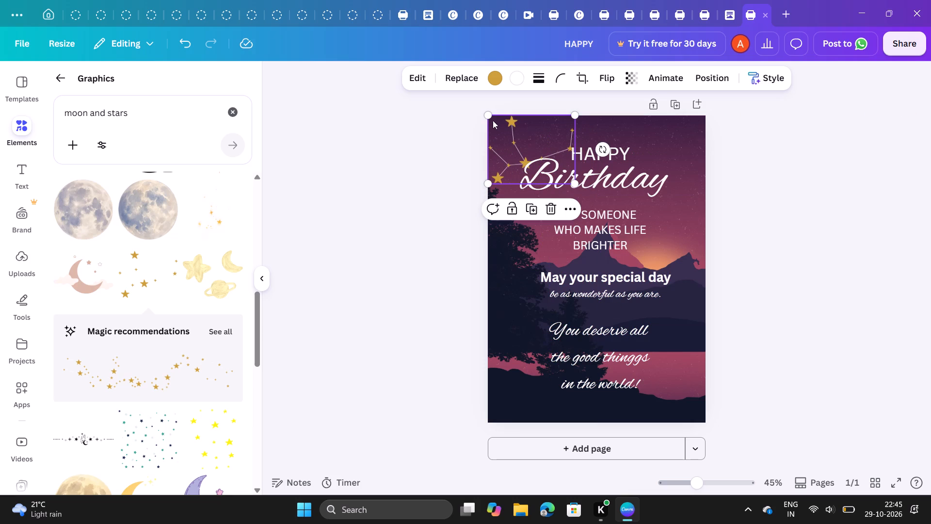
{"action": "left_click", "coordinate": [487, 115]}
{"action": "left_click", "coordinate": [487, 113]}
{"action": "left_click_drag", "start_coordinate": [487, 113], "coordinate": [531, 149]}
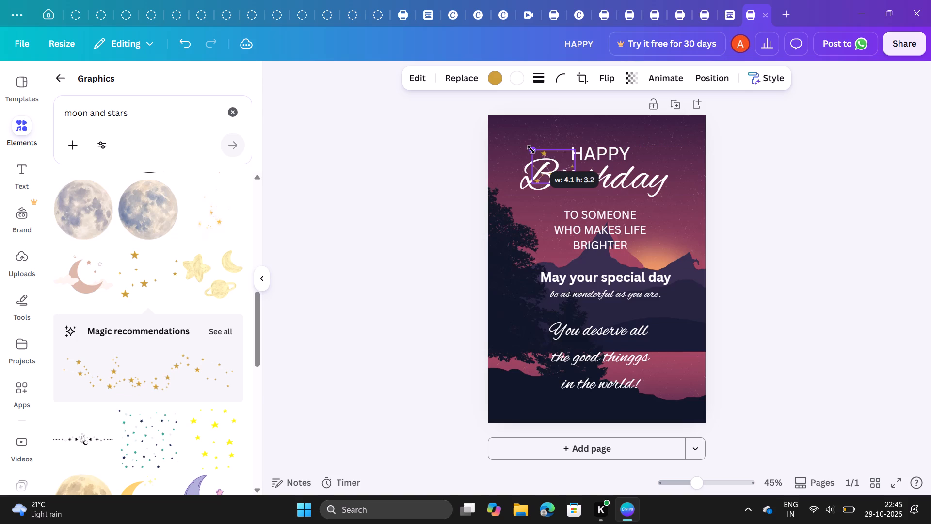
{"action": "left_click_drag", "start_coordinate": [531, 149], "coordinate": [531, 150]}
{"action": "left_click_drag", "start_coordinate": [561, 160], "coordinate": [520, 131]}
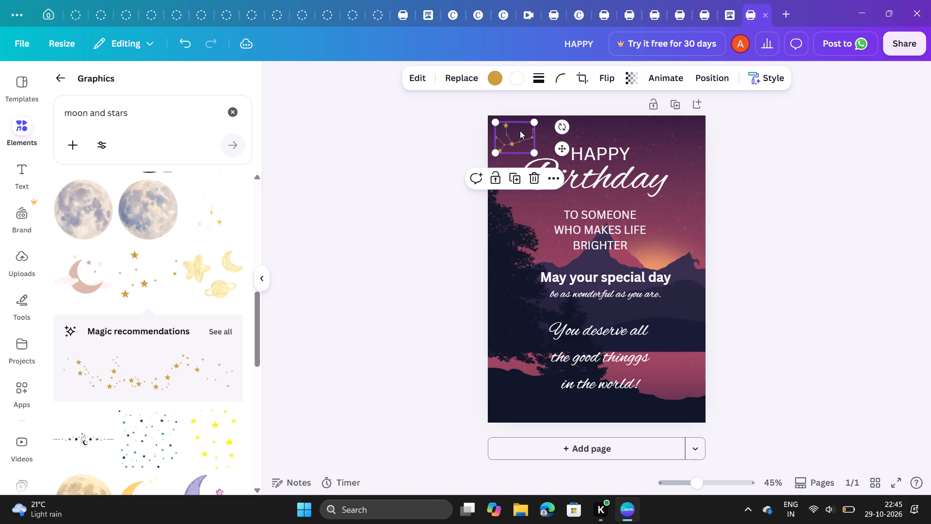
{"action": "left_click", "coordinate": [425, 156]}
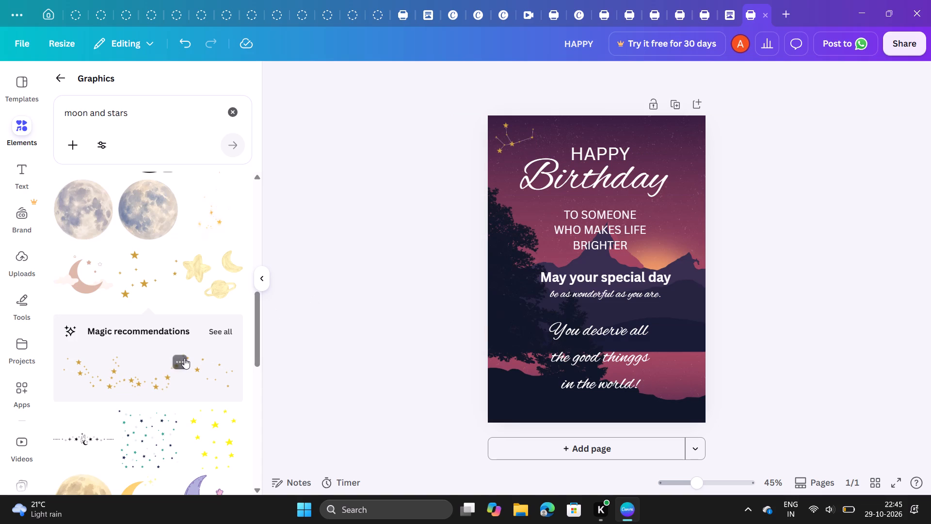
Browse the moon and stars graphics for another decoration that suits the birthday page.
{"action": "scroll", "coordinate": [184, 358], "scroll_direction": "down", "scroll_amount": 5}
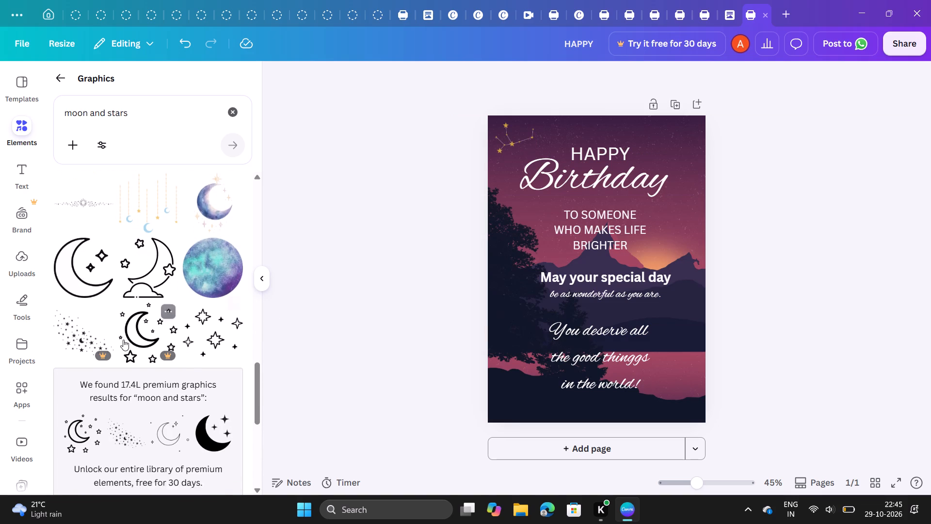
{"action": "scroll", "coordinate": [123, 340], "scroll_direction": "down", "scroll_amount": 3}
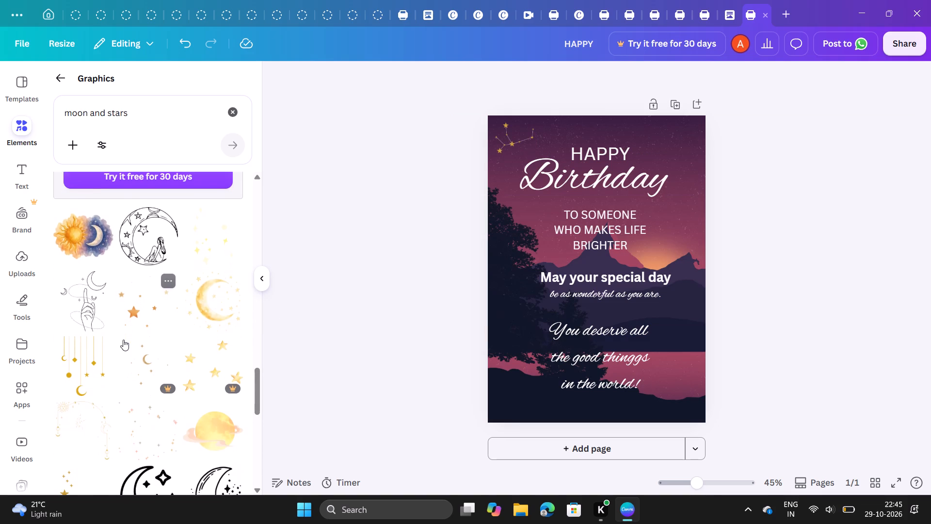
{"action": "scroll", "coordinate": [123, 340], "scroll_direction": "down", "scroll_amount": 1}
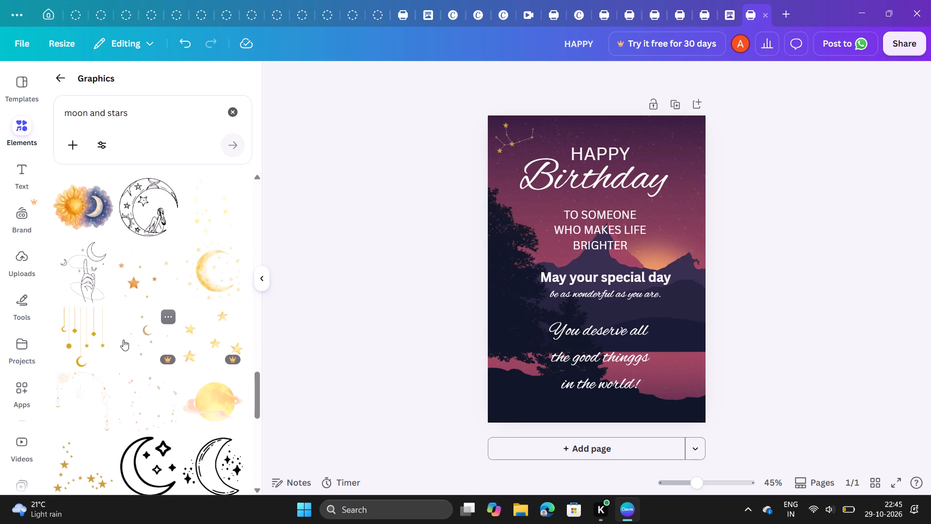
{"action": "scroll", "coordinate": [123, 340], "scroll_direction": "down", "scroll_amount": 1}
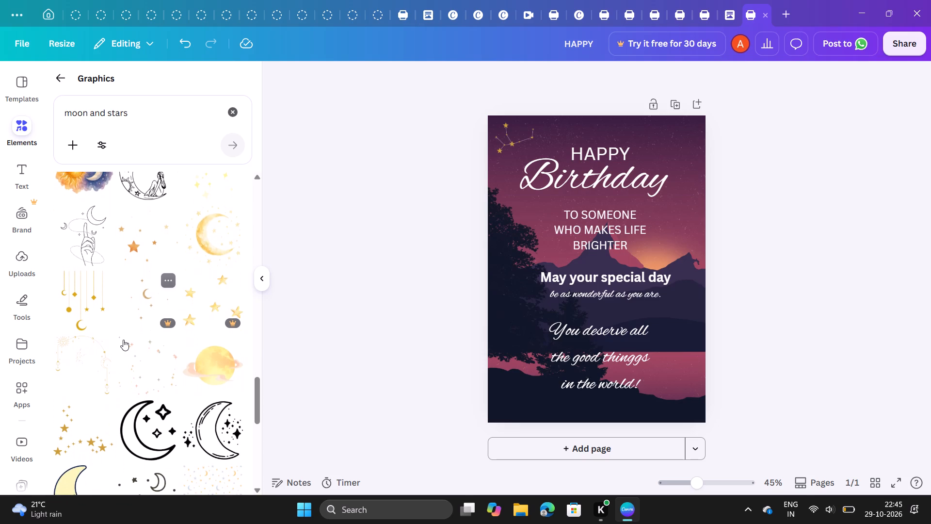
{"action": "scroll", "coordinate": [123, 340], "scroll_direction": "down", "scroll_amount": 4}
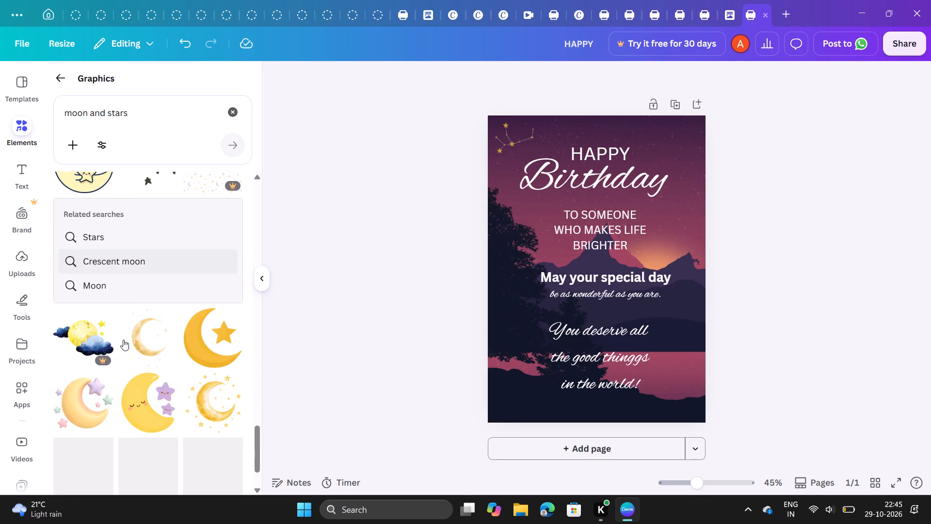
{"action": "scroll", "coordinate": [123, 340], "scroll_direction": "down", "scroll_amount": 3}
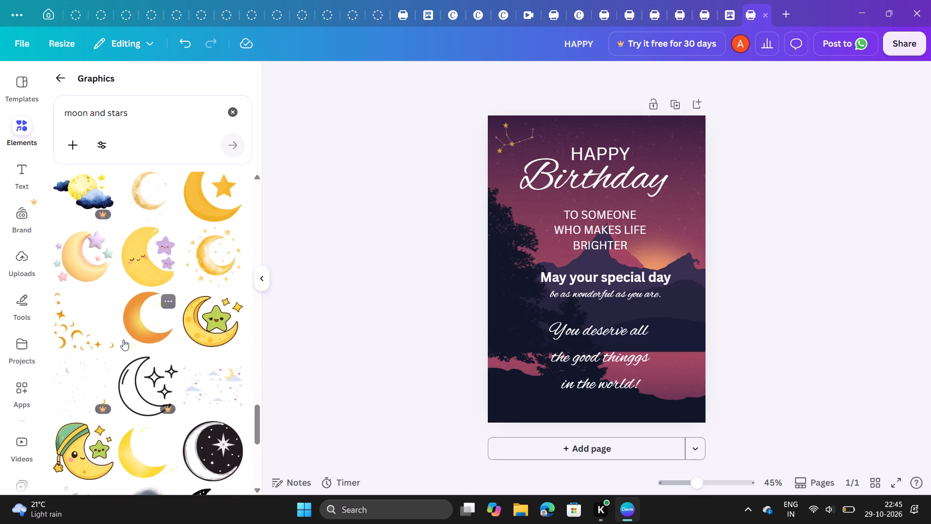
{"action": "scroll", "coordinate": [123, 340], "scroll_direction": "down", "scroll_amount": 3}
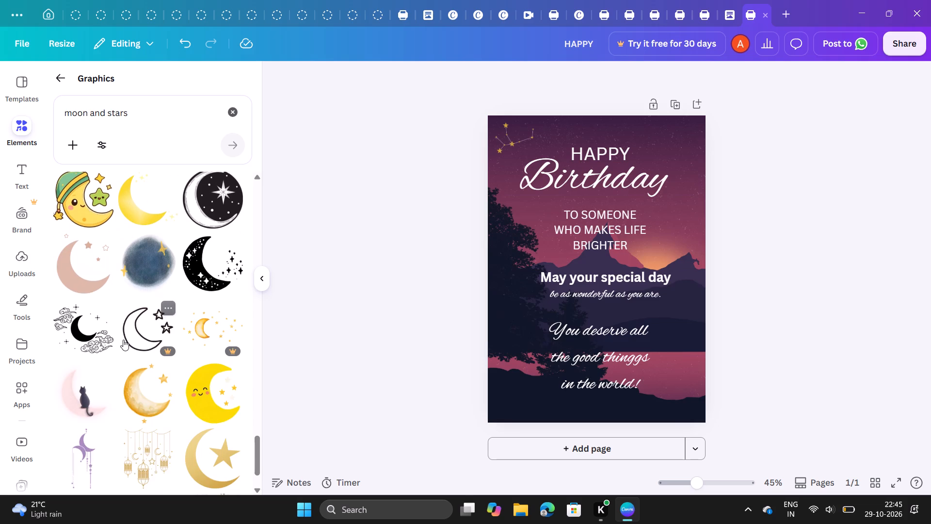
{"action": "scroll", "coordinate": [123, 340], "scroll_direction": "down", "scroll_amount": 2}
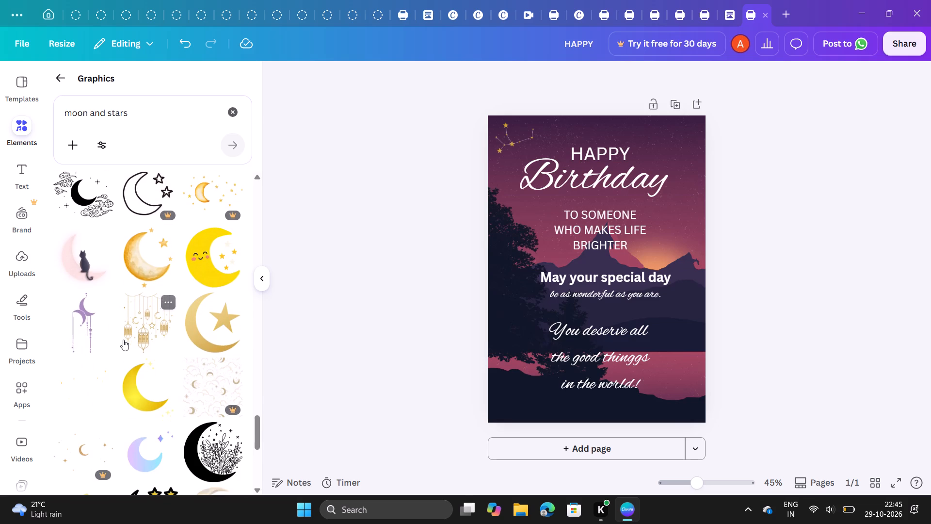
Delete the gold star constellation from the page's top-left corner.
{"action": "left_click", "coordinate": [518, 143]}
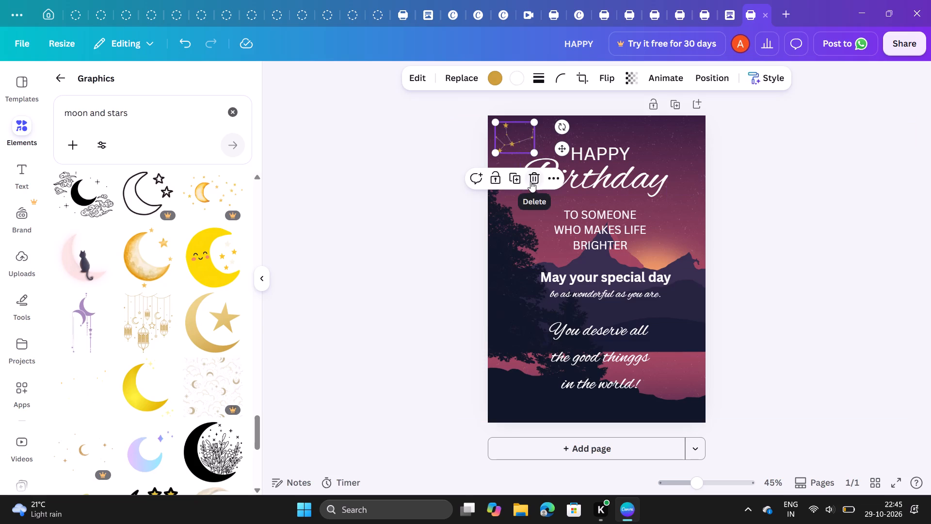
{"action": "left_click", "coordinate": [530, 181]}
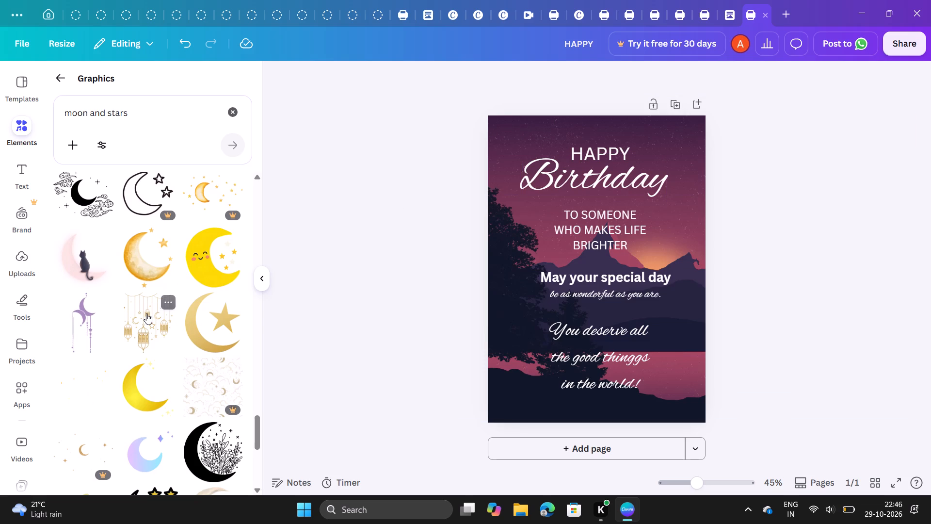
Add the gold hanging lanterns, moons and stars graphic and place it in the page's top-left corner, partly cut off by the top and left edges.
{"action": "left_click", "coordinate": [146, 313]}
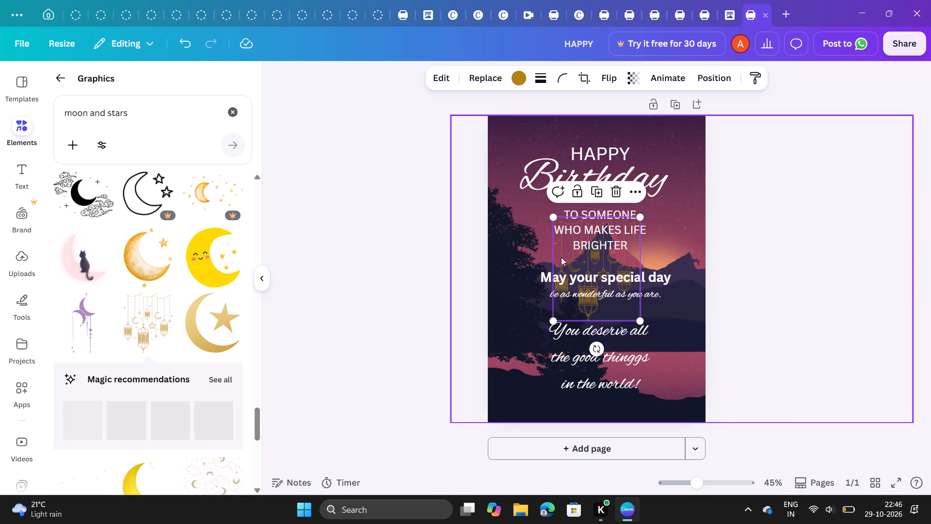
{"action": "left_click_drag", "start_coordinate": [563, 259], "coordinate": [511, 123]}
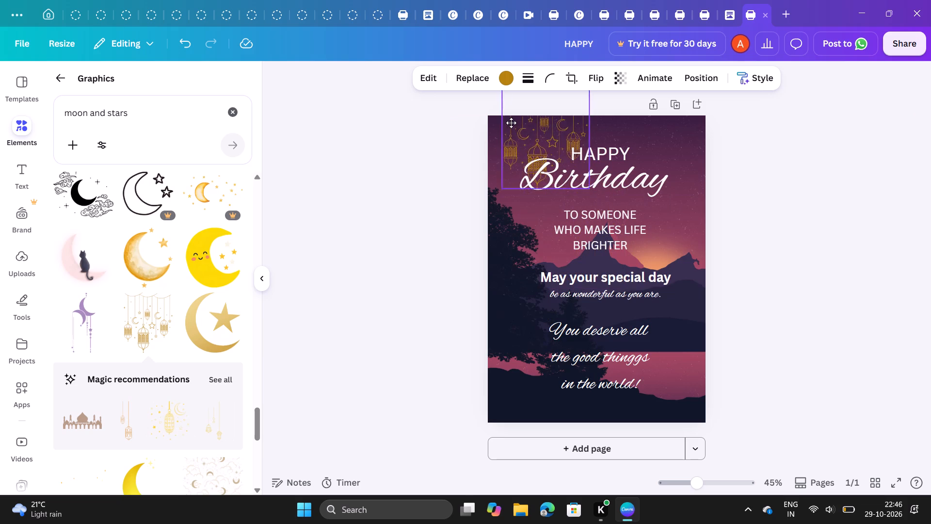
{"action": "left_click_drag", "start_coordinate": [511, 123], "coordinate": [495, 105]}
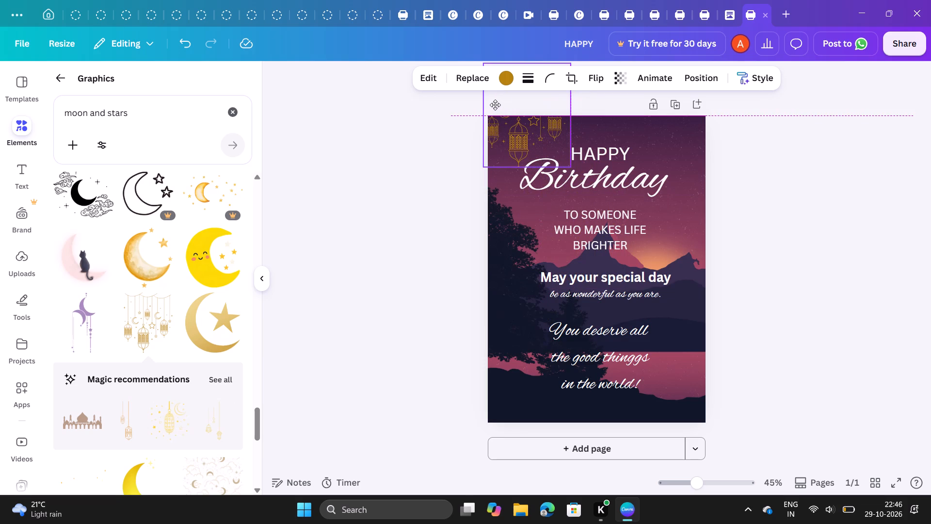
{"action": "left_click_drag", "start_coordinate": [495, 105], "coordinate": [488, 107]}
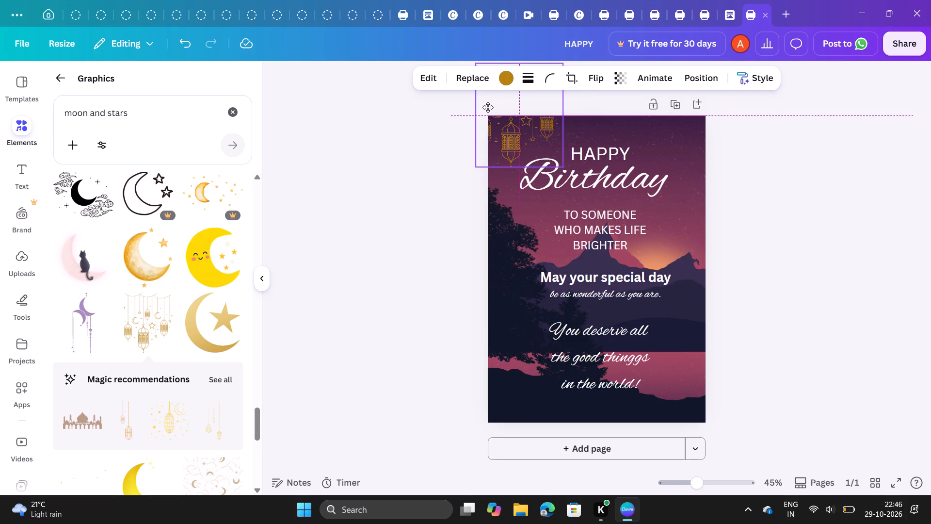
{"action": "left_click_drag", "start_coordinate": [488, 107], "coordinate": [479, 109]}
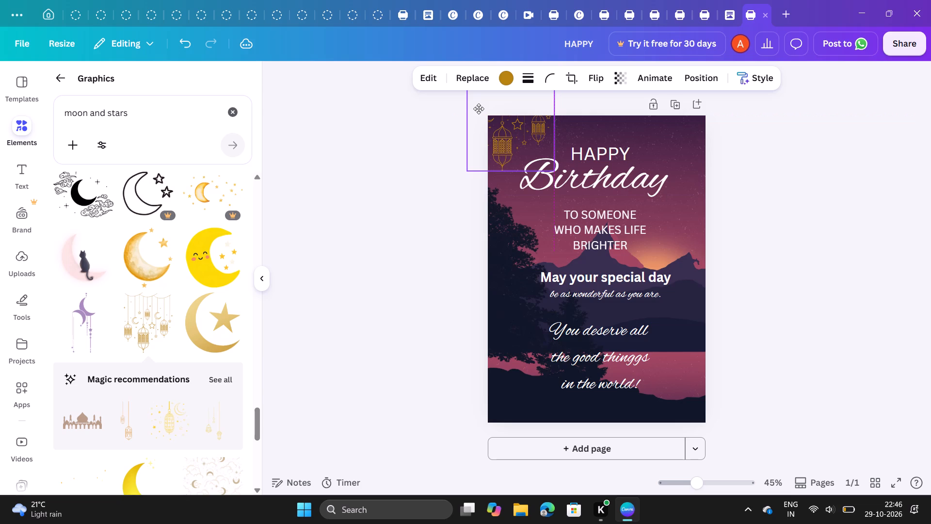
{"action": "left_click_drag", "start_coordinate": [479, 109], "coordinate": [479, 113]}
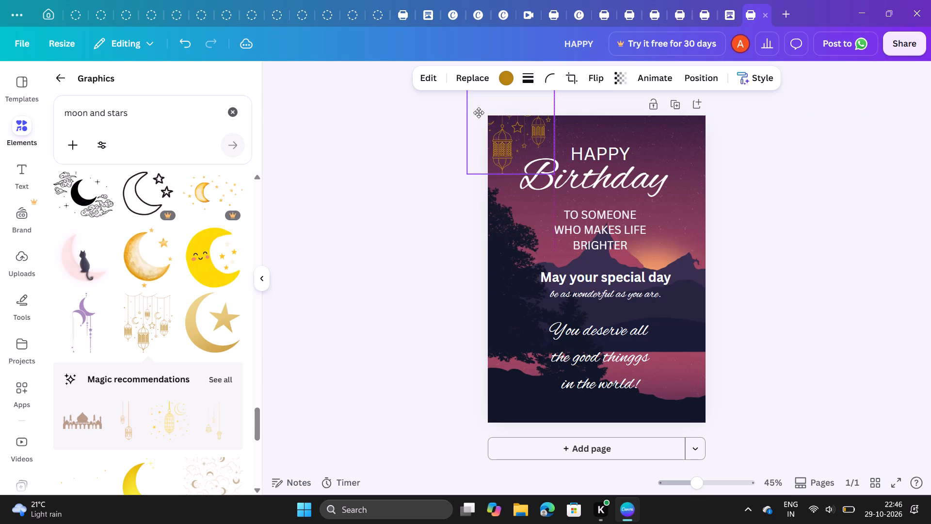
{"action": "left_click_drag", "start_coordinate": [479, 113], "coordinate": [479, 112]}
{"action": "left_click_drag", "start_coordinate": [479, 112], "coordinate": [479, 114]}
{"action": "left_click", "coordinate": [418, 134]}
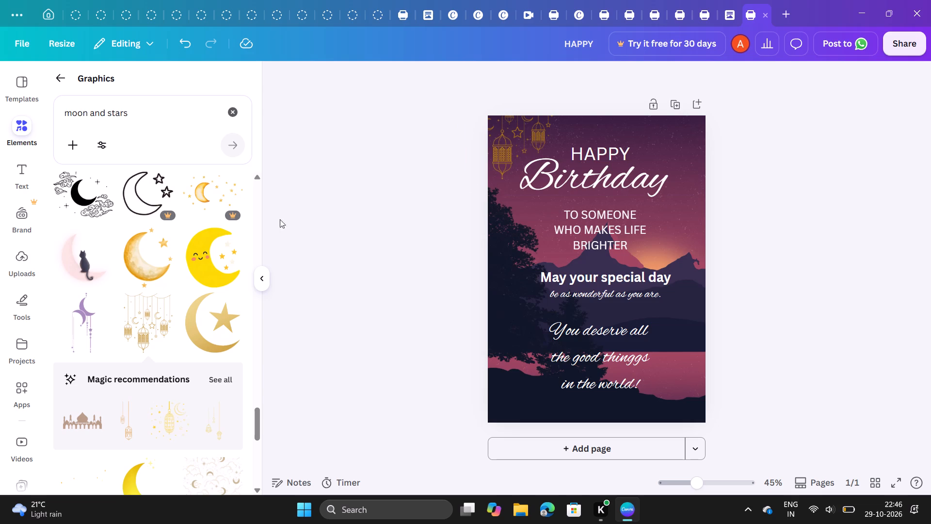
Browse the moon and stars graphics for a second decoration that suits the birthday page's top-right corner.
{"action": "scroll", "coordinate": [179, 273], "scroll_direction": "down", "scroll_amount": 3}
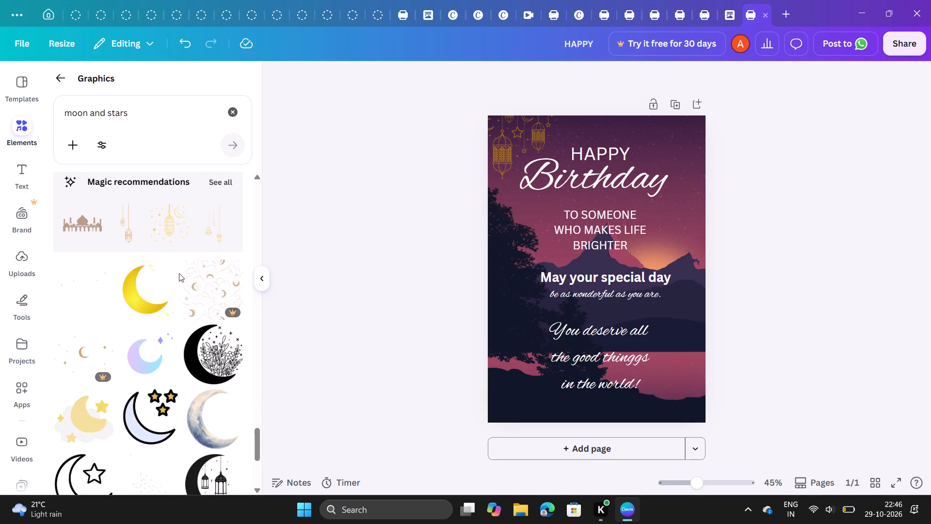
{"action": "scroll", "coordinate": [179, 273], "scroll_direction": "down", "scroll_amount": 4}
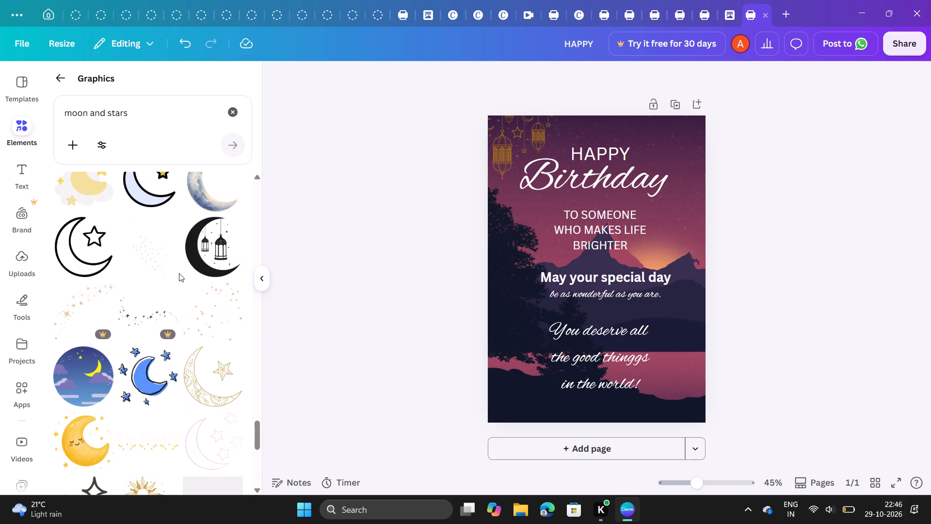
{"action": "scroll", "coordinate": [179, 273], "scroll_direction": "down", "scroll_amount": 3}
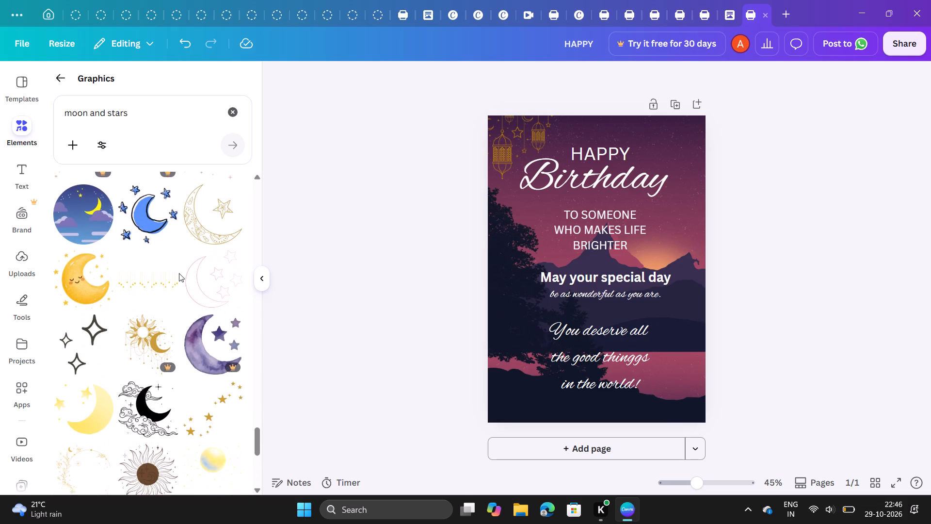
{"action": "scroll", "coordinate": [179, 273], "scroll_direction": "down", "scroll_amount": 1}
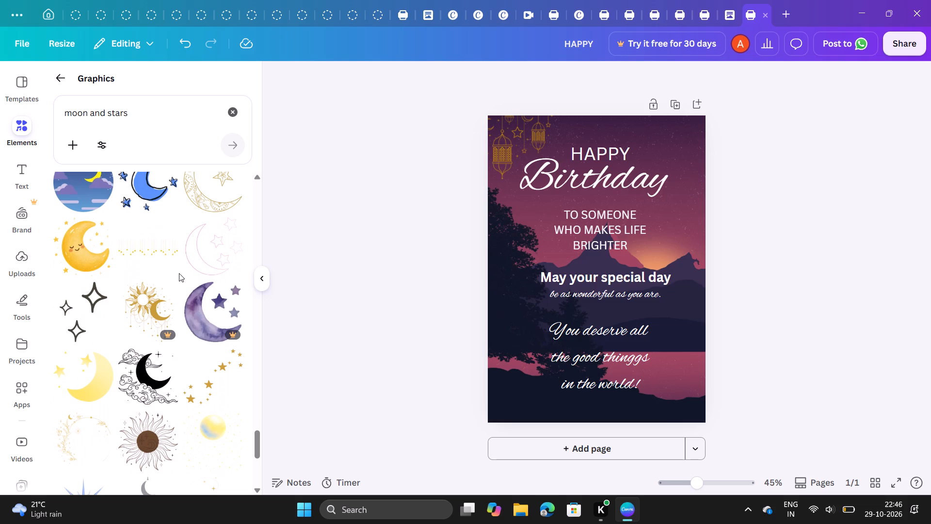
{"action": "scroll", "coordinate": [179, 273], "scroll_direction": "down", "scroll_amount": 3}
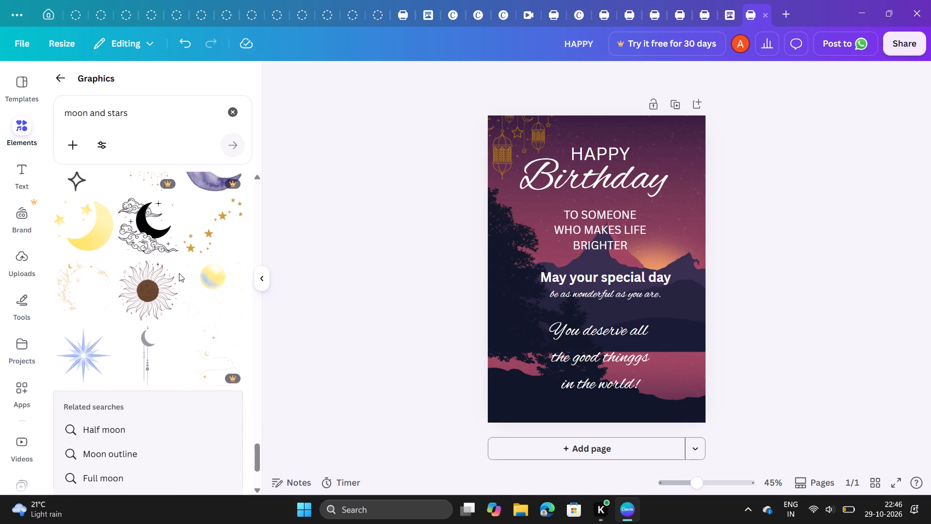
{"action": "scroll", "coordinate": [179, 273], "scroll_direction": "down", "scroll_amount": 1}
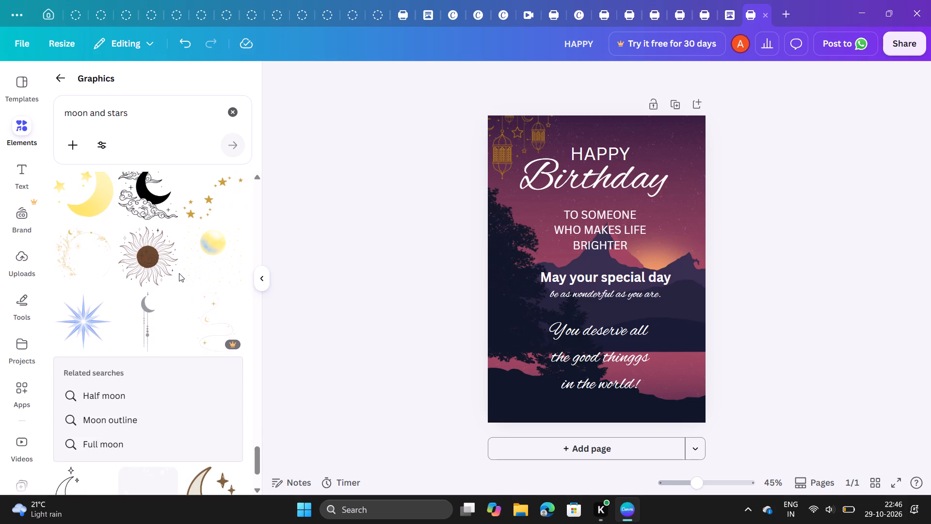
{"action": "scroll", "coordinate": [179, 273], "scroll_direction": "down", "scroll_amount": 2}
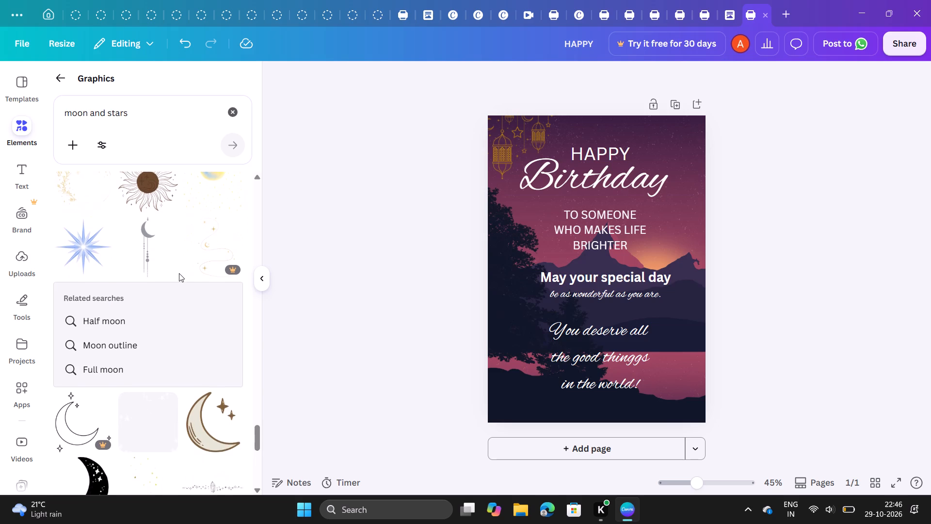
{"action": "scroll", "coordinate": [179, 273], "scroll_direction": "down", "scroll_amount": 4}
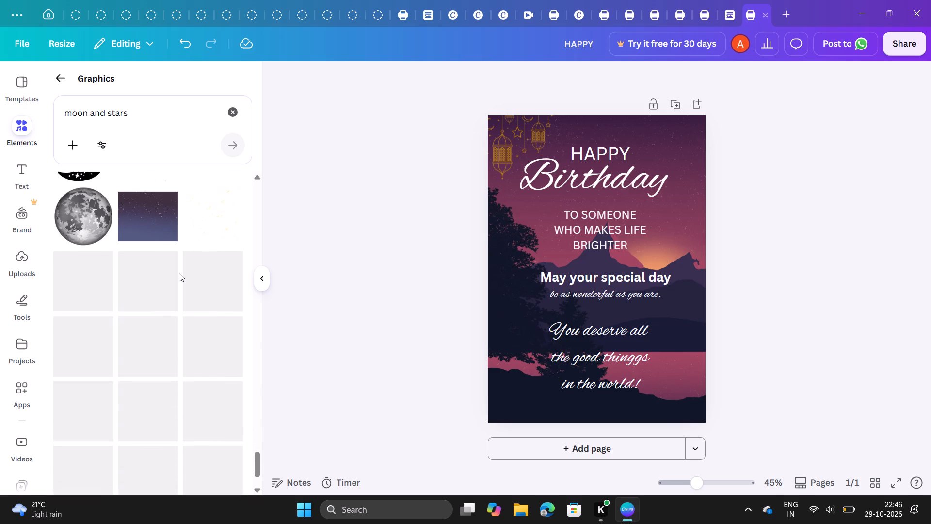
{"action": "scroll", "coordinate": [179, 273], "scroll_direction": "down", "scroll_amount": 3}
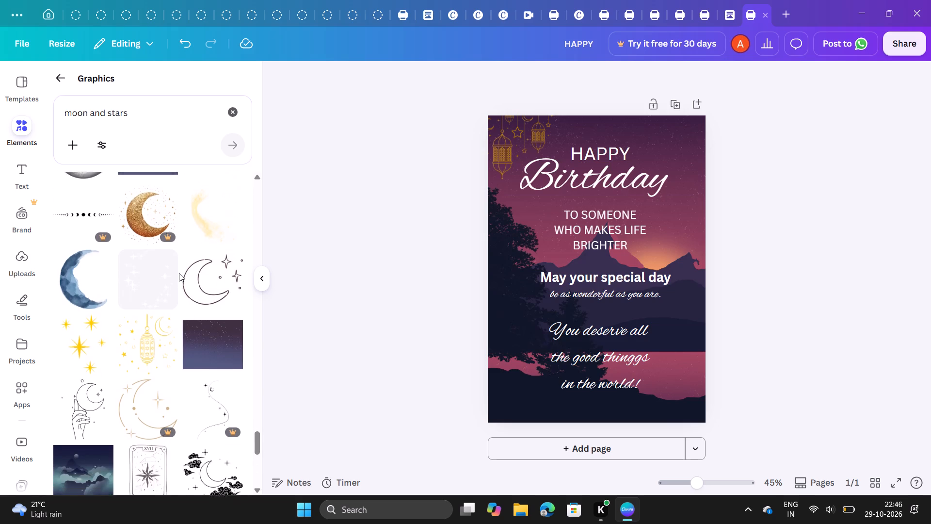
{"action": "scroll", "coordinate": [179, 273], "scroll_direction": "down", "scroll_amount": 2}
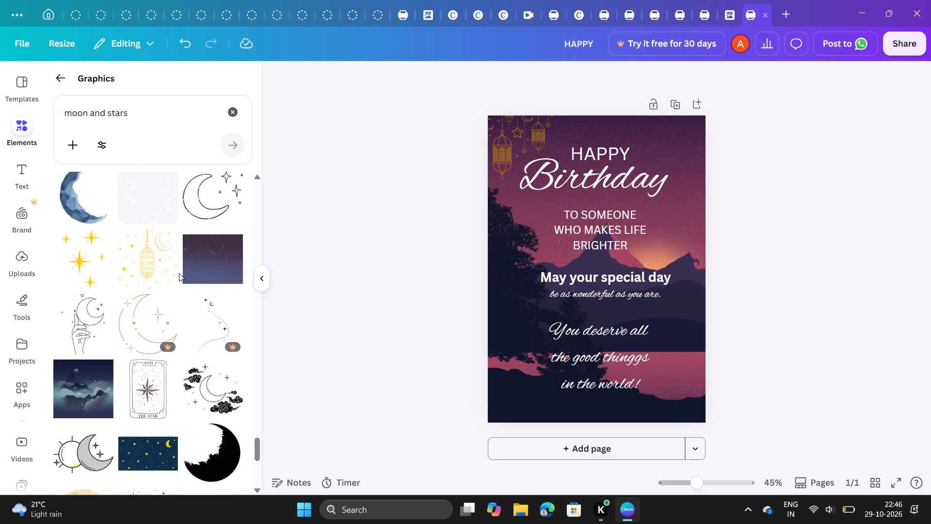
{"action": "scroll", "coordinate": [179, 273], "scroll_direction": "down", "scroll_amount": 4}
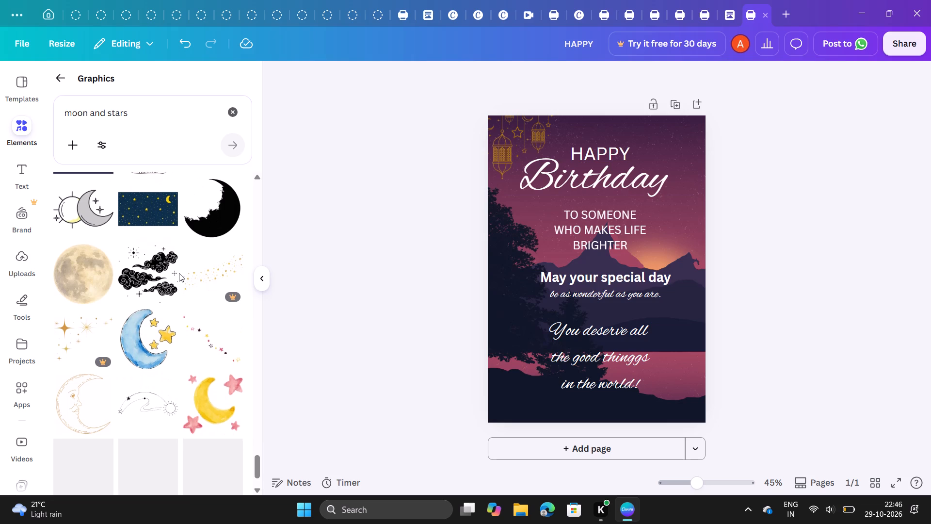
{"action": "scroll", "coordinate": [179, 273], "scroll_direction": "down", "scroll_amount": 2}
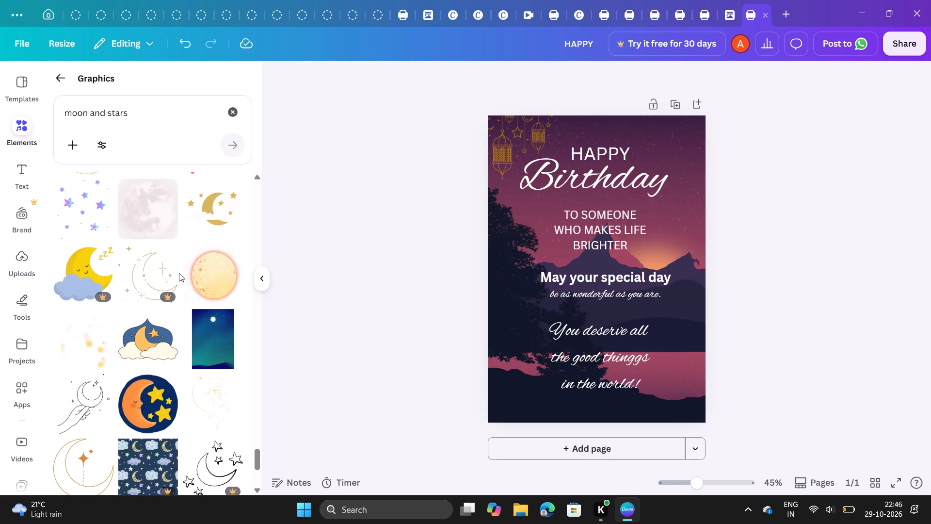
{"action": "scroll", "coordinate": [179, 273], "scroll_direction": "down", "scroll_amount": 4}
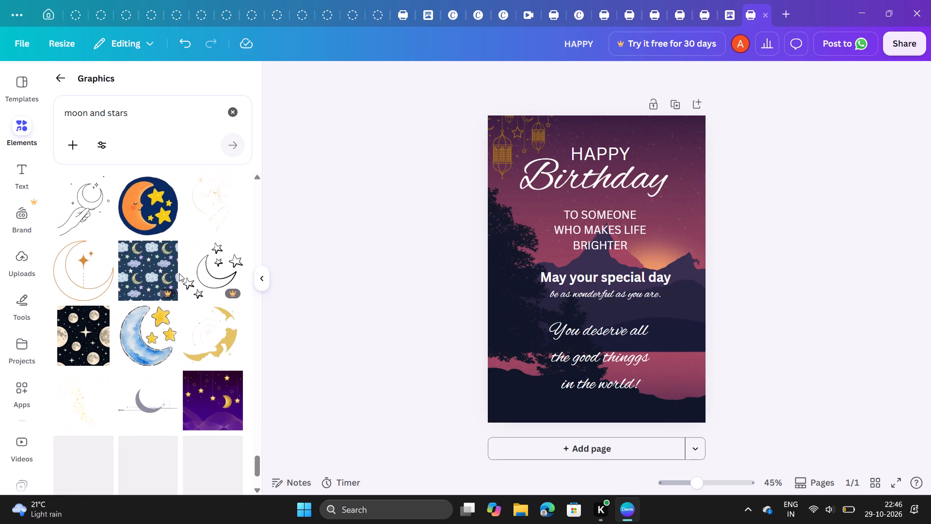
{"action": "scroll", "coordinate": [179, 273], "scroll_direction": "down", "scroll_amount": 6}
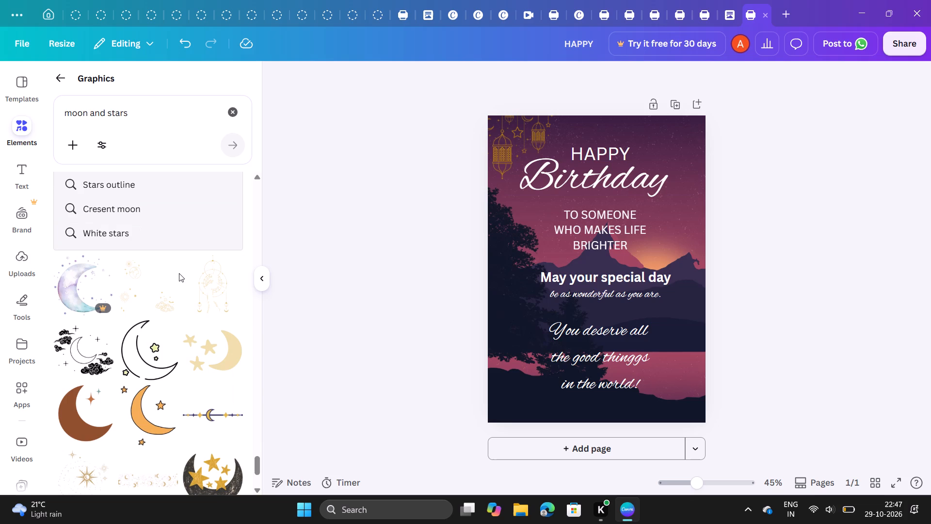
{"action": "scroll", "coordinate": [179, 273], "scroll_direction": "down", "scroll_amount": 2}
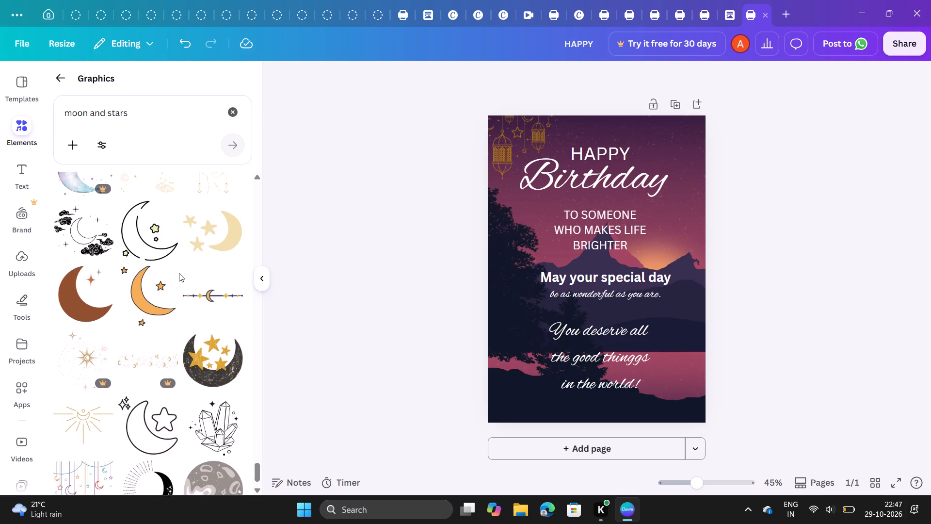
{"action": "scroll", "coordinate": [179, 273], "scroll_direction": "down", "scroll_amount": 4}
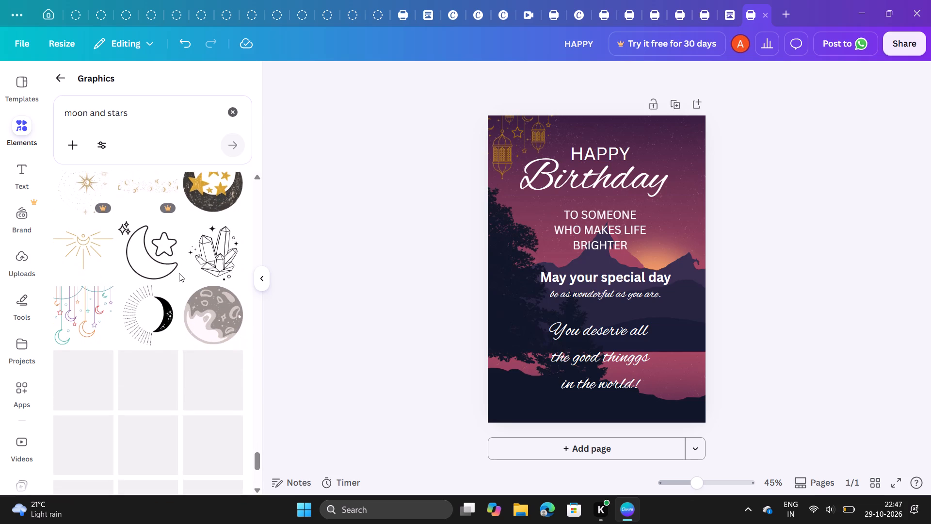
{"action": "scroll", "coordinate": [179, 273], "scroll_direction": "down", "scroll_amount": 2}
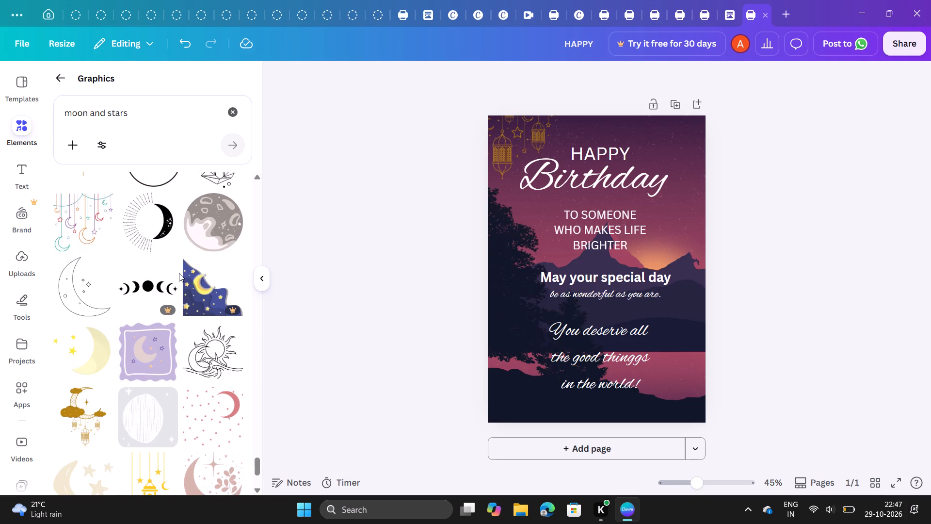
{"action": "scroll", "coordinate": [179, 273], "scroll_direction": "down", "scroll_amount": 3}
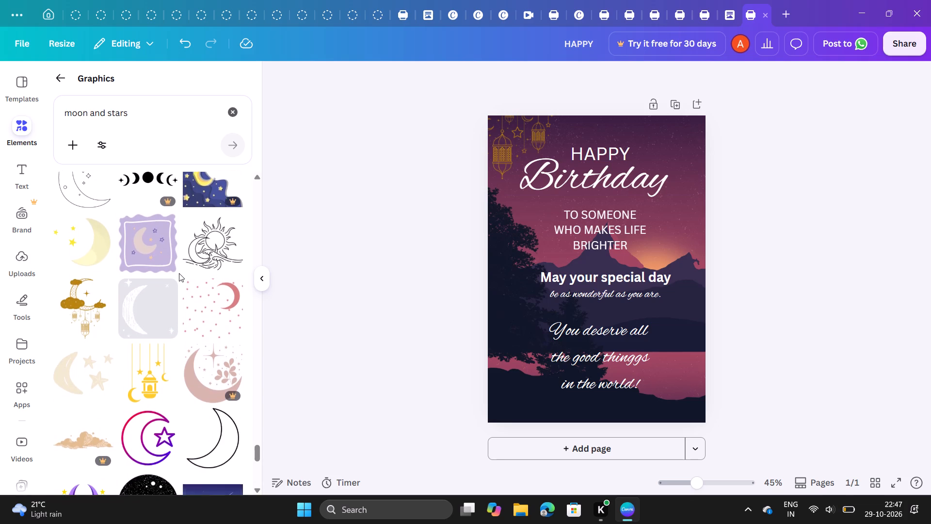
{"action": "scroll", "coordinate": [179, 273], "scroll_direction": "down", "scroll_amount": 1}
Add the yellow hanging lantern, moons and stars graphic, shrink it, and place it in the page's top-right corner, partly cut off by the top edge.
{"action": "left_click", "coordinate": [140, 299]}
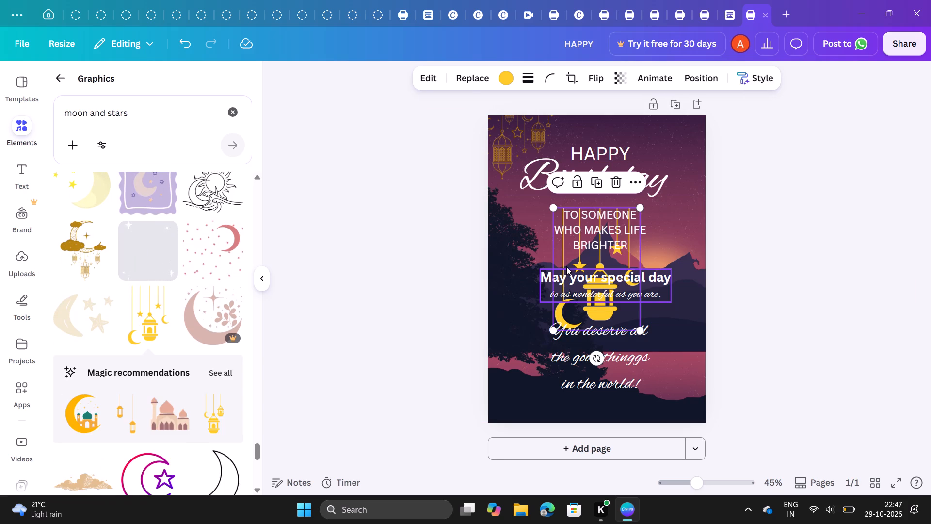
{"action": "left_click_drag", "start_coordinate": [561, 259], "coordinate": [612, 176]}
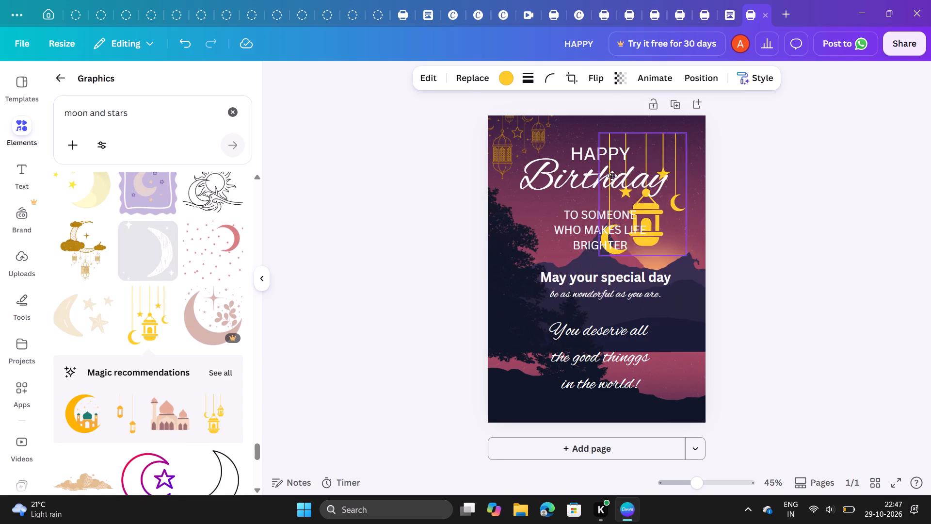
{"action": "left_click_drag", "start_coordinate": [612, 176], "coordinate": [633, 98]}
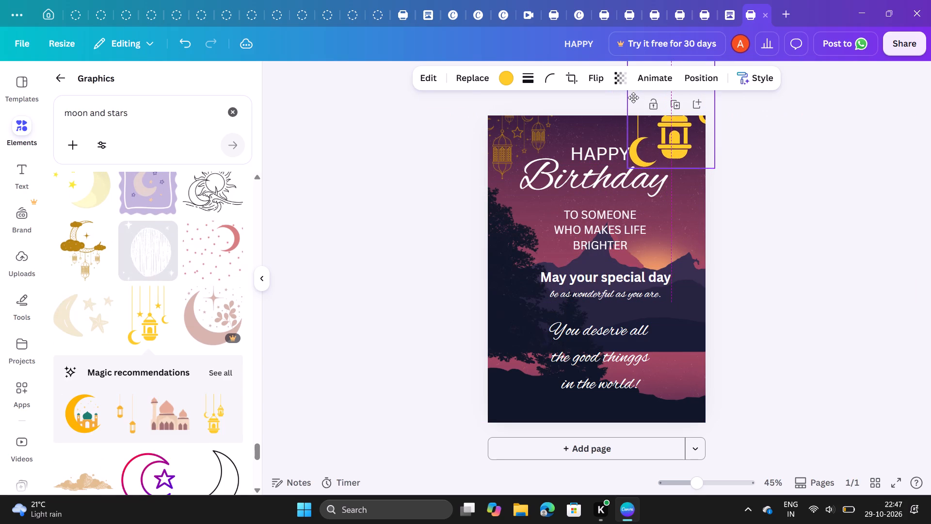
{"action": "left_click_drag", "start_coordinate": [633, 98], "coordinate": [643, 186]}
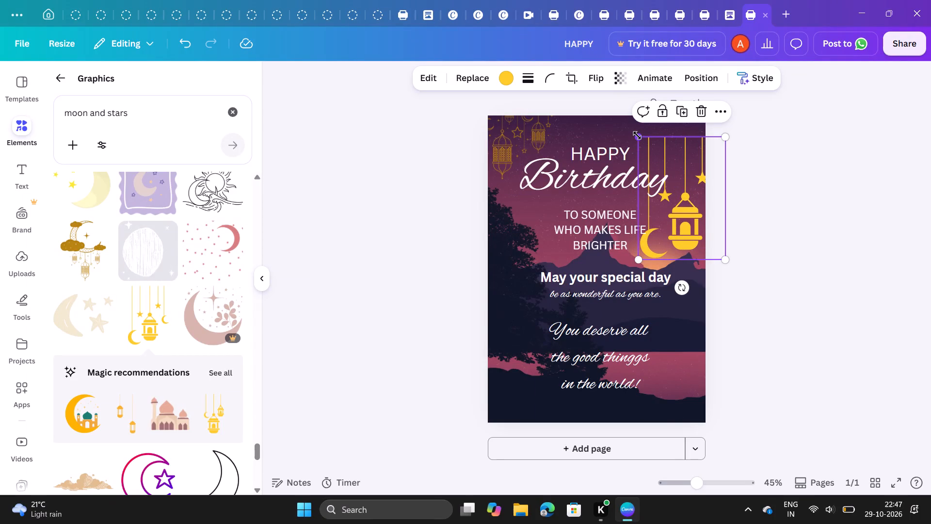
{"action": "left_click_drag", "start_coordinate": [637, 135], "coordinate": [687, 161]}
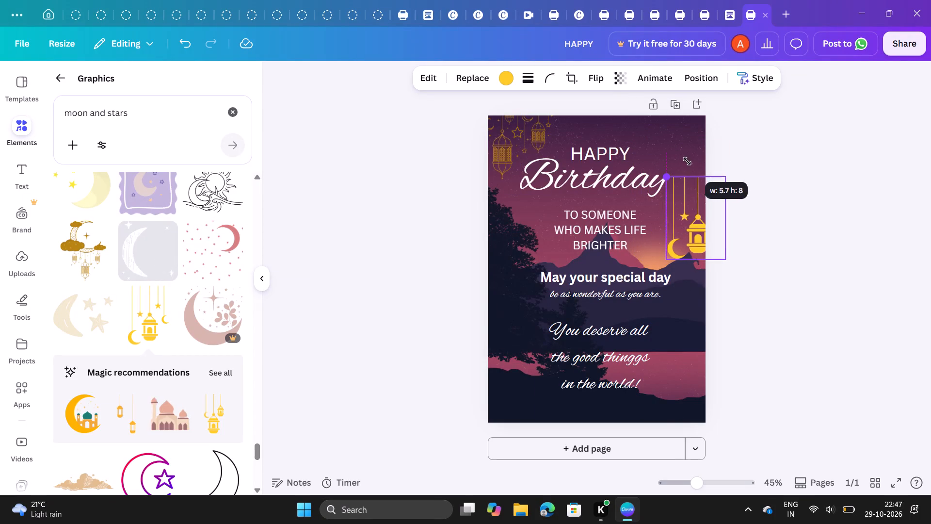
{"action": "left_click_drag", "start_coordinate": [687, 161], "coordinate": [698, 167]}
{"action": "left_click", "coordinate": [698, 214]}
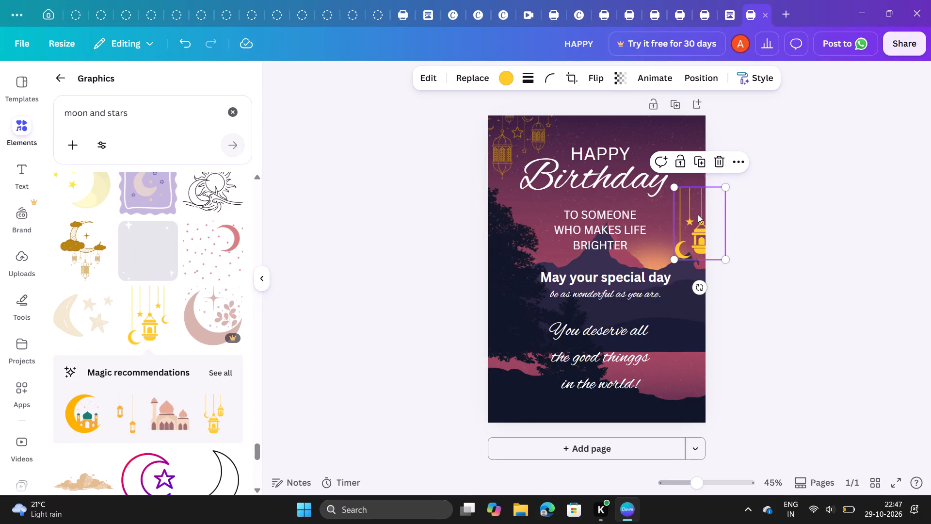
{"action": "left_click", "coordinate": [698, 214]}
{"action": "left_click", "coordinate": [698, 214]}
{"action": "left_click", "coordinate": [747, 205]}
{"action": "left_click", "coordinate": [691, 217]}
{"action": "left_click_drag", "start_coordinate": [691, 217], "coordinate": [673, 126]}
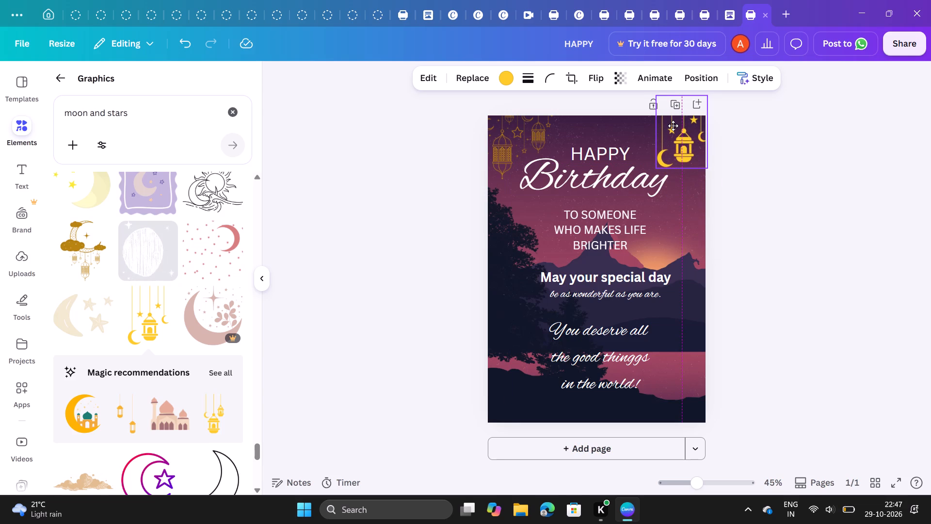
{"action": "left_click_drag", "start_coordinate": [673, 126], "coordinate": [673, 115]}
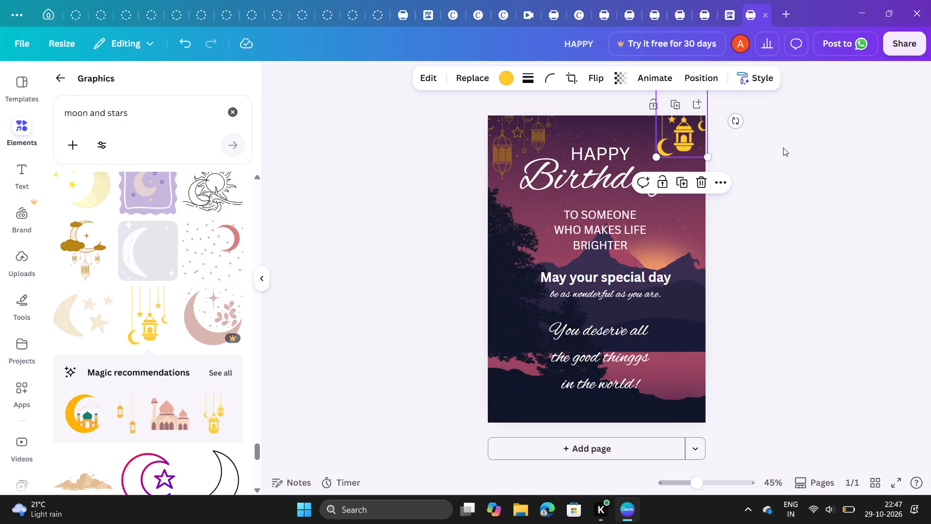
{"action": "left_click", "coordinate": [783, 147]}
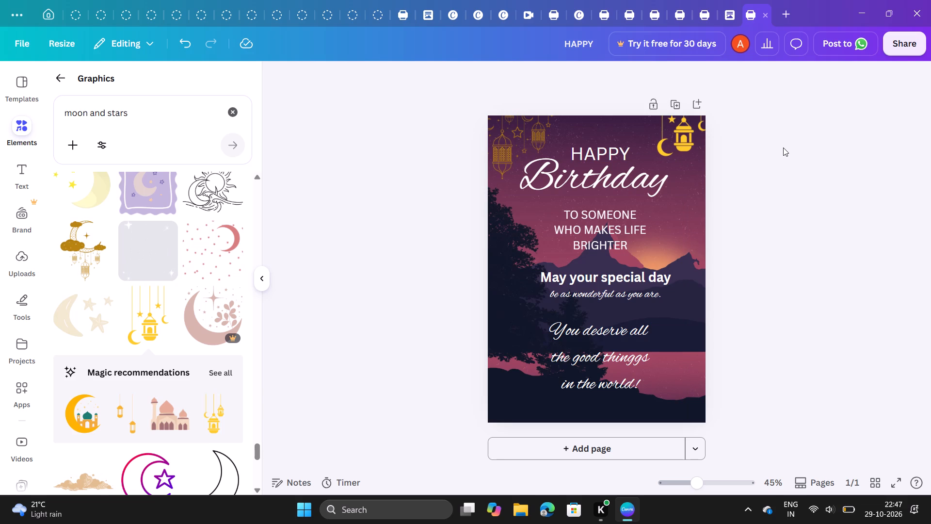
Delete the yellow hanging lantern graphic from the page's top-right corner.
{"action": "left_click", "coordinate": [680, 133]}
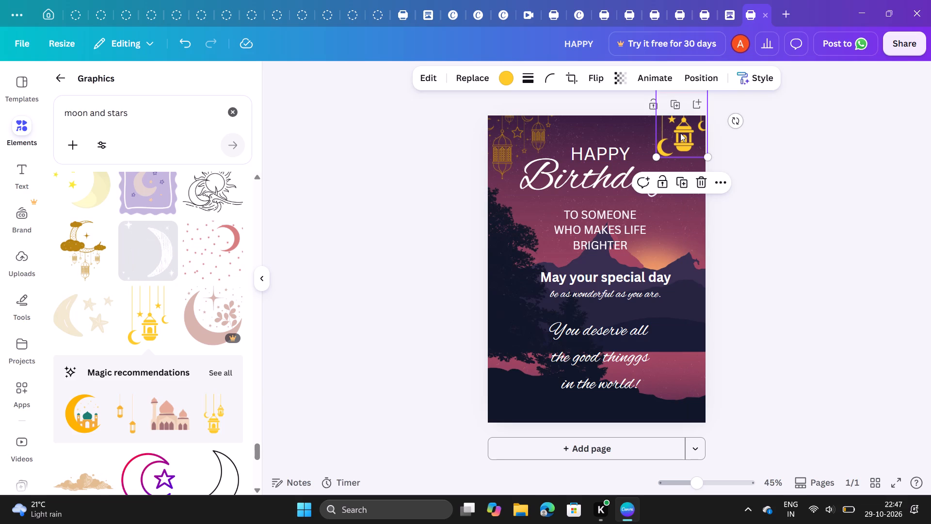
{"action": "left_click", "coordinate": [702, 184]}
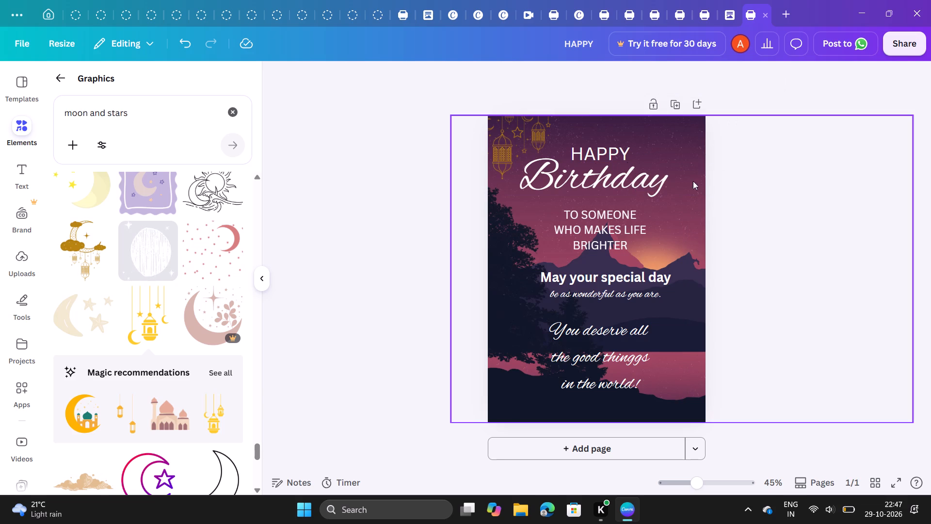
Duplicate the gold hanging lanterns graphic and place the copy in the page's top-right corner, partly cut off by the top and right edges.
{"action": "left_click", "coordinate": [519, 132]}
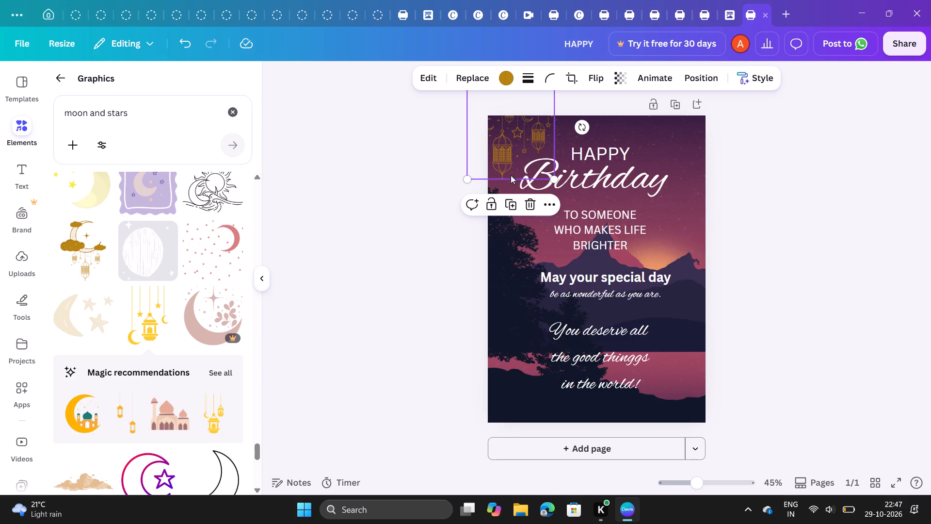
{"action": "left_click", "coordinate": [511, 200]}
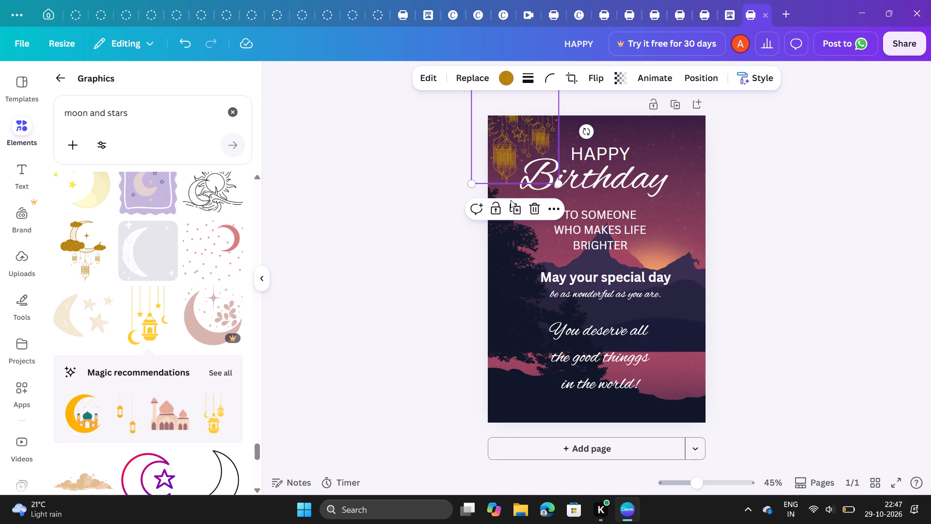
{"action": "left_click_drag", "start_coordinate": [511, 200], "coordinate": [574, 181]}
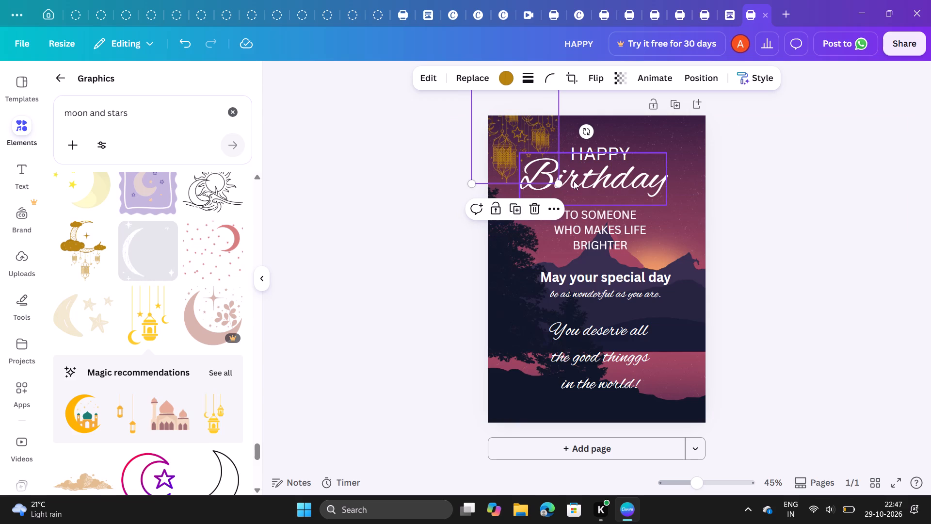
{"action": "left_click", "coordinate": [396, 195]}
{"action": "left_click", "coordinate": [500, 141]}
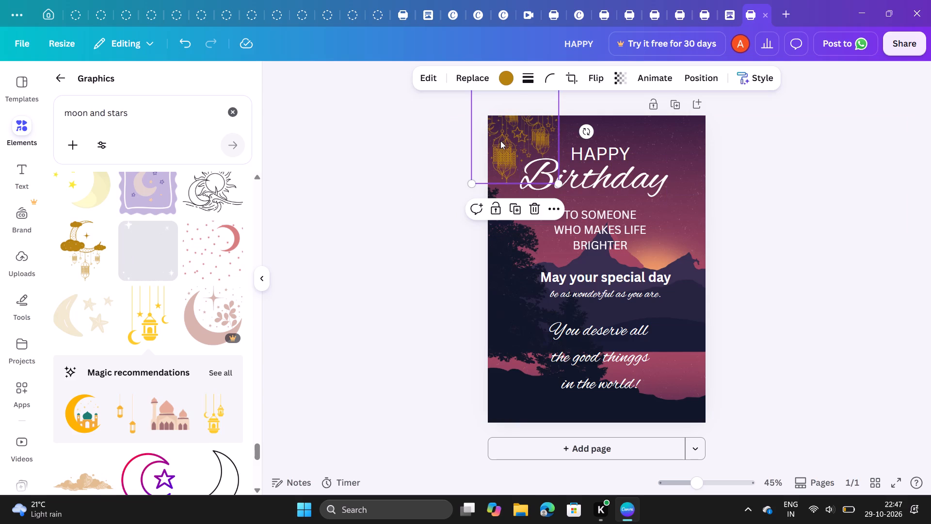
{"action": "left_click_drag", "start_coordinate": [500, 141], "coordinate": [643, 135]}
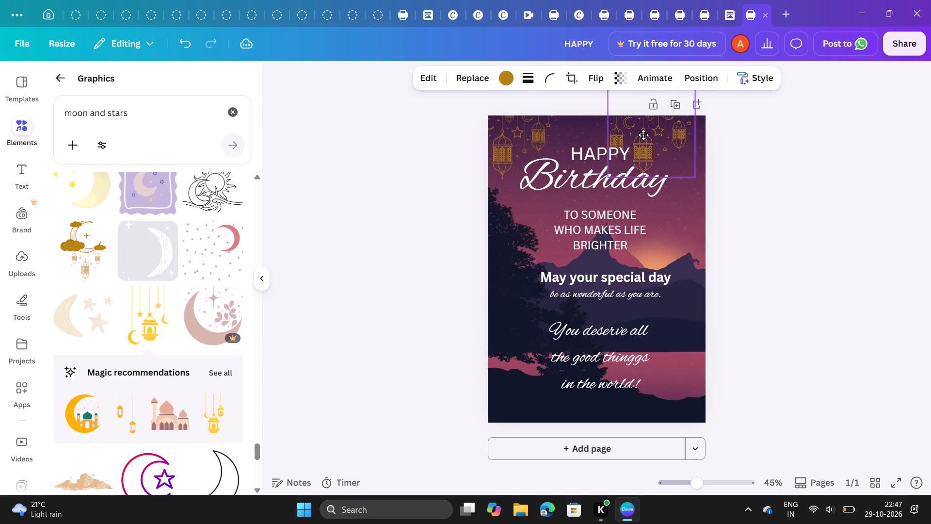
{"action": "left_click_drag", "start_coordinate": [643, 135], "coordinate": [667, 132]}
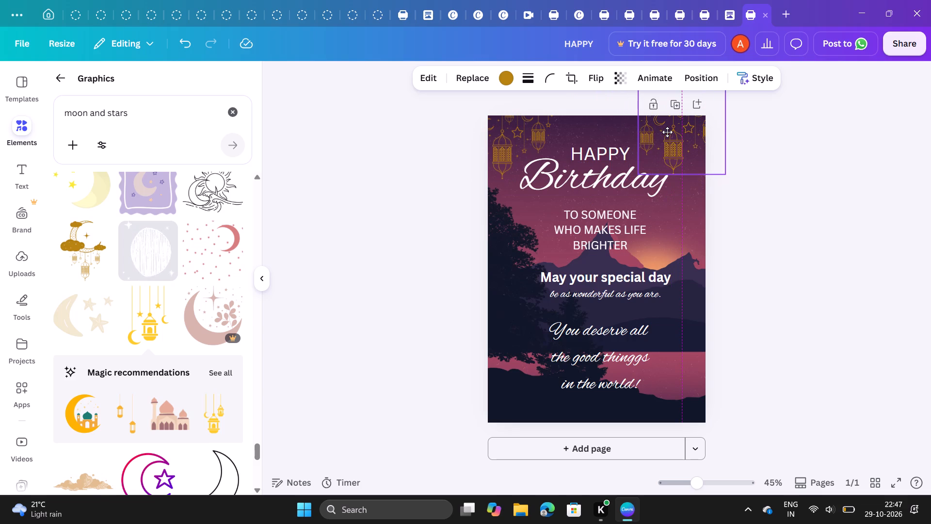
{"action": "left_click_drag", "start_coordinate": [667, 132], "coordinate": [673, 131]}
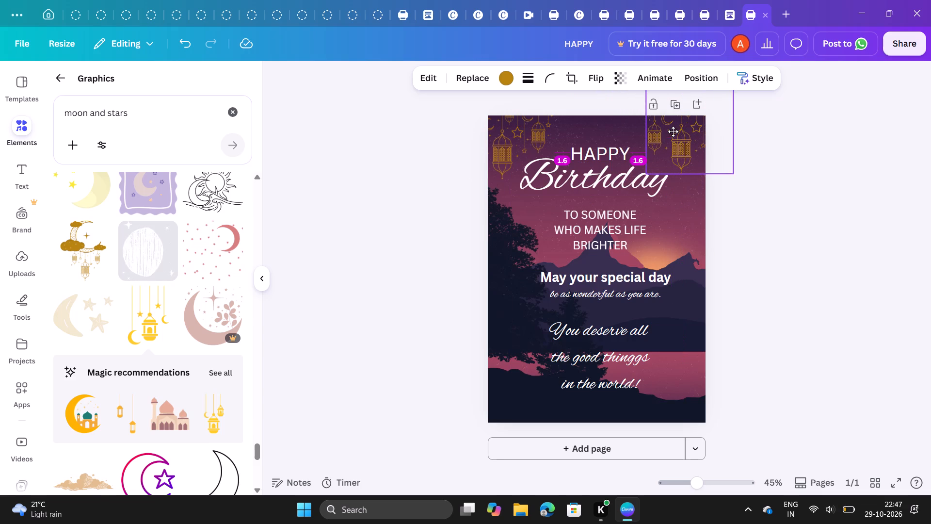
{"action": "left_click_drag", "start_coordinate": [673, 131], "coordinate": [674, 131]}
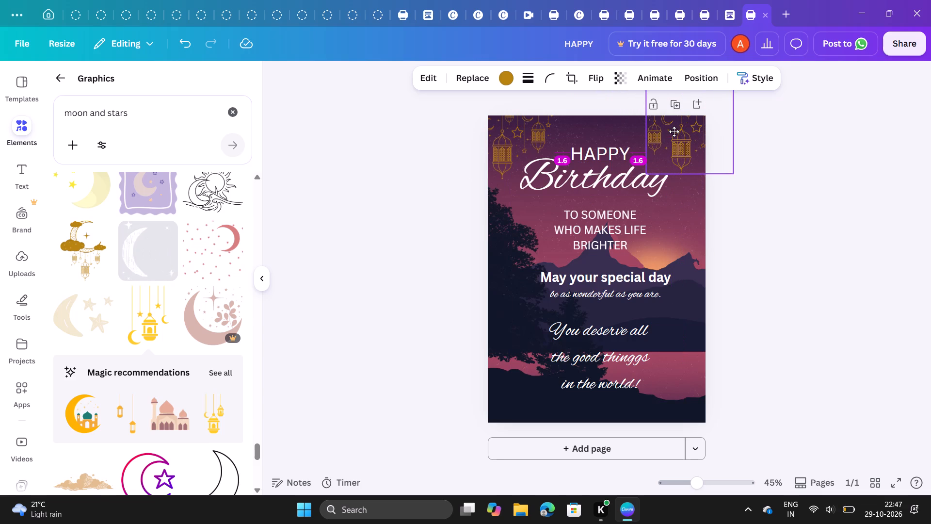
{"action": "left_click_drag", "start_coordinate": [674, 131], "coordinate": [679, 131]}
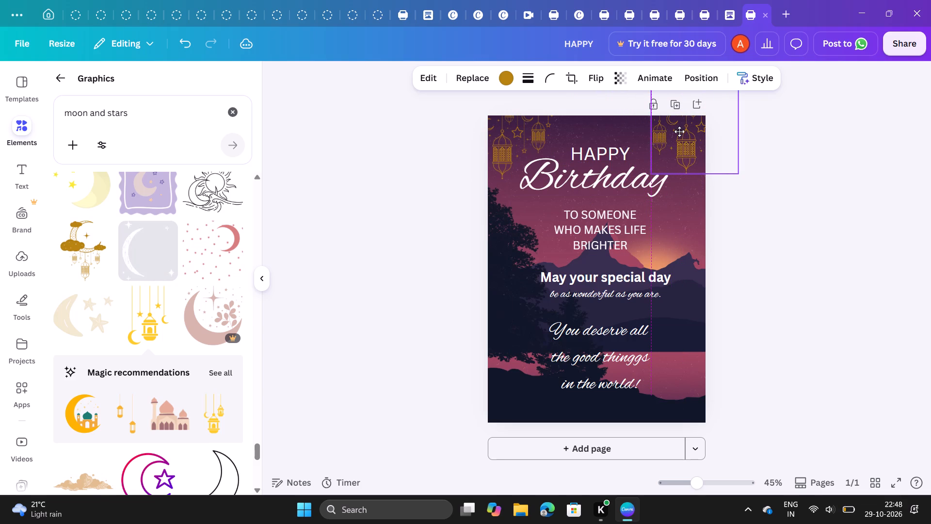
{"action": "left_click_drag", "start_coordinate": [679, 131], "coordinate": [685, 131]}
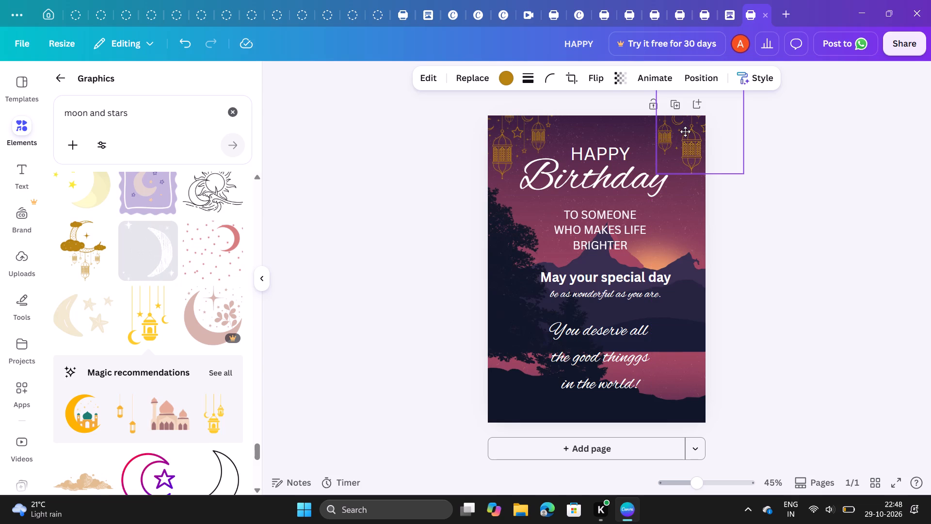
{"action": "left_click_drag", "start_coordinate": [685, 131], "coordinate": [688, 132]}
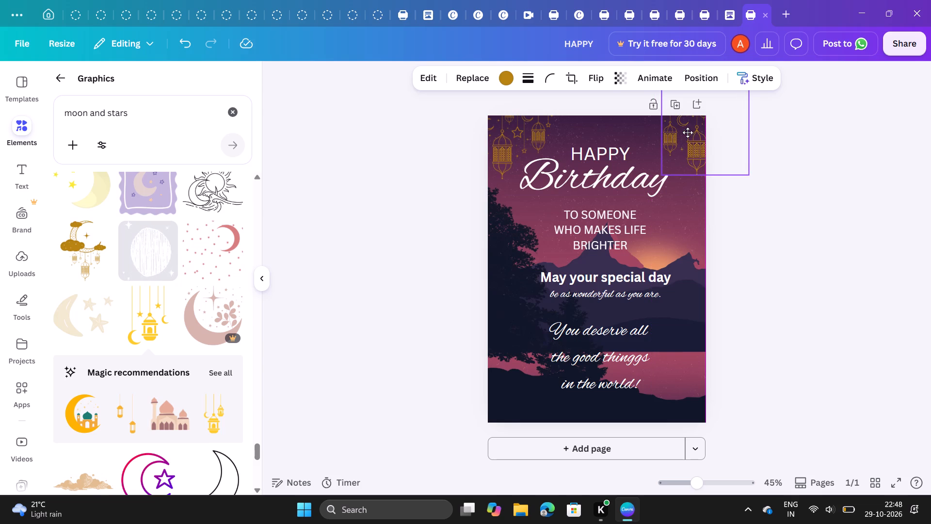
{"action": "left_click_drag", "start_coordinate": [688, 132], "coordinate": [684, 130]}
{"action": "left_click", "coordinate": [777, 166]}
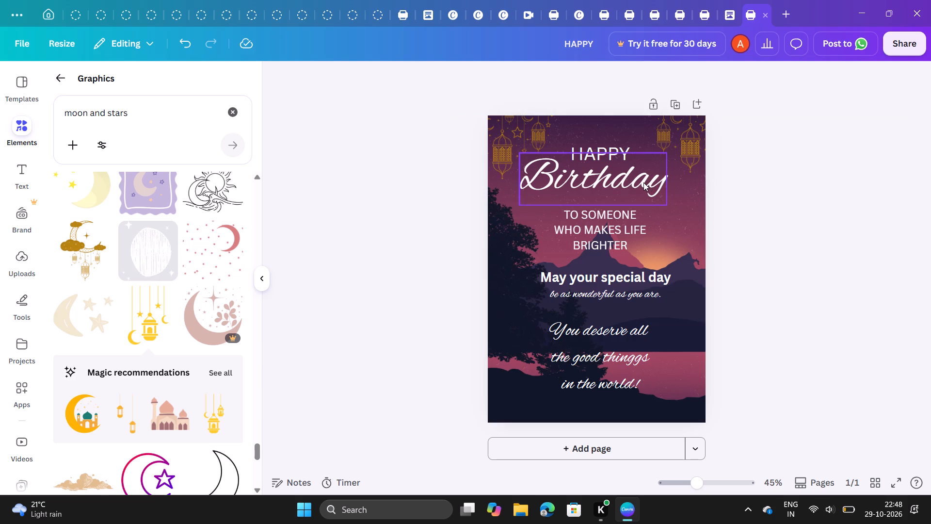
Reposition the title between the lanterns, moving HAPPY slightly up and right and Birthday slightly right to line up with the text below.
{"action": "left_click", "coordinate": [600, 148]}
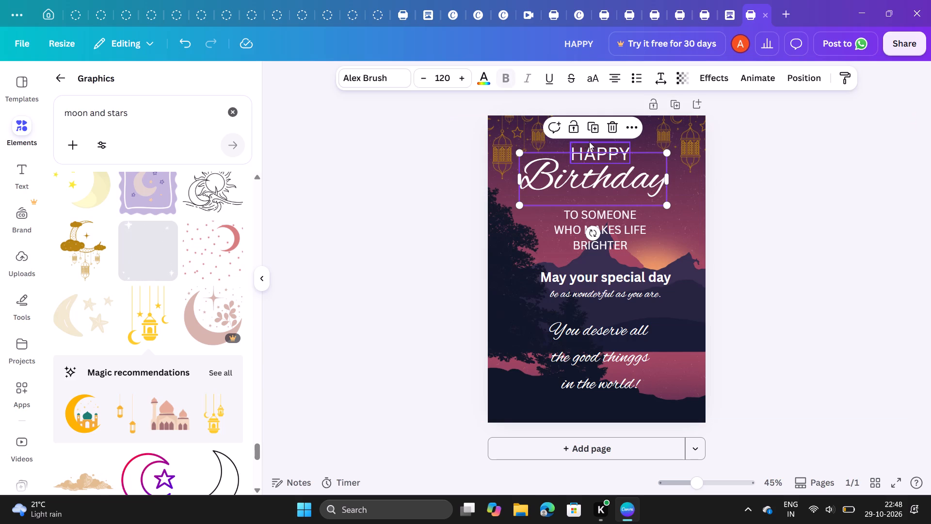
{"action": "left_click", "coordinate": [589, 147]}
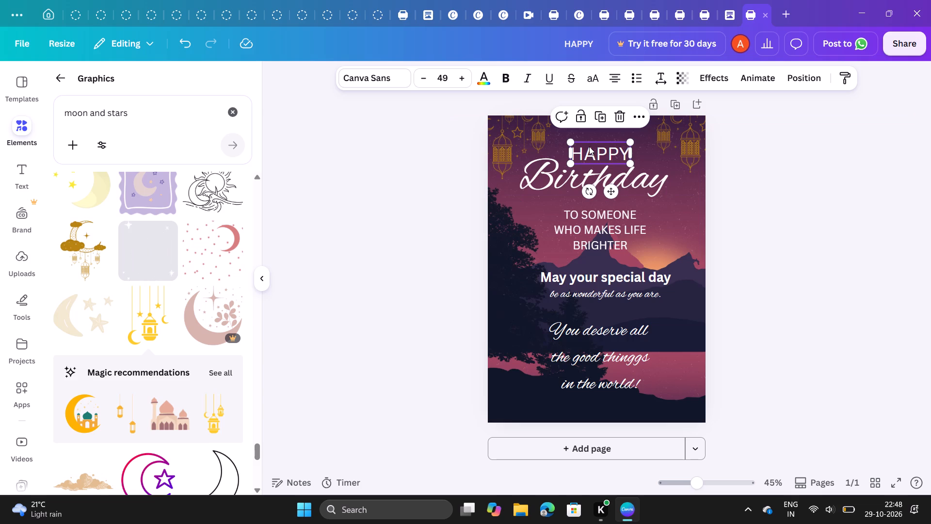
{"action": "left_click_drag", "start_coordinate": [589, 147], "coordinate": [596, 144]}
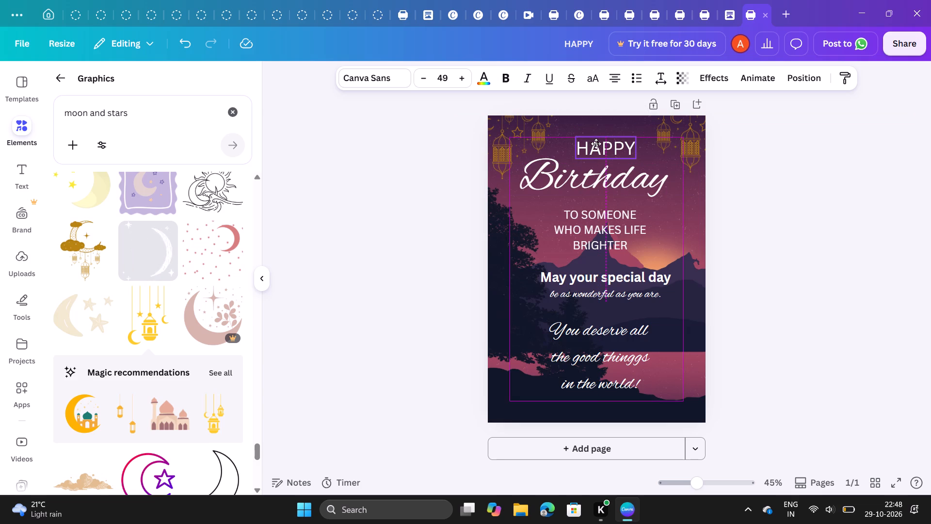
{"action": "left_click_drag", "start_coordinate": [596, 144], "coordinate": [597, 144]}
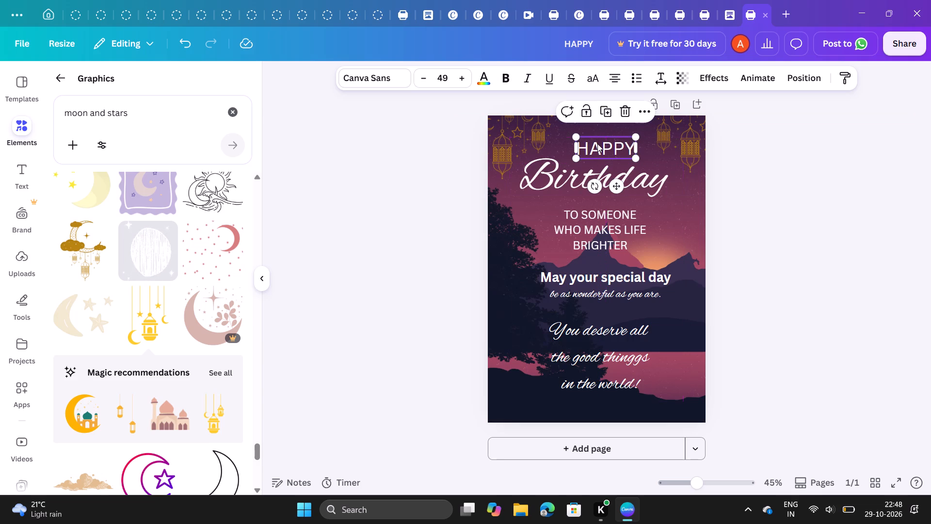
{"action": "left_click", "coordinate": [574, 169]}
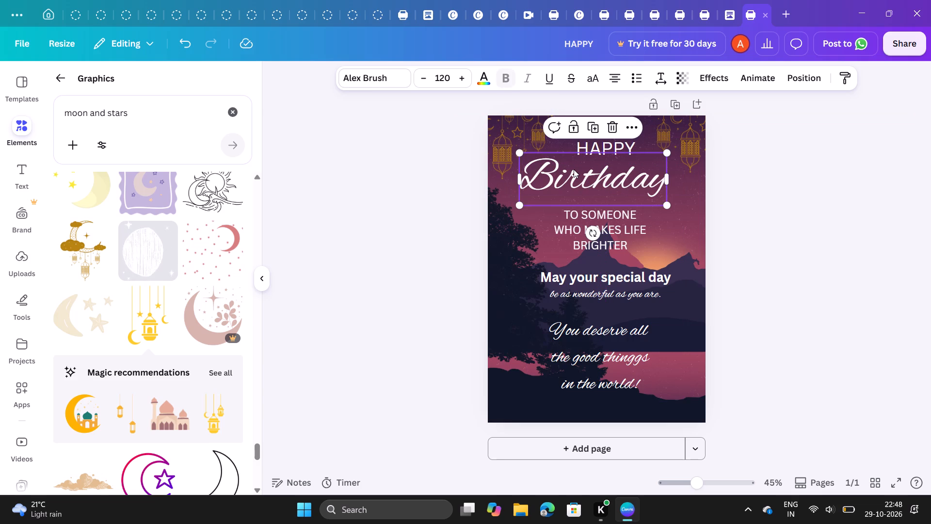
{"action": "left_click_drag", "start_coordinate": [574, 169], "coordinate": [579, 167]}
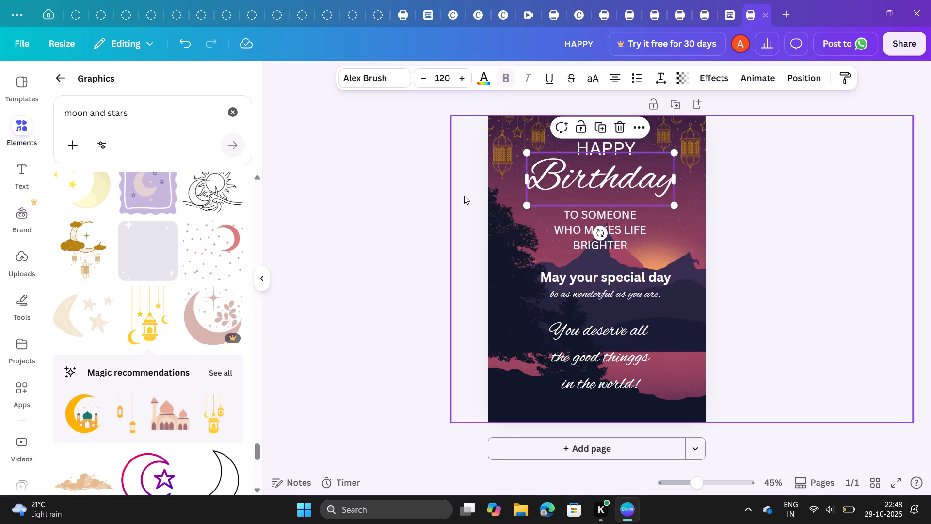
{"action": "left_click", "coordinate": [462, 196]}
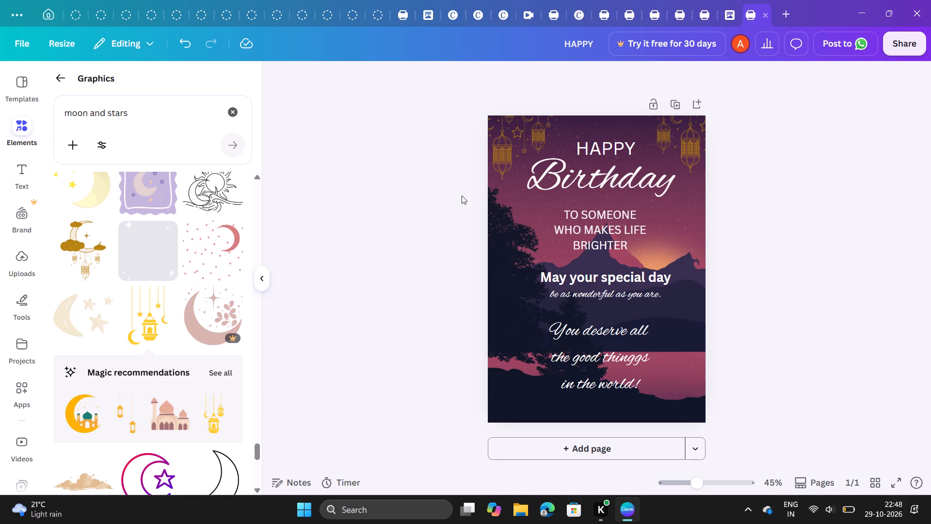
Set the font size of the "May your special day be as wonderful as you are." text to 37.
{"action": "left_click", "coordinate": [582, 290]}
{"action": "left_click", "coordinate": [462, 77]}
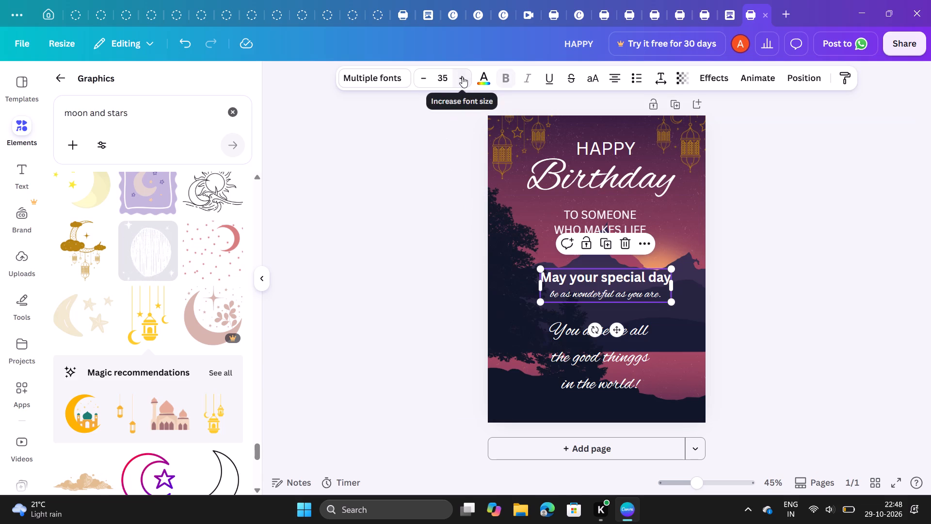
{"action": "left_click", "coordinate": [462, 77]}
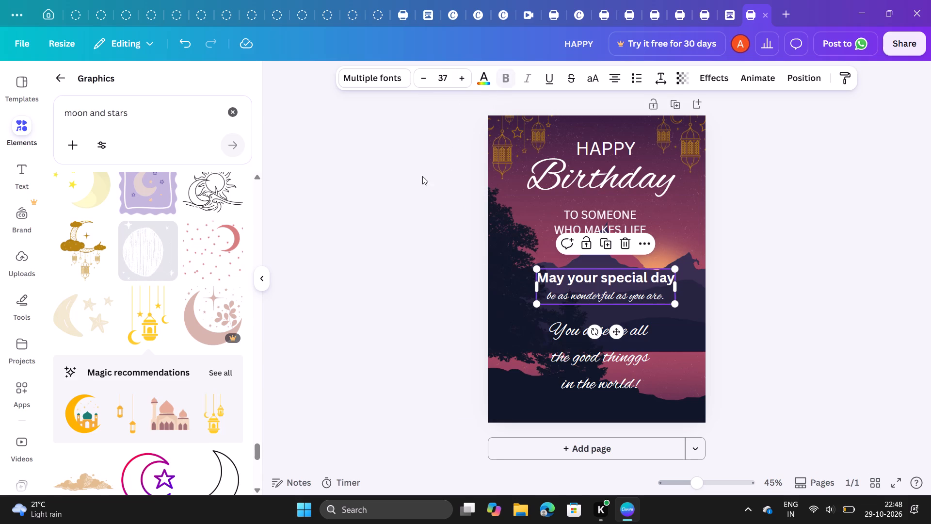
{"action": "left_click", "coordinate": [419, 187]}
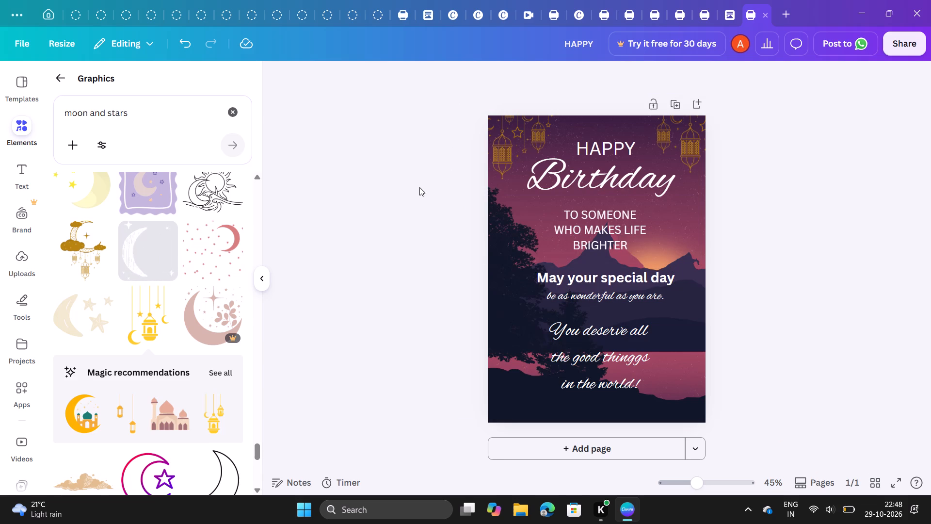
Increase the font size of the "TO SOMEONE WHO MAKES LIFE BRIGHTER" text by 3 points.
{"action": "left_click", "coordinate": [574, 226]}
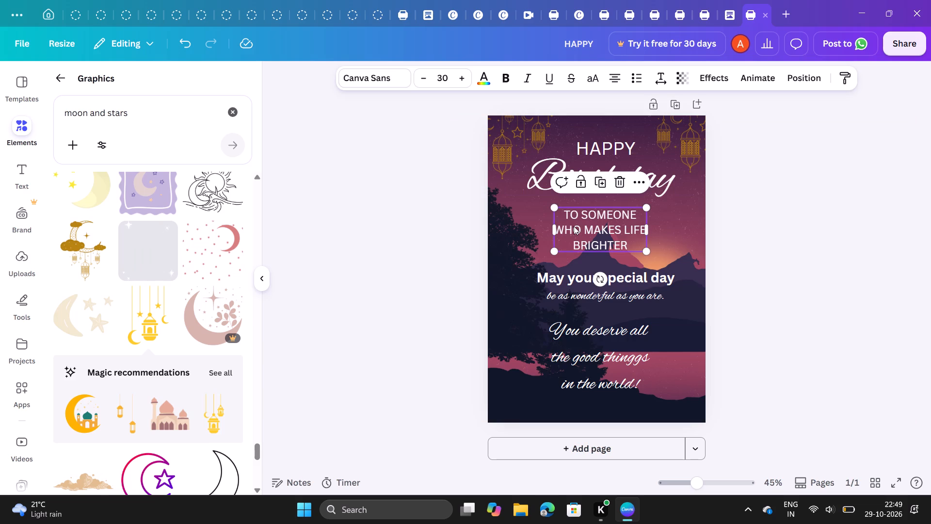
{"action": "left_click", "coordinate": [461, 75]}
{"action": "left_click", "coordinate": [461, 75]}
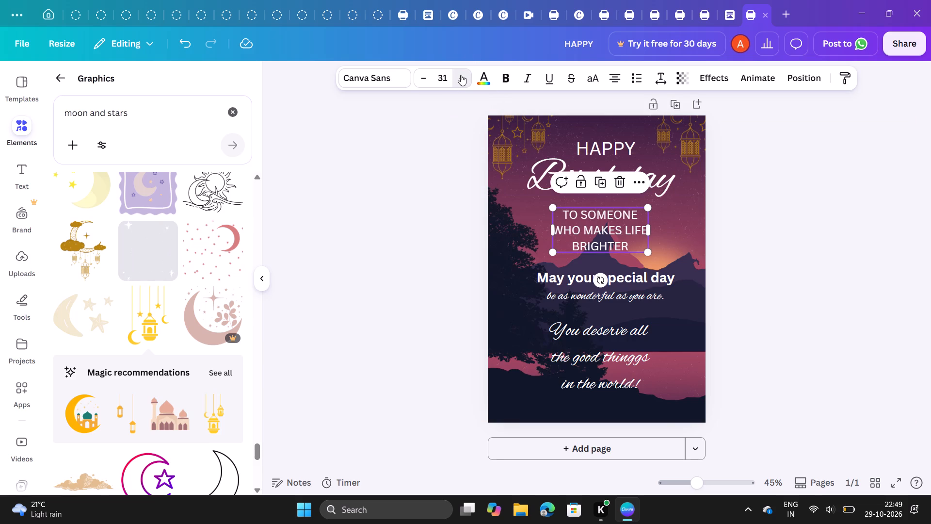
{"action": "left_click", "coordinate": [461, 75]}
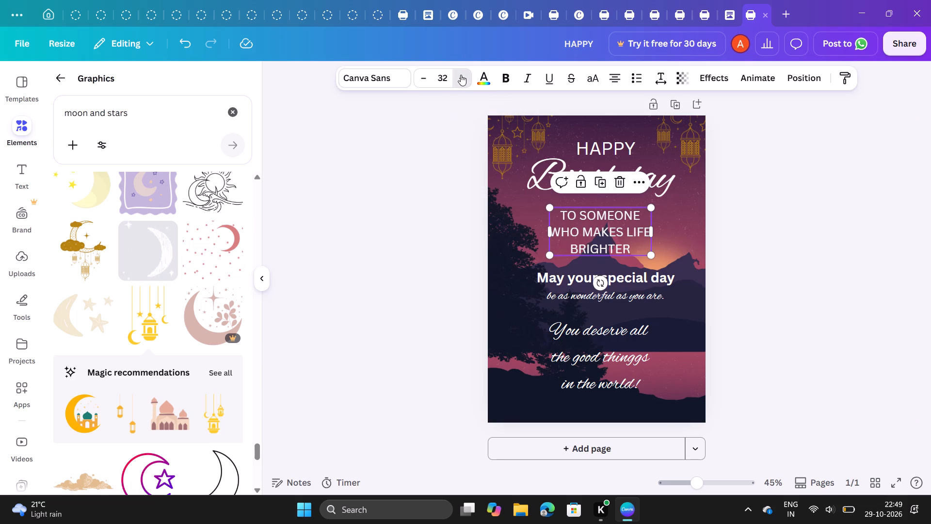
{"action": "left_click", "coordinate": [385, 135]}
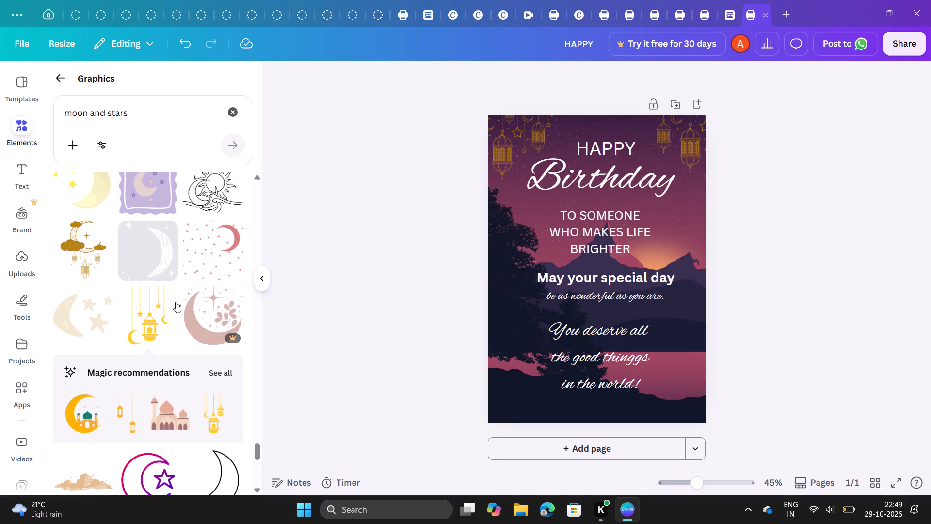
Browse further through the moon and stars graphics for another decoration that suits the birthday page.
{"action": "scroll", "coordinate": [176, 302], "scroll_direction": "down", "scroll_amount": 3}
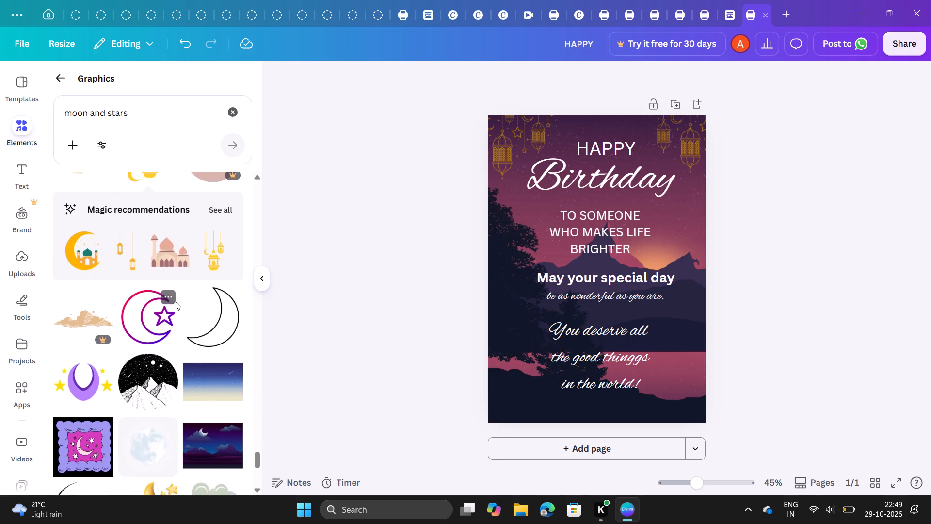
{"action": "scroll", "coordinate": [176, 302], "scroll_direction": "down", "scroll_amount": 6}
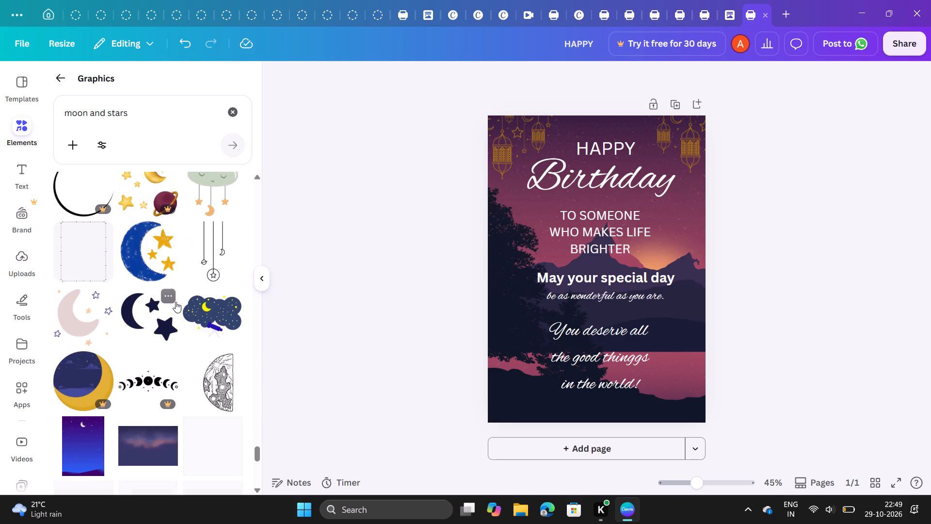
{"action": "scroll", "coordinate": [176, 302], "scroll_direction": "down", "scroll_amount": 5}
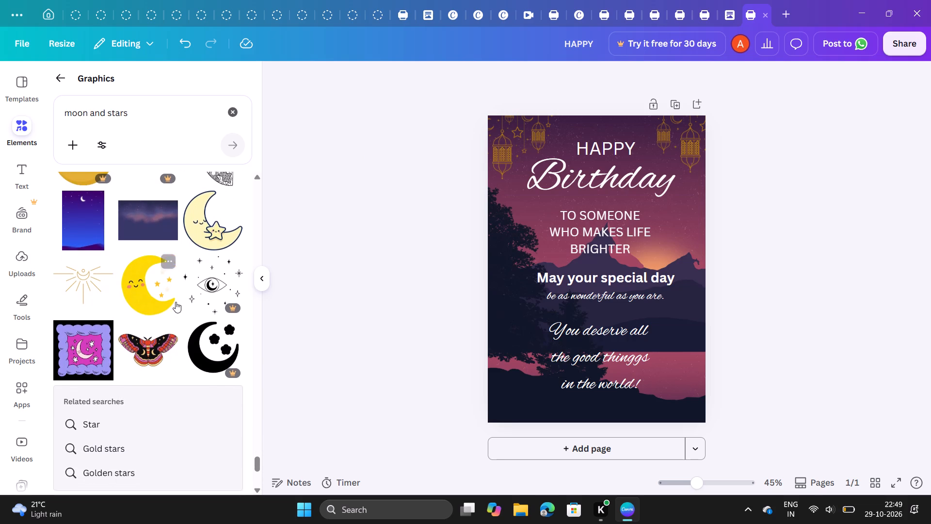
{"action": "scroll", "coordinate": [176, 302], "scroll_direction": "down", "scroll_amount": 3}
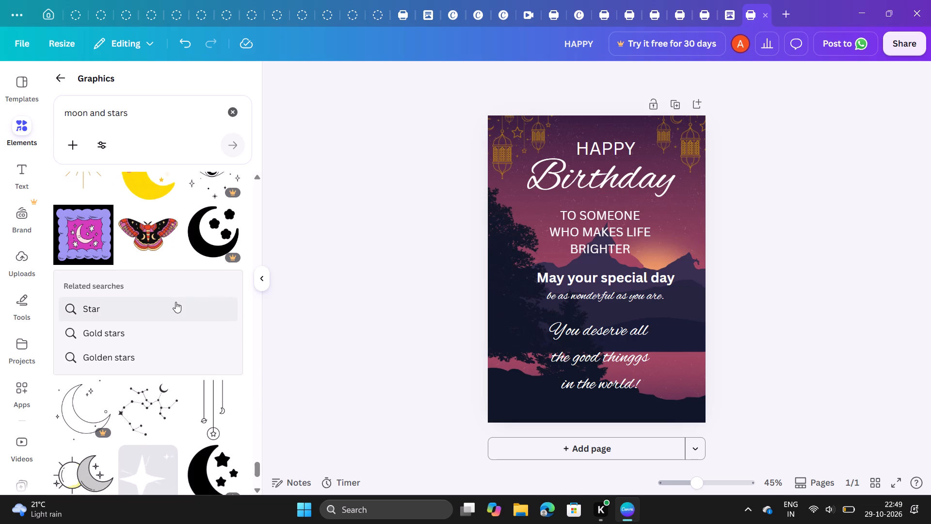
{"action": "scroll", "coordinate": [176, 302], "scroll_direction": "down", "scroll_amount": 4}
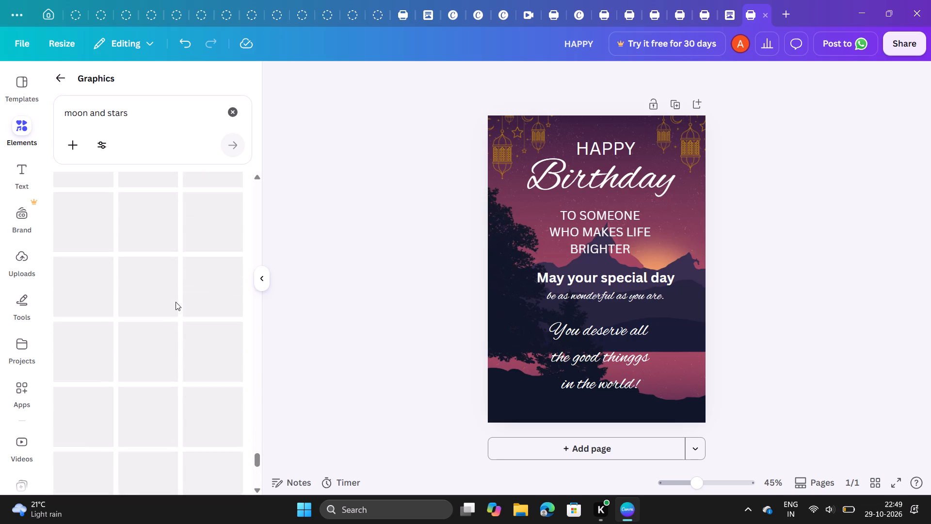
Clear the moon and stars search and browse the general graphics collections for another decoration.
{"action": "left_click", "coordinate": [228, 112]}
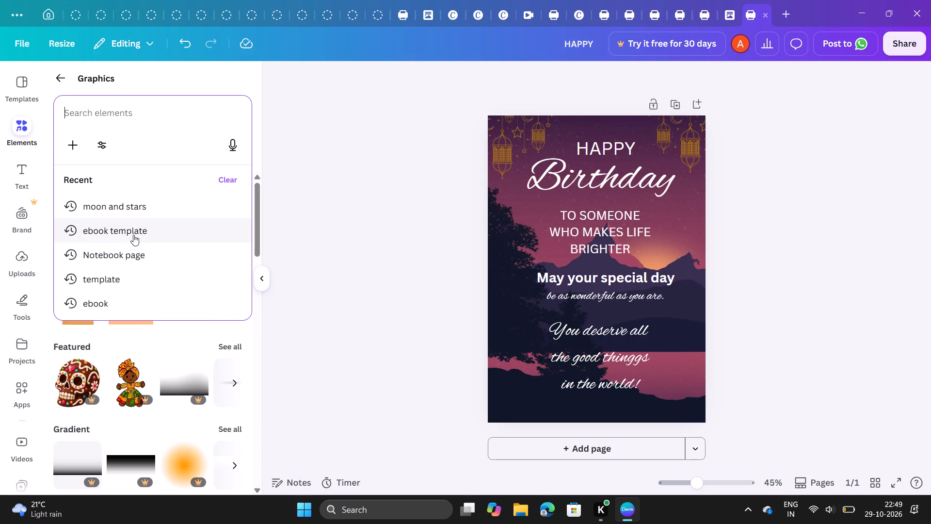
{"action": "scroll", "coordinate": [125, 231], "scroll_direction": "down", "scroll_amount": 3}
{"action": "scroll", "coordinate": [122, 364], "scroll_direction": "down", "scroll_amount": 9}
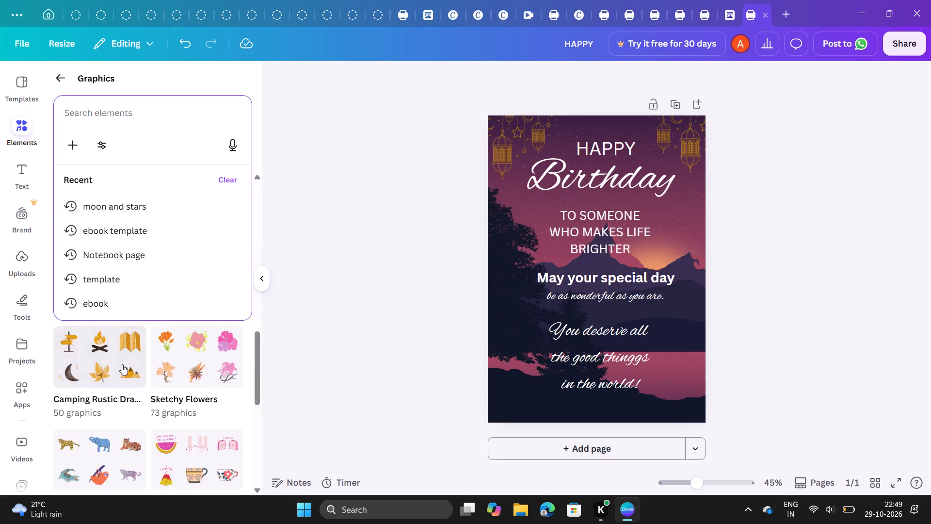
{"action": "scroll", "coordinate": [122, 364], "scroll_direction": "down", "scroll_amount": 5}
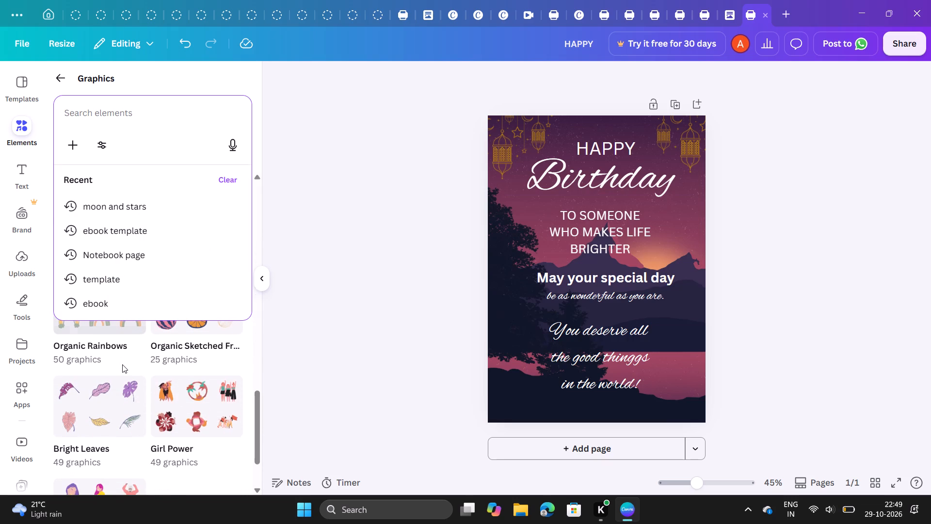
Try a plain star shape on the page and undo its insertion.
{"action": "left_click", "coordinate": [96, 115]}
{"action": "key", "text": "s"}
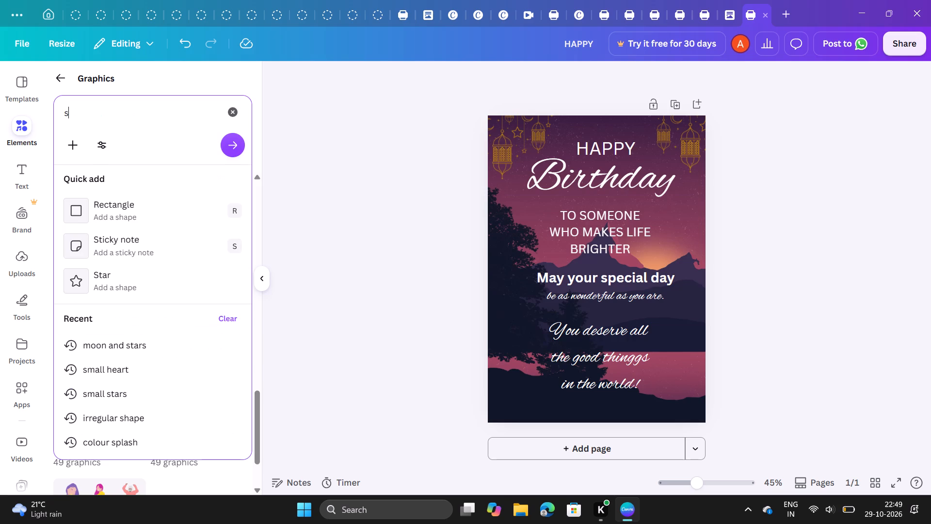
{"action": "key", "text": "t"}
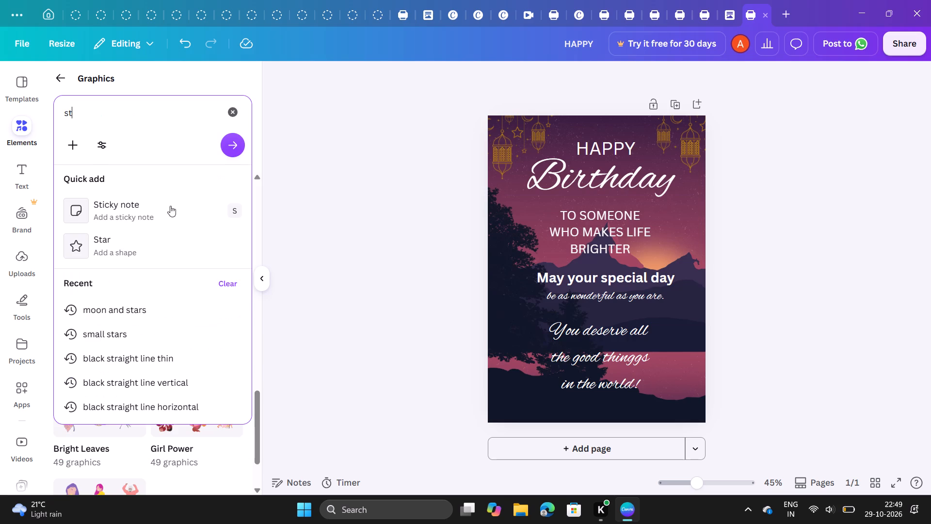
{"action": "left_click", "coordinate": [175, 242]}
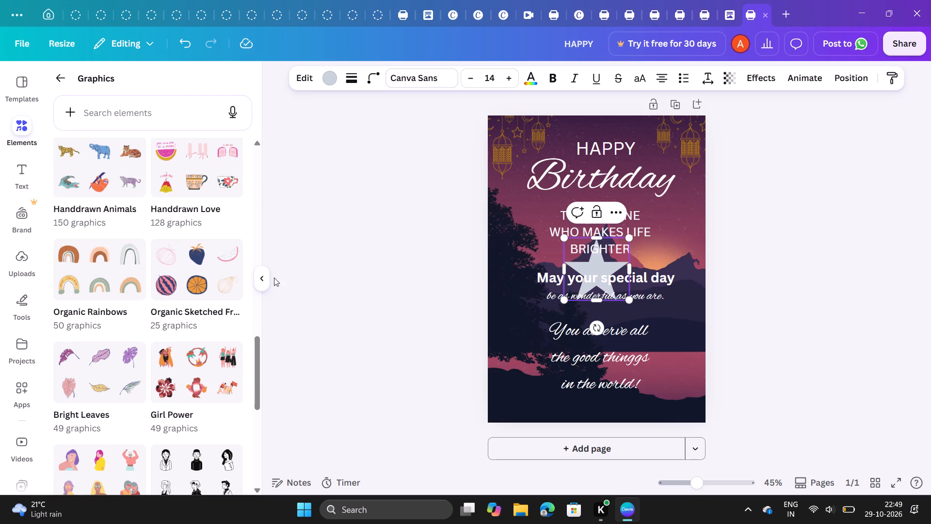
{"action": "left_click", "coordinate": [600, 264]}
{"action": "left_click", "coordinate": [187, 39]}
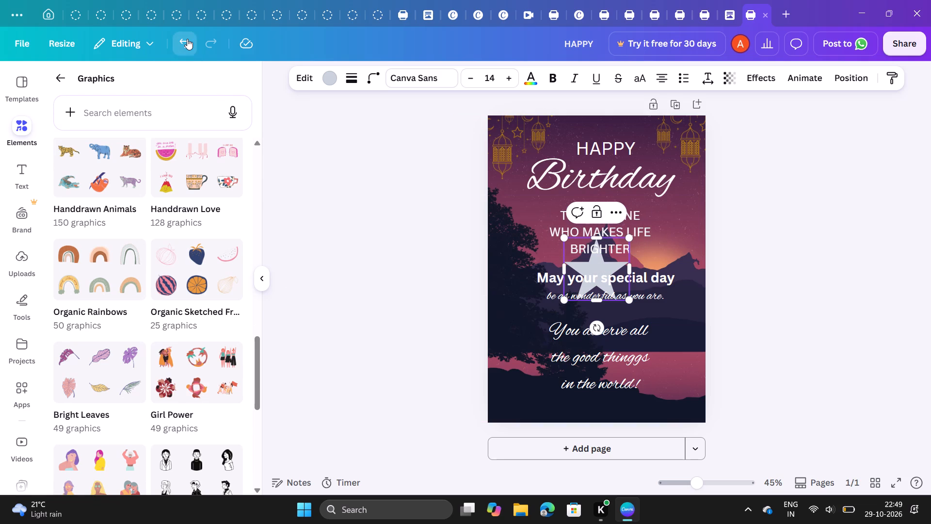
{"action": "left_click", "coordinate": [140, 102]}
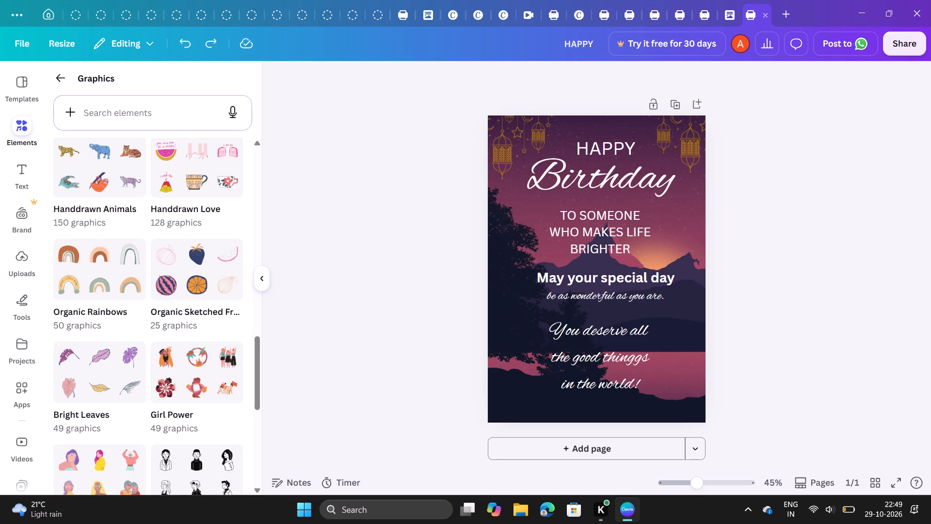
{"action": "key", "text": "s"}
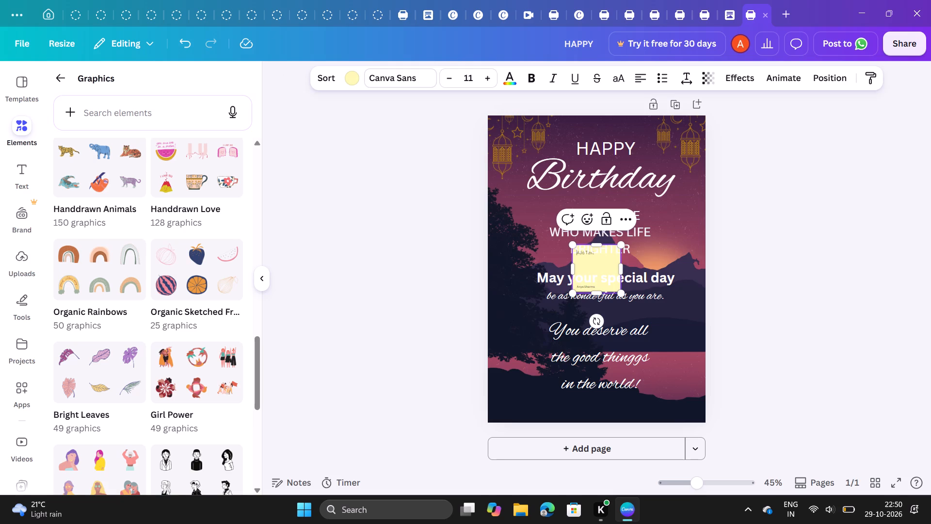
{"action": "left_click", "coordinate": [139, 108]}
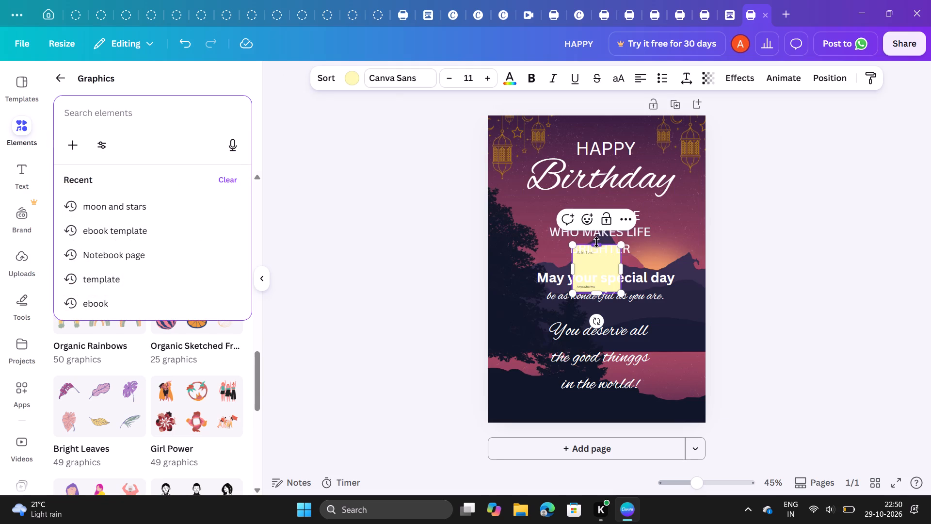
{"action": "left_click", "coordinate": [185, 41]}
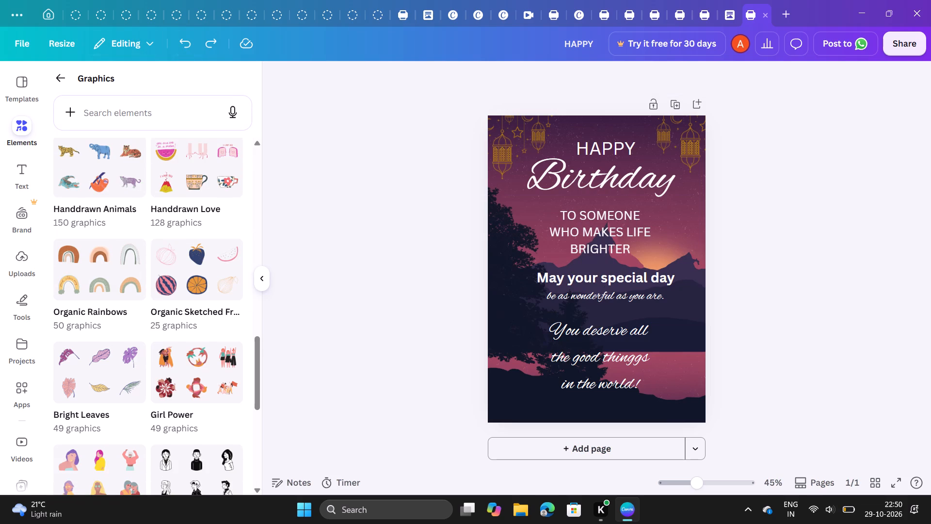
Search the graphics for small stars and add the scattered gold stars graphic to the page.
{"action": "left_click", "coordinate": [108, 112]}
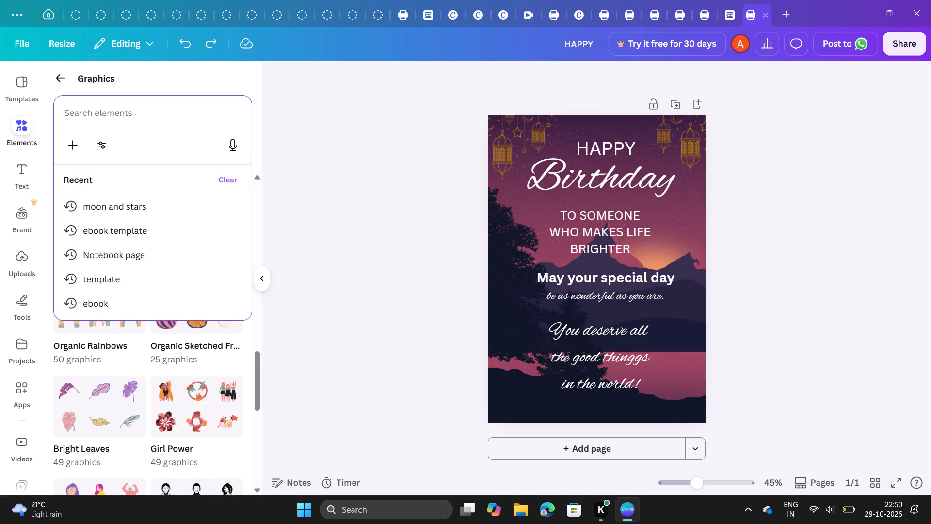
{"action": "key", "text": "s"}
{"action": "key", "text": "m"}
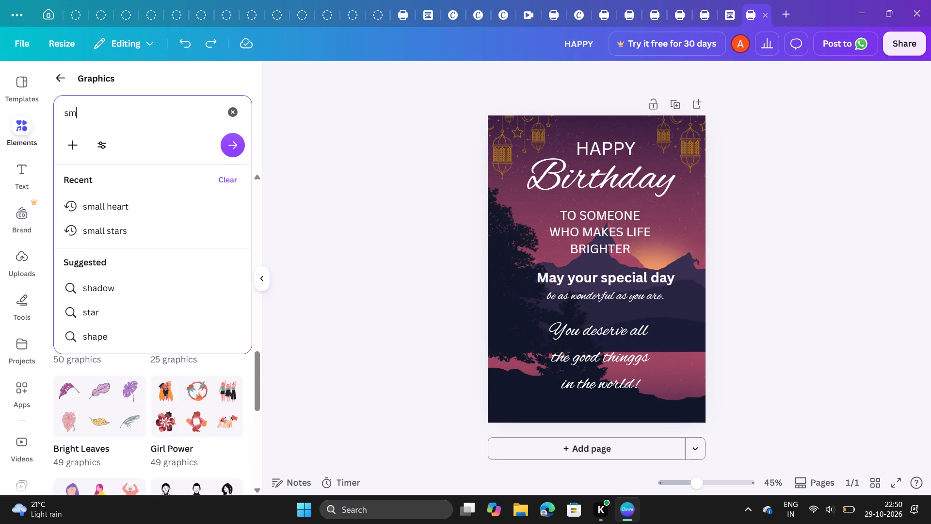
{"action": "left_click", "coordinate": [135, 222]}
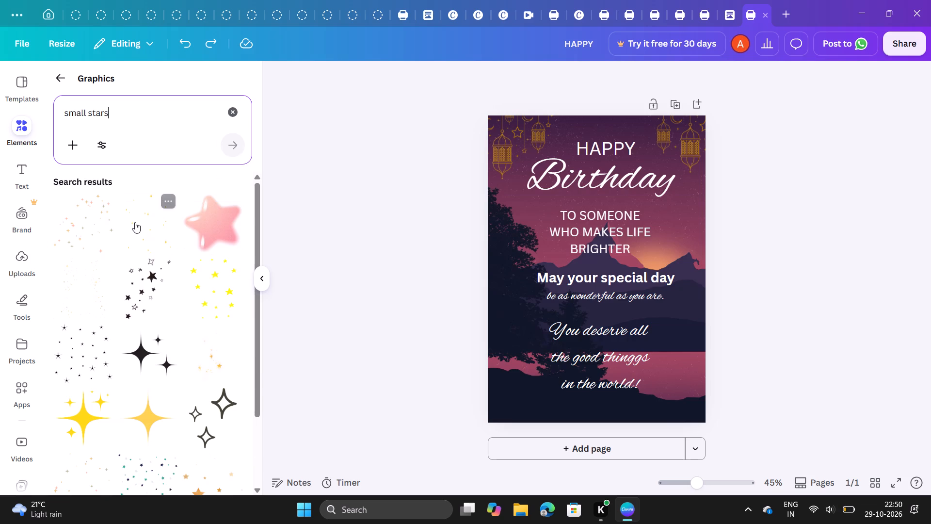
{"action": "scroll", "coordinate": [161, 265], "scroll_direction": "down", "scroll_amount": 1}
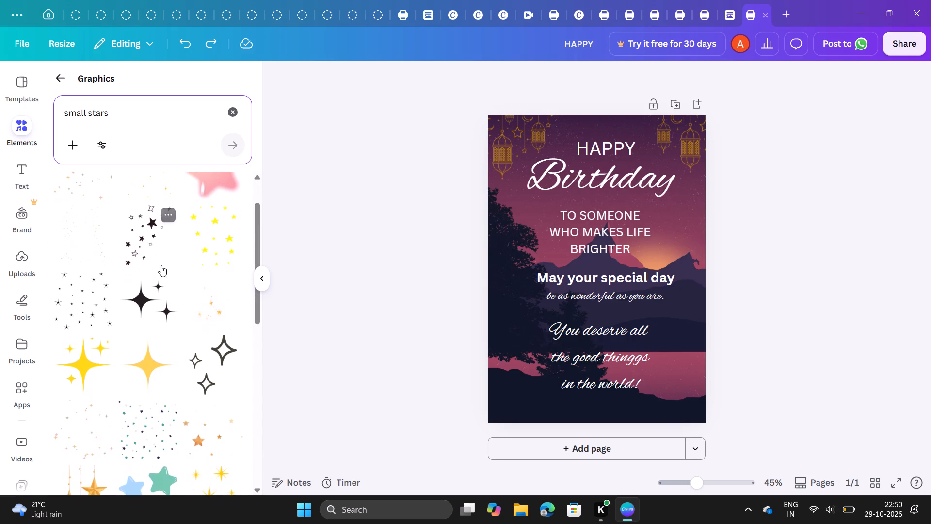
{"action": "scroll", "coordinate": [161, 265], "scroll_direction": "down", "scroll_amount": 1}
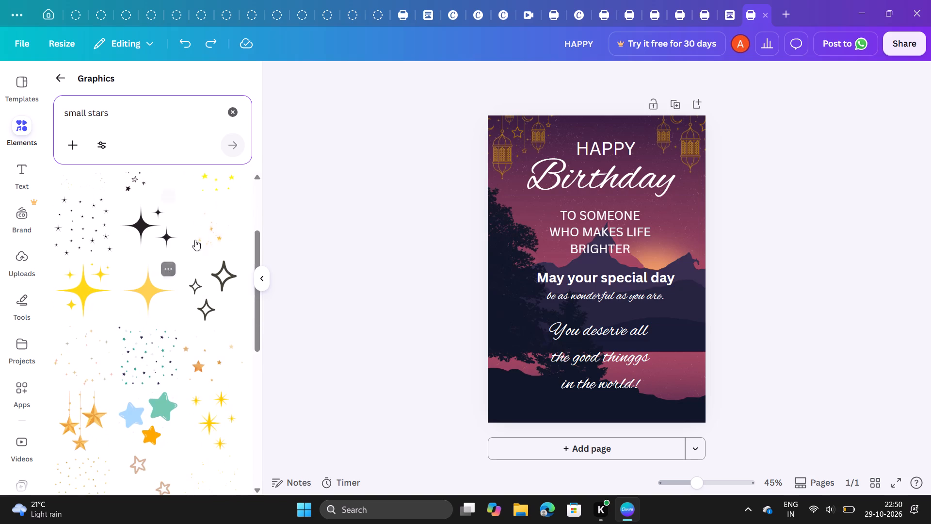
{"action": "left_click", "coordinate": [212, 229]}
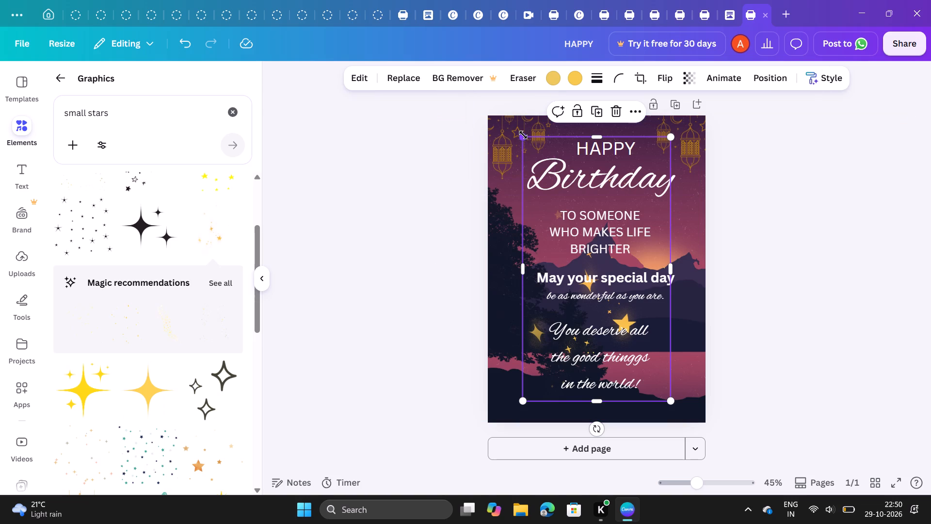
Shrink the gold stars graphic to a small cluster narrow enough to fit beside the text.
{"action": "left_click_drag", "start_coordinate": [523, 135], "coordinate": [586, 194]}
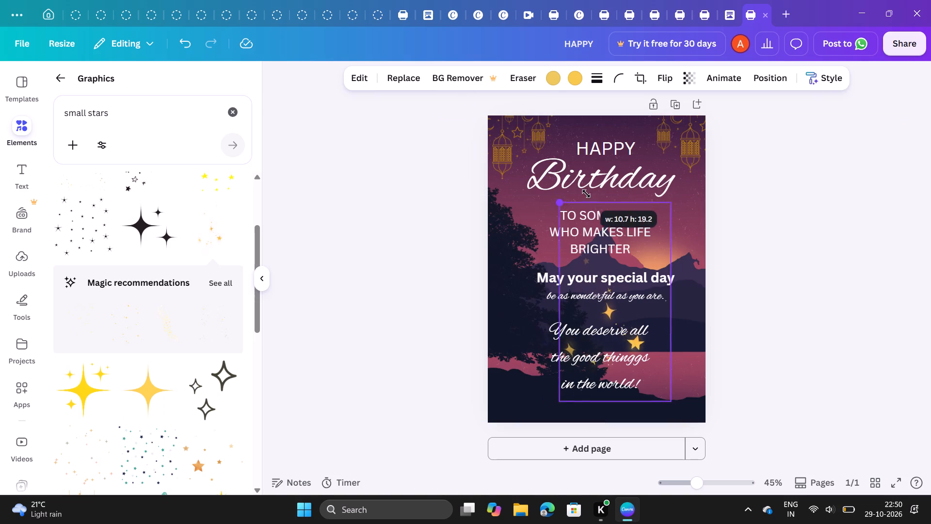
{"action": "left_click_drag", "start_coordinate": [586, 194], "coordinate": [700, 308]}
{"action": "scroll", "coordinate": [660, 349], "scroll_direction": "up", "scroll_amount": 1}
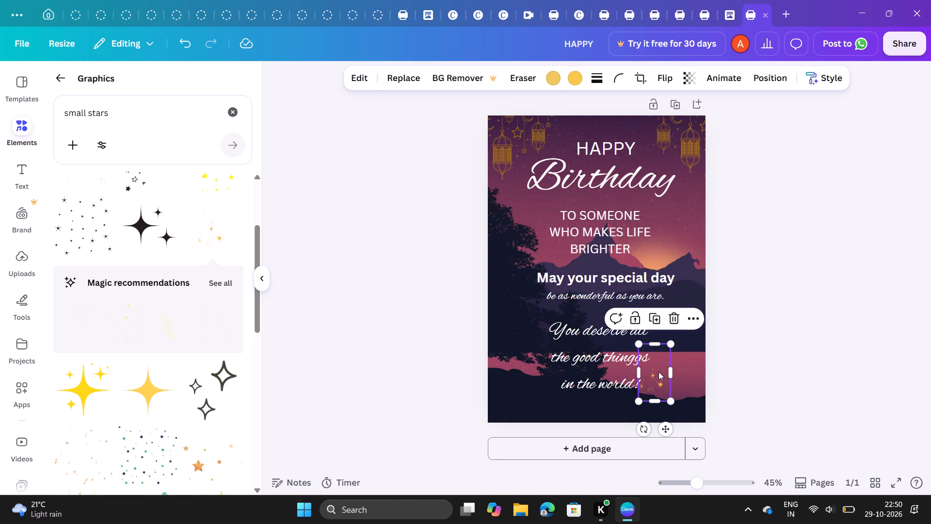
Move the small gold stars to the right of the "TO SOMEONE WHO MAKES LIFE BRIGHTER" text, above the sunset.
{"action": "left_click", "coordinate": [659, 372]}
{"action": "left_click_drag", "start_coordinate": [659, 372], "coordinate": [674, 270]}
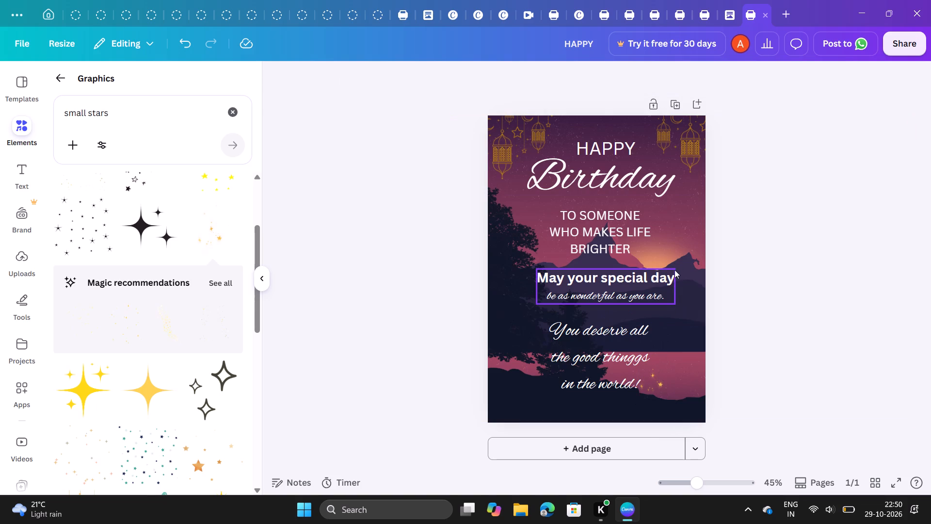
{"action": "scroll", "coordinate": [703, 336], "scroll_direction": "up", "scroll_amount": 1}
{"action": "left_click", "coordinate": [668, 376]}
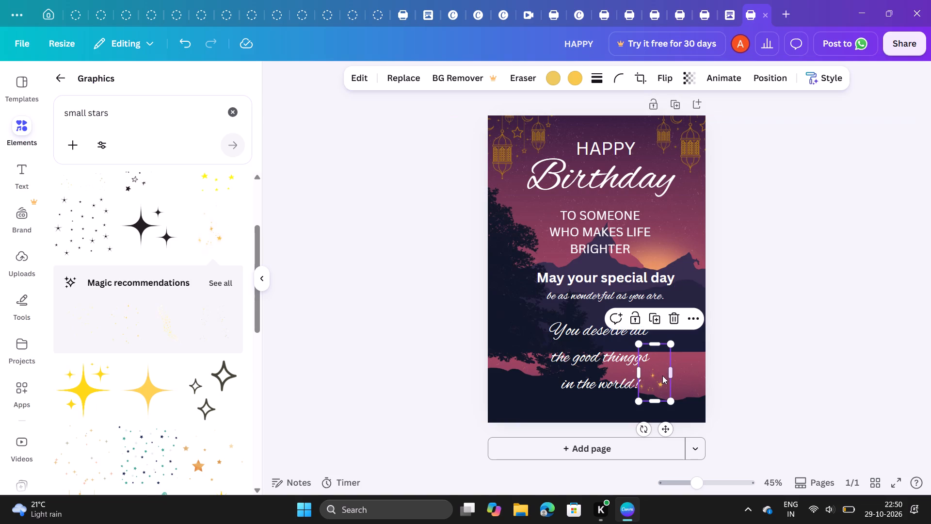
{"action": "left_click", "coordinate": [662, 376]}
{"action": "left_click_drag", "start_coordinate": [662, 376], "coordinate": [674, 330]}
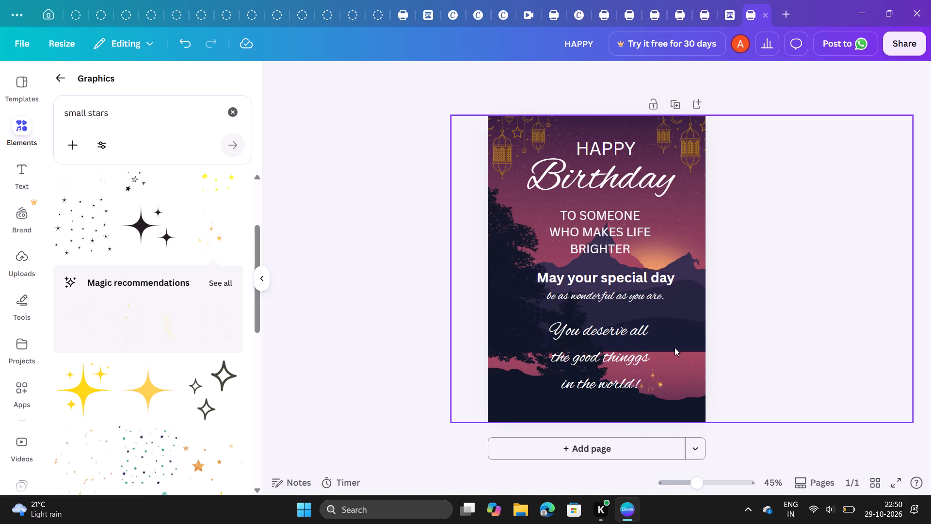
{"action": "left_click", "coordinate": [767, 329]}
{"action": "left_click", "coordinate": [654, 380]}
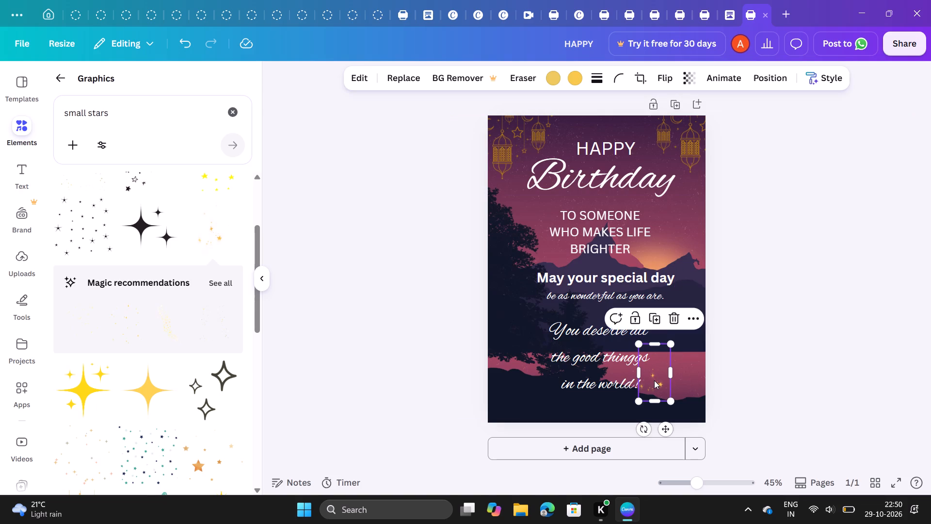
{"action": "left_click_drag", "start_coordinate": [654, 380], "coordinate": [674, 231]}
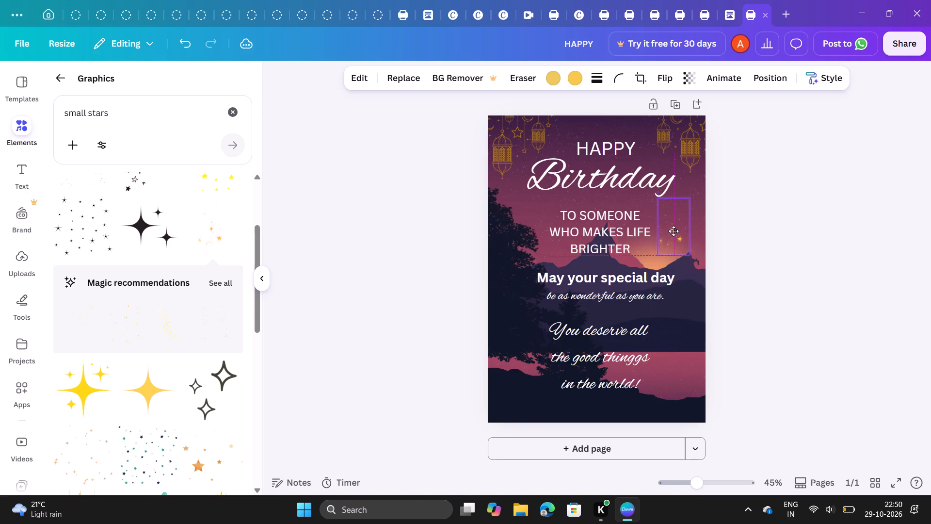
{"action": "left_click_drag", "start_coordinate": [674, 231], "coordinate": [674, 221]}
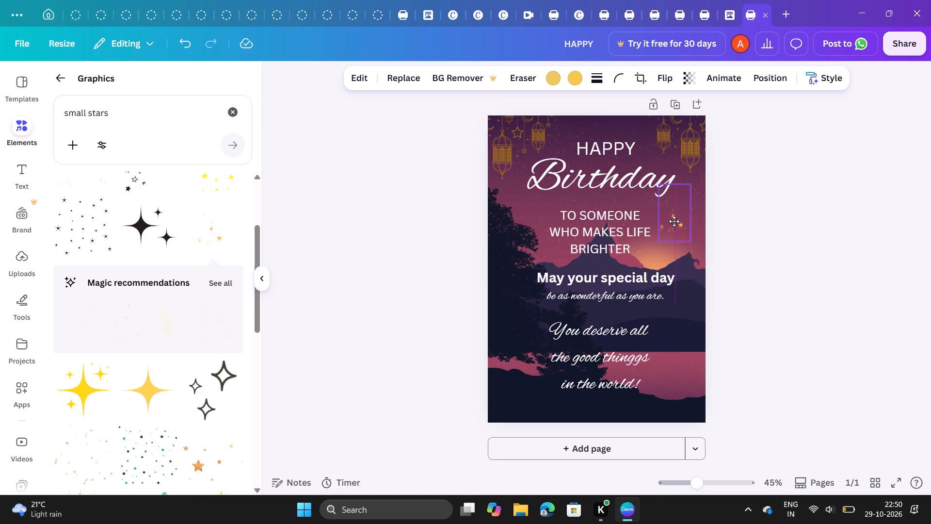
{"action": "left_click_drag", "start_coordinate": [674, 221], "coordinate": [679, 223]}
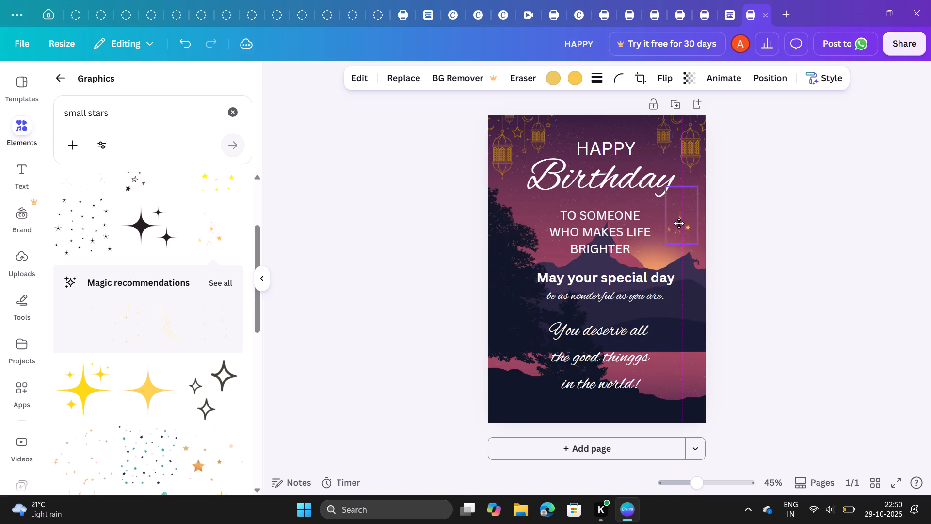
{"action": "left_click_drag", "start_coordinate": [679, 223], "coordinate": [678, 223]}
{"action": "left_click", "coordinate": [774, 224]}
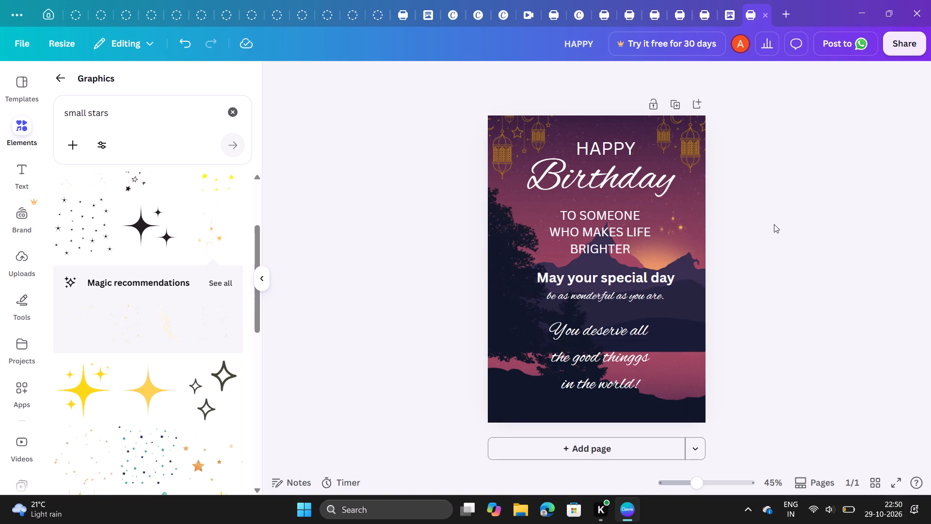
Duplicate the gold stars and place the copy directly below the original, over the lake beside the "the good thinggs in the world!" lines.
{"action": "left_click", "coordinate": [671, 232]}
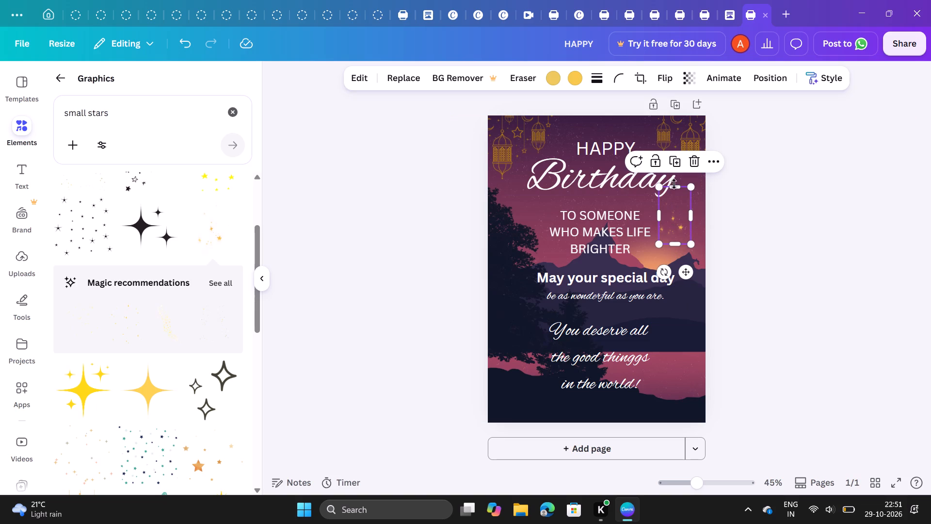
{"action": "left_click", "coordinate": [674, 158]}
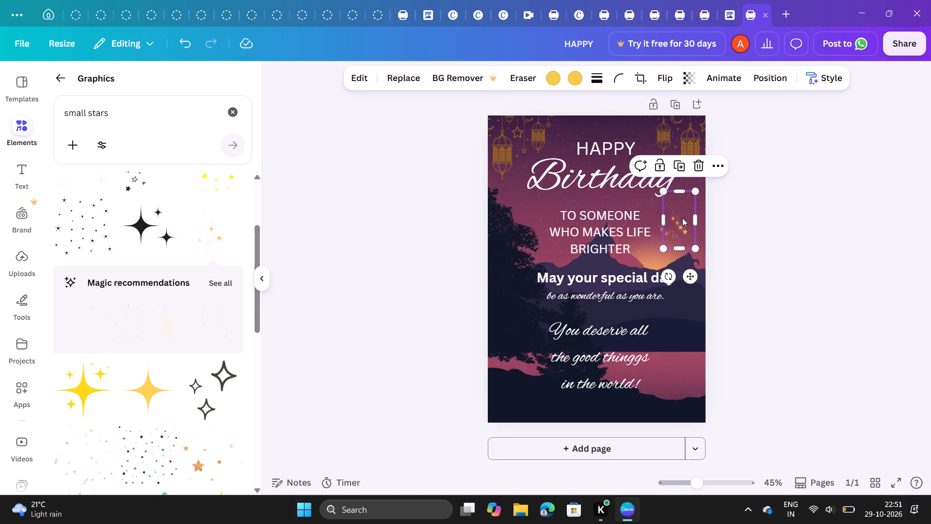
{"action": "left_click", "coordinate": [682, 218]}
{"action": "left_click", "coordinate": [682, 218]}
{"action": "left_click_drag", "start_coordinate": [682, 218], "coordinate": [679, 360]}
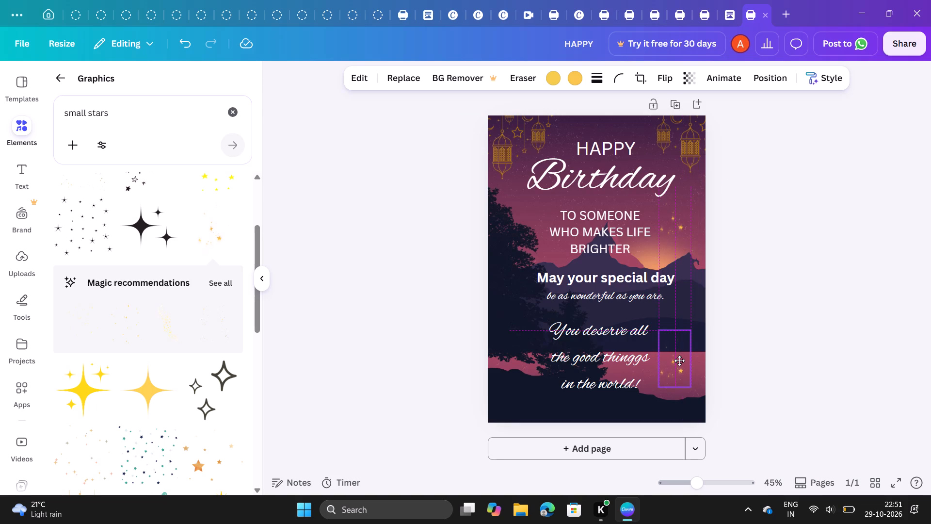
{"action": "left_click_drag", "start_coordinate": [679, 360], "coordinate": [678, 361]}
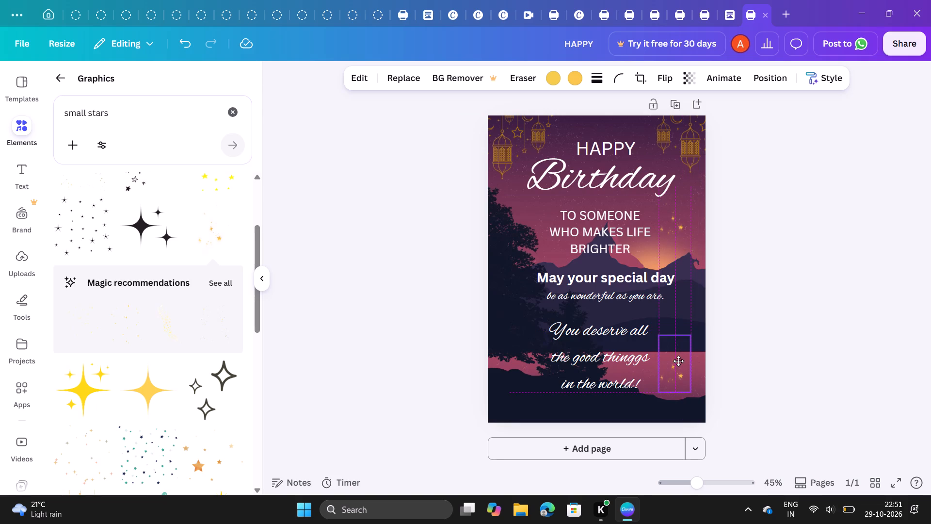
Move the lower gold stars copy onto the dark trees, left of and between "be as wonderful as you are." and "You deserve all".
{"action": "left_click_drag", "start_coordinate": [678, 361], "coordinate": [514, 334]}
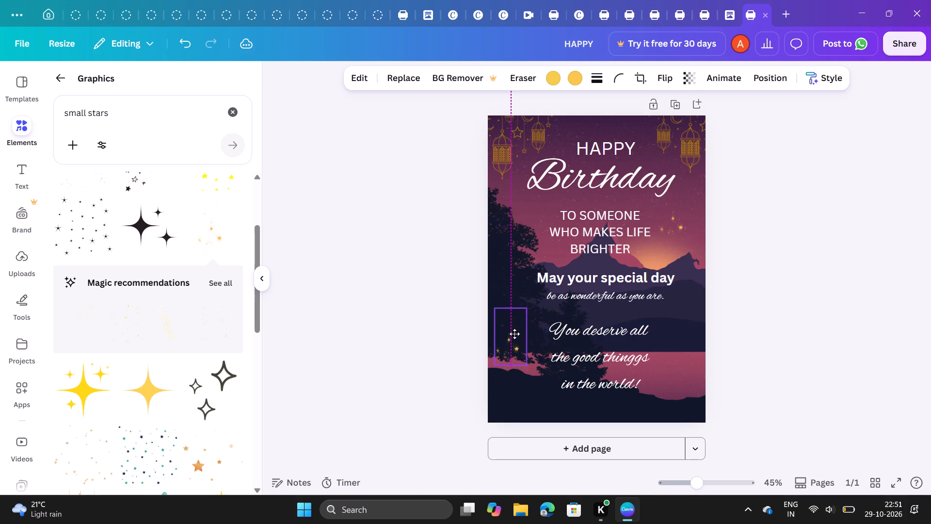
{"action": "left_click_drag", "start_coordinate": [514, 334], "coordinate": [514, 328]}
{"action": "left_click", "coordinate": [415, 347]}
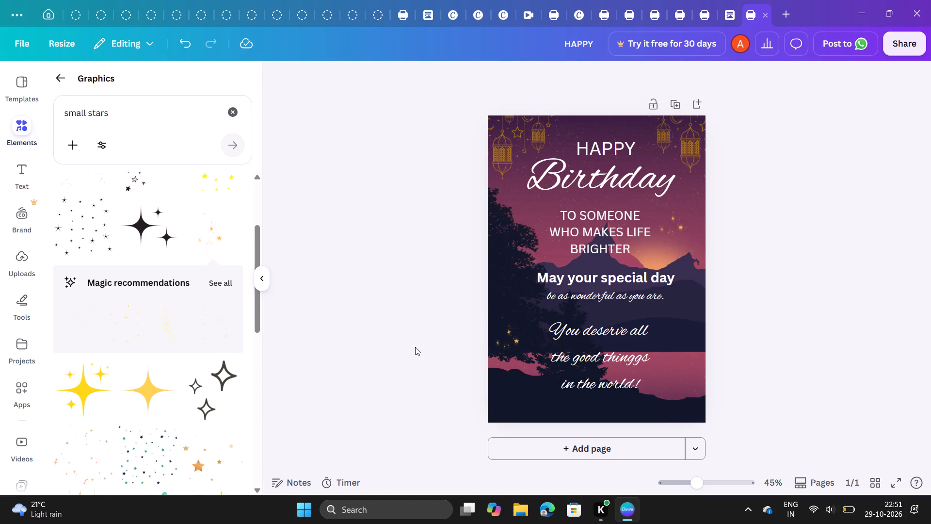
{"action": "left_click", "coordinate": [504, 336]}
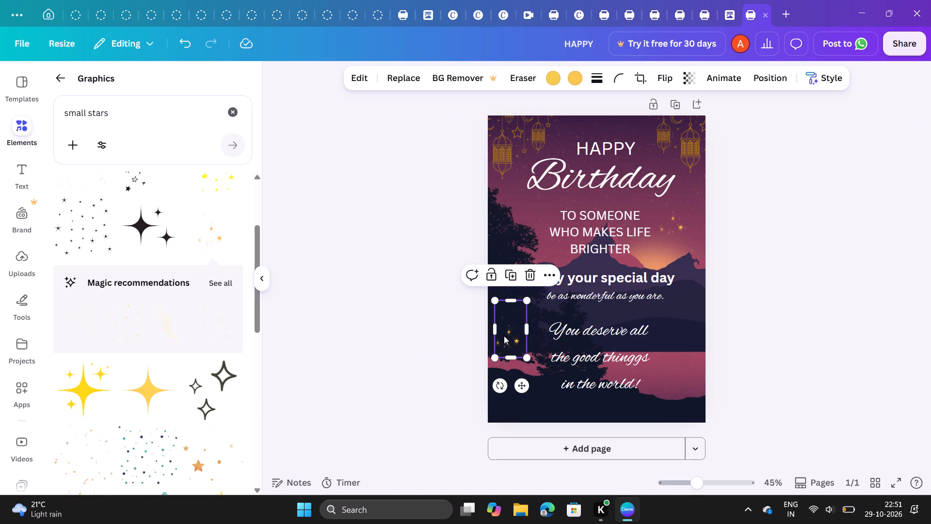
{"action": "left_click_drag", "start_coordinate": [504, 336], "coordinate": [513, 313]}
{"action": "left_click", "coordinate": [450, 326]}
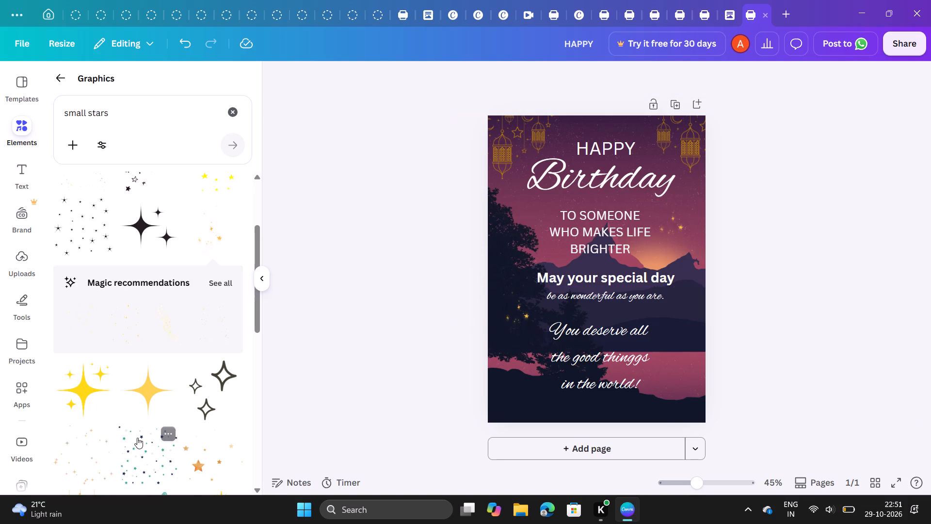
Find the yellow graphic of one large and two small sparkle stars in the small stars results and add it to the page.
{"action": "scroll", "coordinate": [137, 438], "scroll_direction": "down", "scroll_amount": 4}
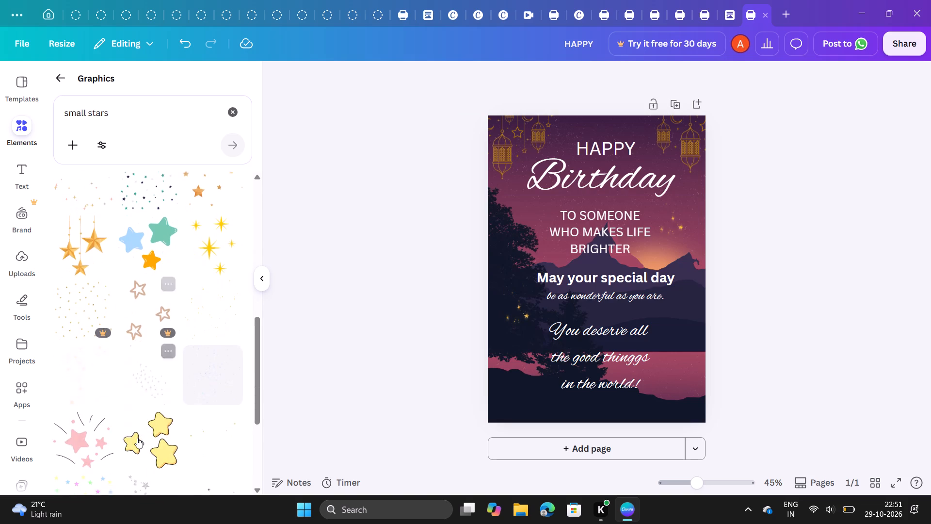
{"action": "scroll", "coordinate": [137, 438], "scroll_direction": "down", "scroll_amount": 7}
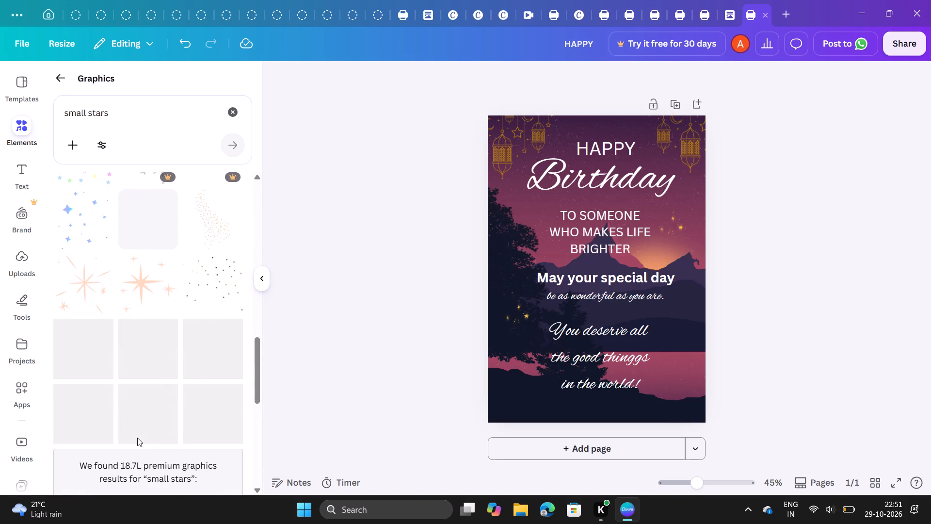
{"action": "scroll", "coordinate": [137, 438], "scroll_direction": "down", "scroll_amount": 2}
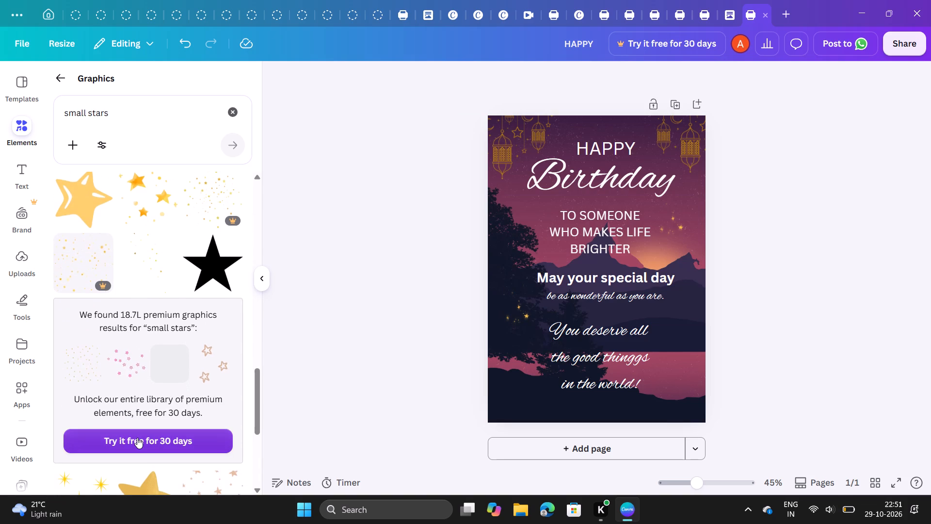
{"action": "scroll", "coordinate": [137, 438], "scroll_direction": "down", "scroll_amount": 3}
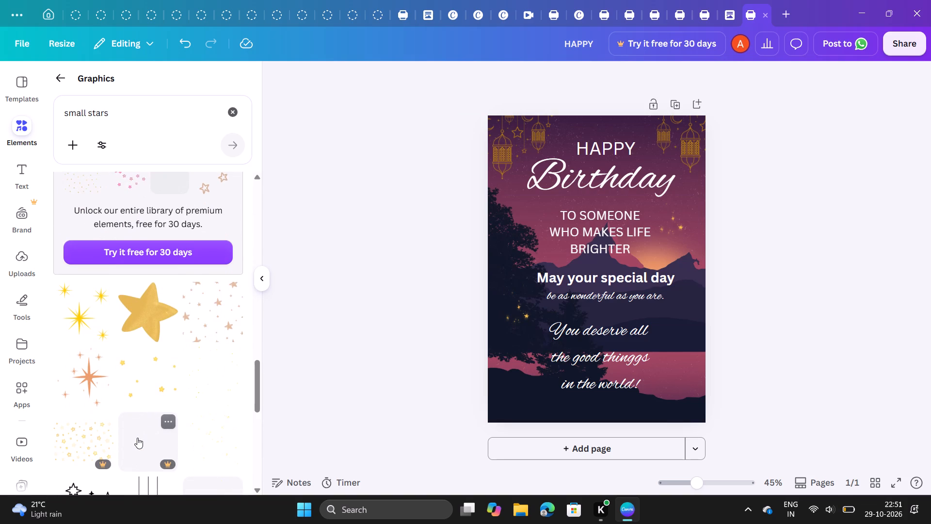
{"action": "scroll", "coordinate": [137, 438], "scroll_direction": "down", "scroll_amount": 2}
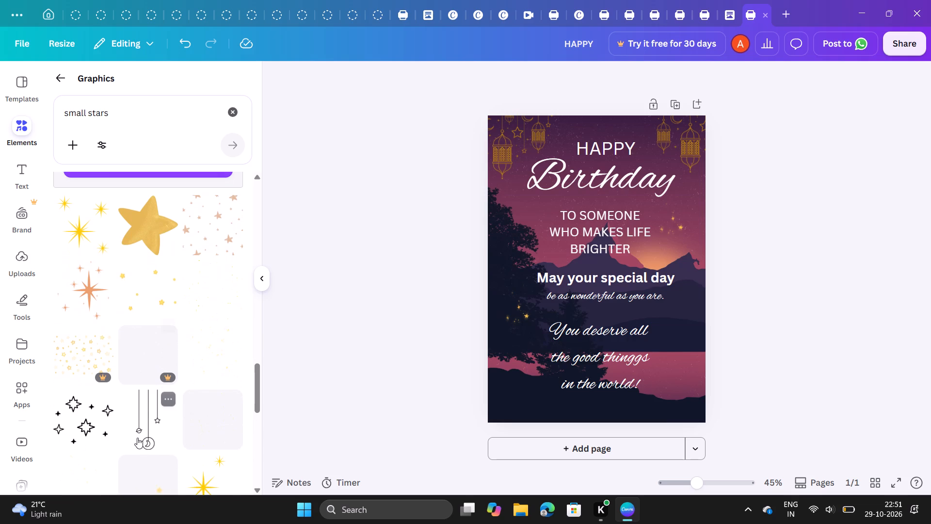
{"action": "scroll", "coordinate": [137, 438], "scroll_direction": "down", "scroll_amount": 1}
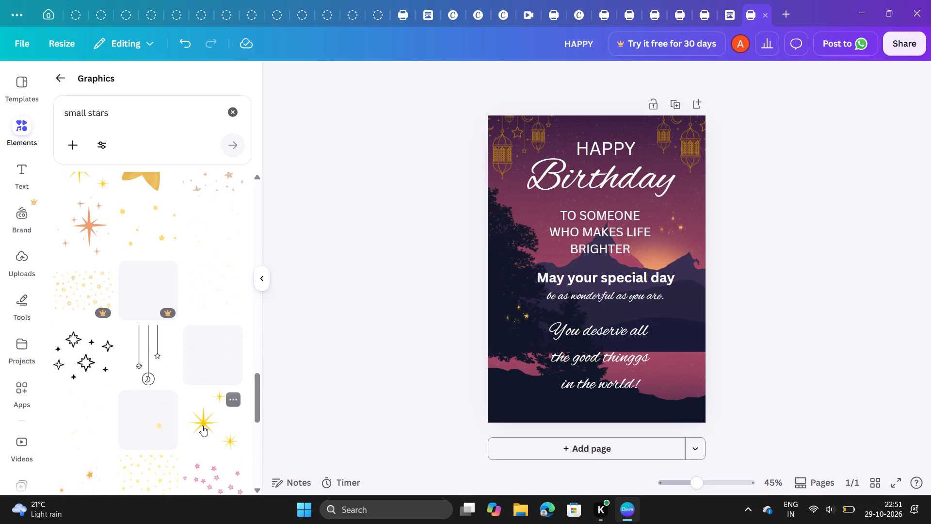
{"action": "left_click", "coordinate": [202, 426]}
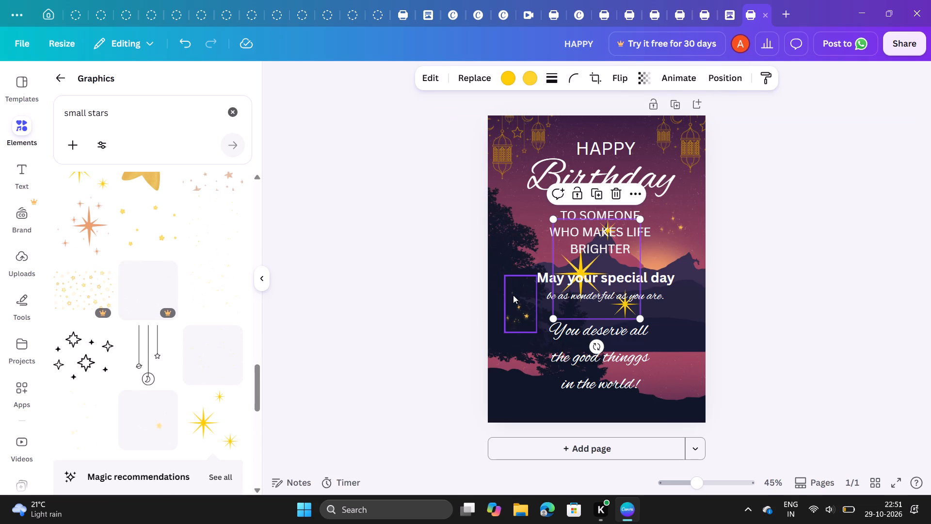
Shrink the yellow sparkle stars to about 2.6 wide by 3 high and place them over the treetops left of "TO SOMEONE".
{"action": "left_click_drag", "start_coordinate": [564, 258], "coordinate": [579, 262]}
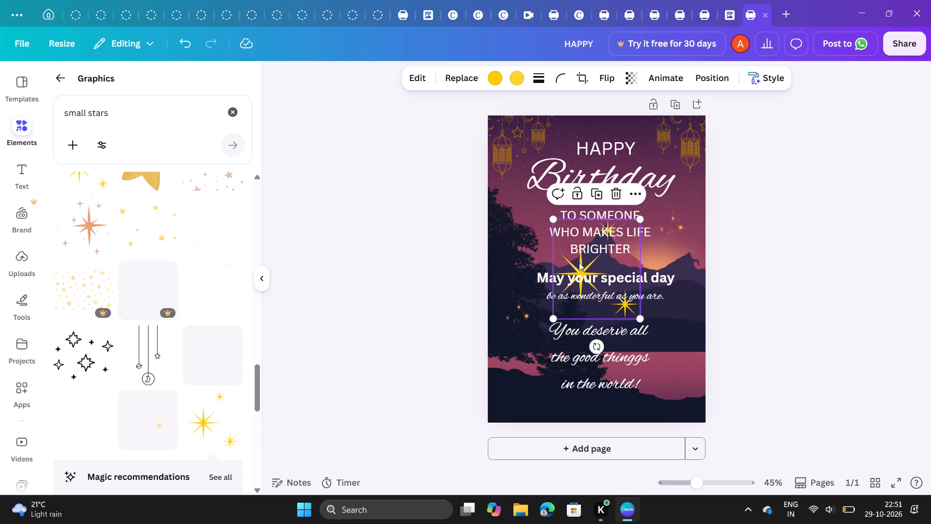
{"action": "left_click_drag", "start_coordinate": [579, 262], "coordinate": [579, 257]}
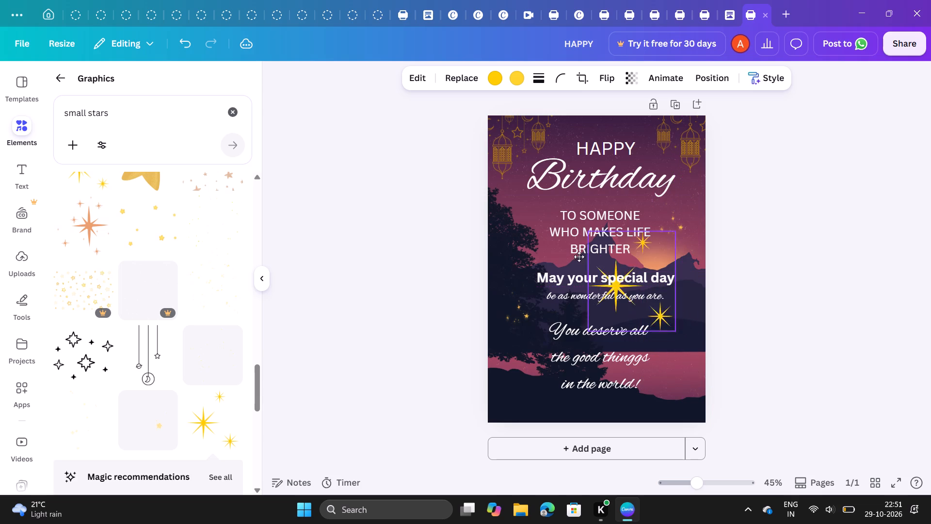
{"action": "left_click_drag", "start_coordinate": [579, 257], "coordinate": [509, 201]}
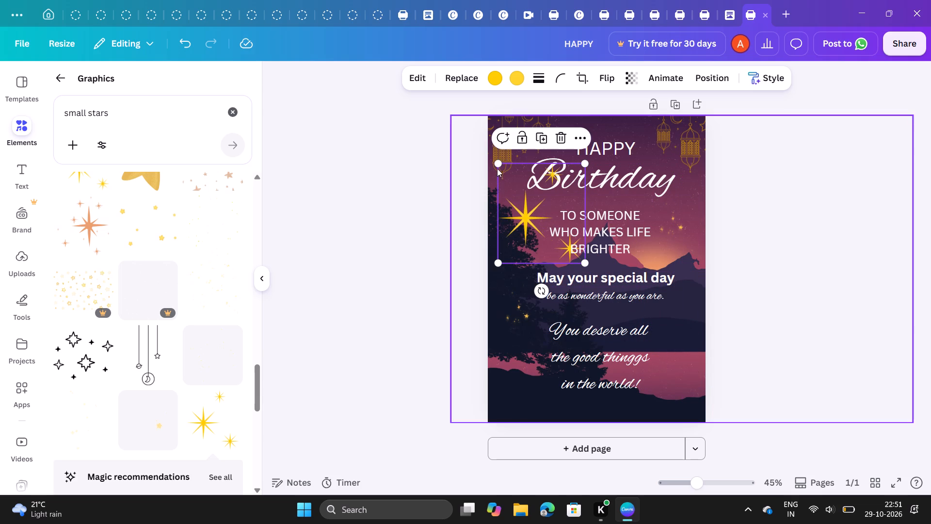
{"action": "left_click", "coordinate": [498, 164]}
{"action": "left_click_drag", "start_coordinate": [498, 164], "coordinate": [533, 204]}
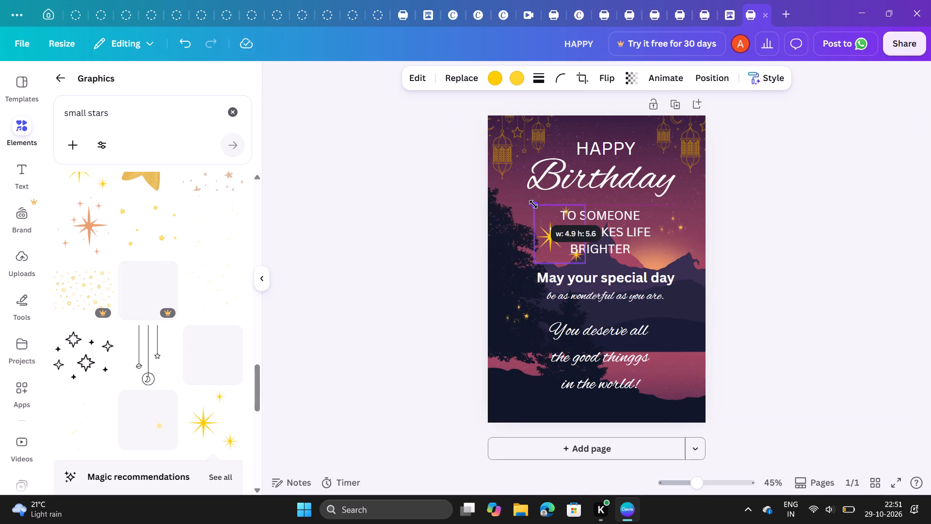
{"action": "left_click_drag", "start_coordinate": [533, 204], "coordinate": [553, 223]}
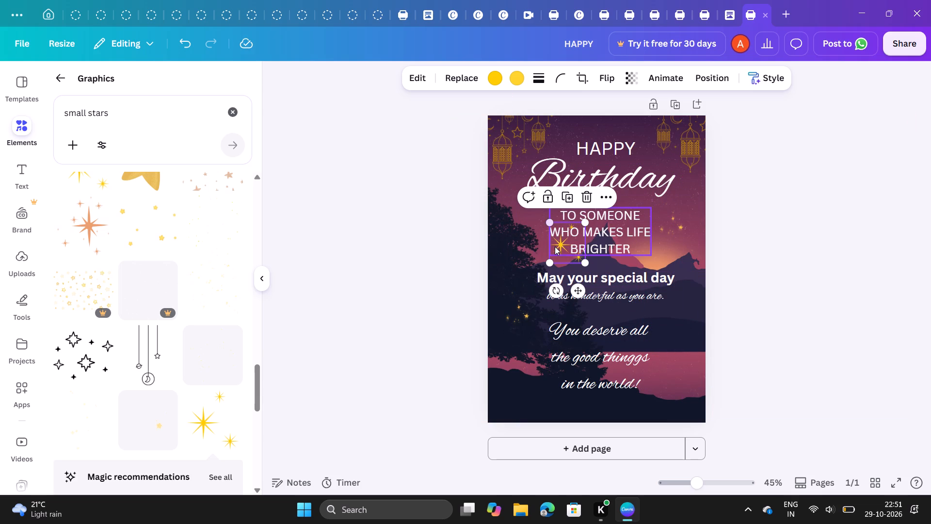
{"action": "left_click_drag", "start_coordinate": [555, 246], "coordinate": [514, 207]}
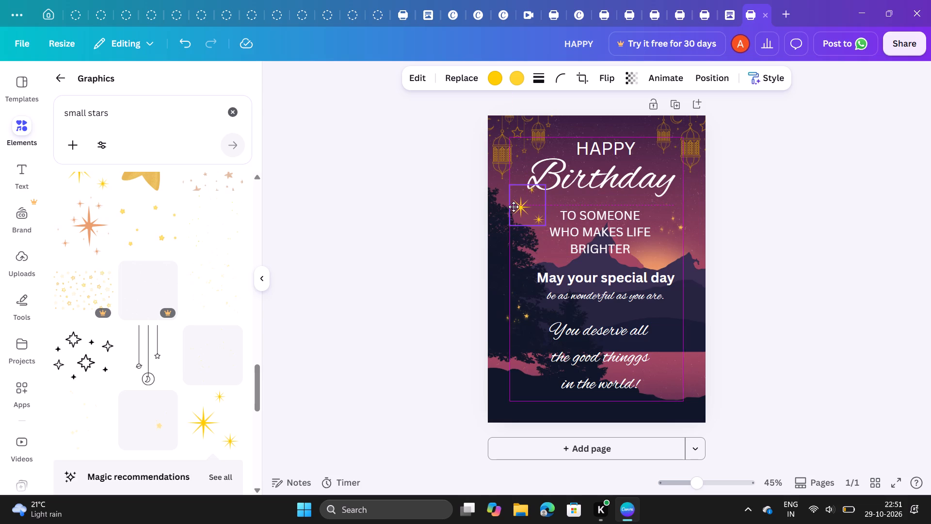
{"action": "left_click_drag", "start_coordinate": [514, 207], "coordinate": [505, 215]}
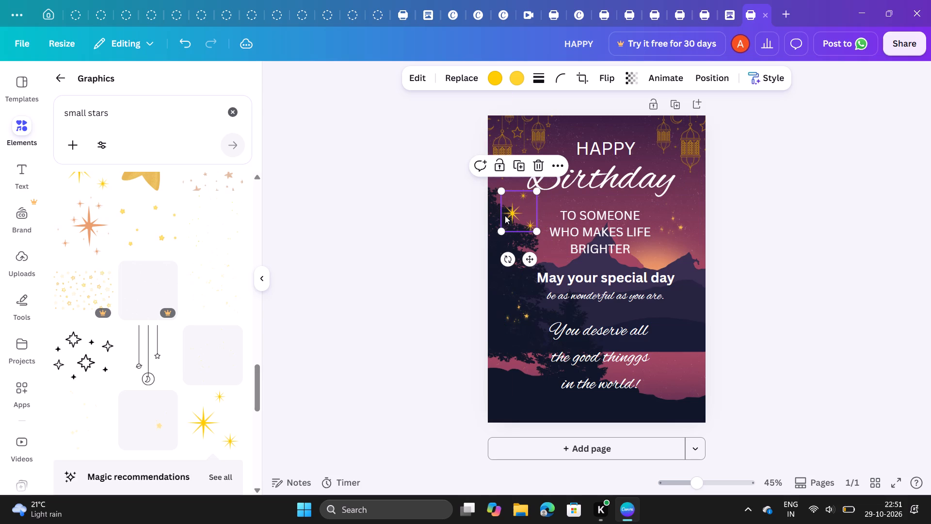
{"action": "left_click_drag", "start_coordinate": [501, 192], "coordinate": [505, 202]}
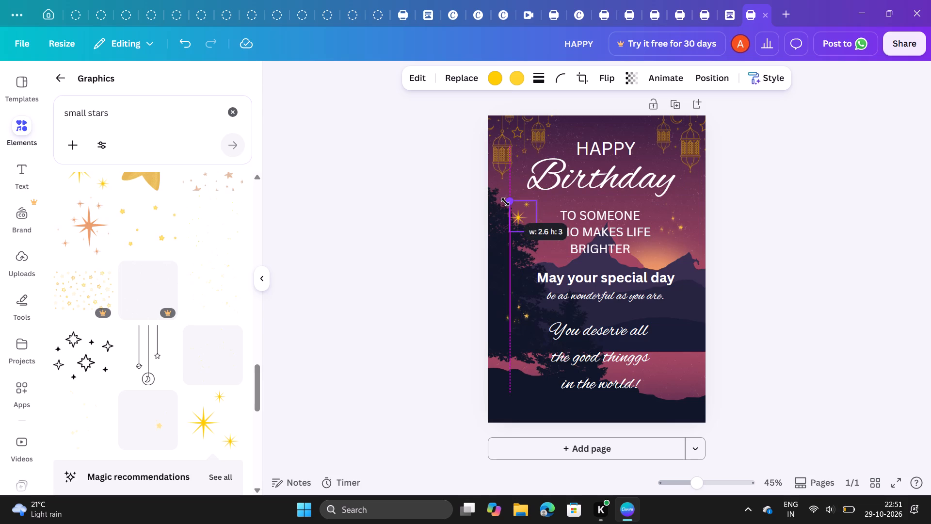
{"action": "left_click_drag", "start_coordinate": [505, 202], "coordinate": [508, 205]}
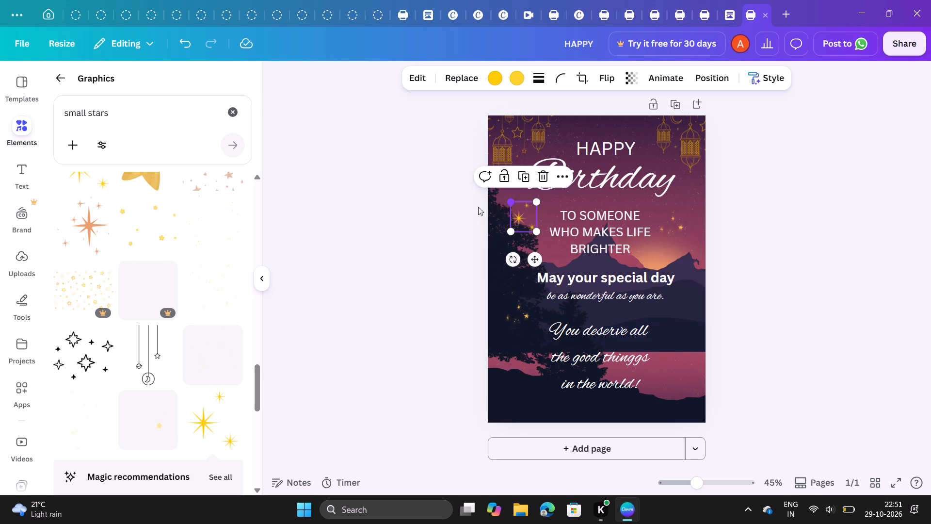
{"action": "left_click", "coordinate": [432, 208]}
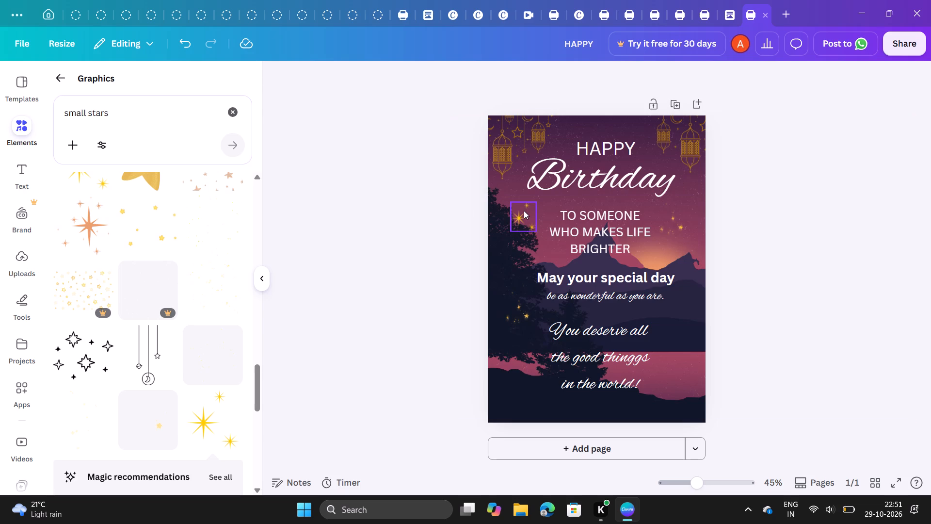
Fine-tune the yellow sparkle stars' position so they sit close beside the start of the "TO SOMEONE" and "WHO MAKES LIFE" lines.
{"action": "left_click", "coordinate": [524, 211]}
{"action": "left_click_drag", "start_coordinate": [524, 211], "coordinate": [514, 202]}
{"action": "left_click", "coordinate": [444, 213]}
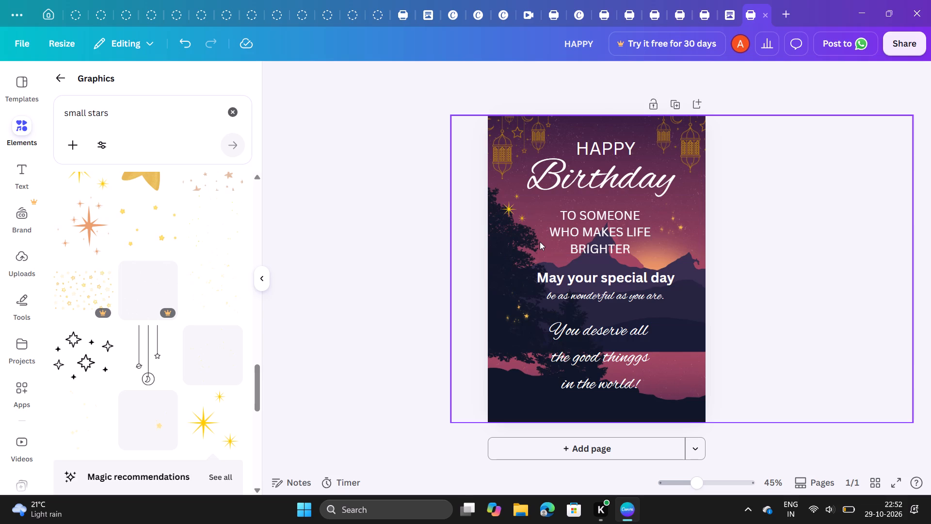
{"action": "left_click", "coordinate": [509, 214]}
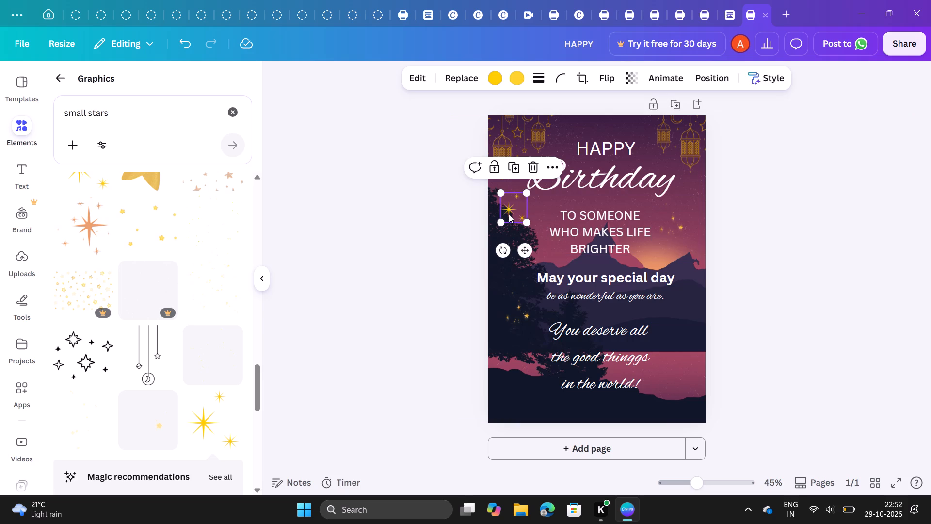
{"action": "left_click_drag", "start_coordinate": [509, 214], "coordinate": [529, 218]}
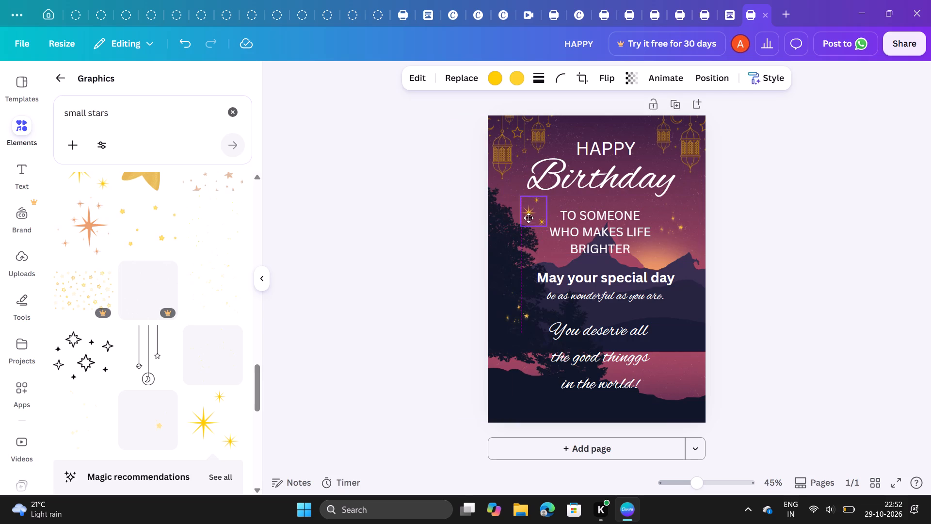
{"action": "left_click_drag", "start_coordinate": [529, 218], "coordinate": [529, 221]}
{"action": "left_click", "coordinate": [448, 231]}
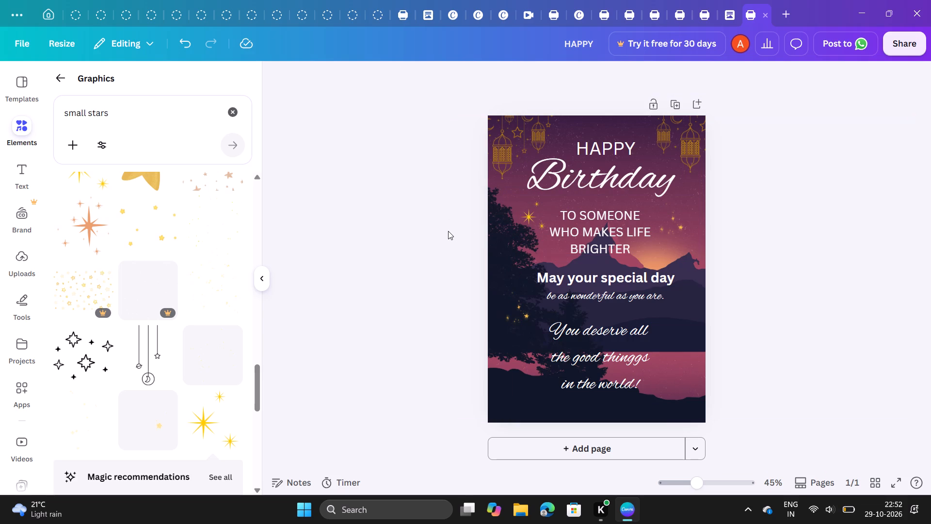
{"action": "left_click", "coordinate": [530, 223]}
{"action": "left_click_drag", "start_coordinate": [530, 223], "coordinate": [524, 196]}
{"action": "left_click_drag", "start_coordinate": [524, 196], "coordinate": [529, 225]}
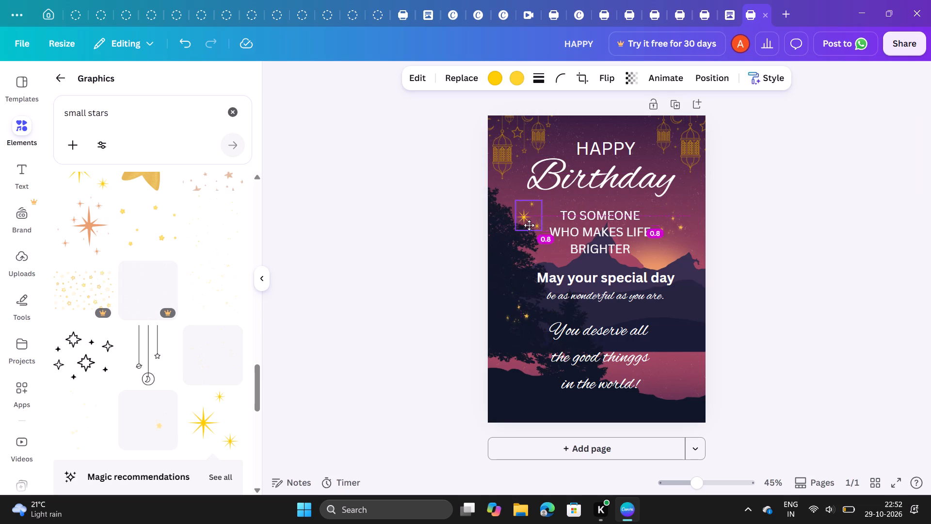
{"action": "left_click_drag", "start_coordinate": [529, 225], "coordinate": [534, 234]}
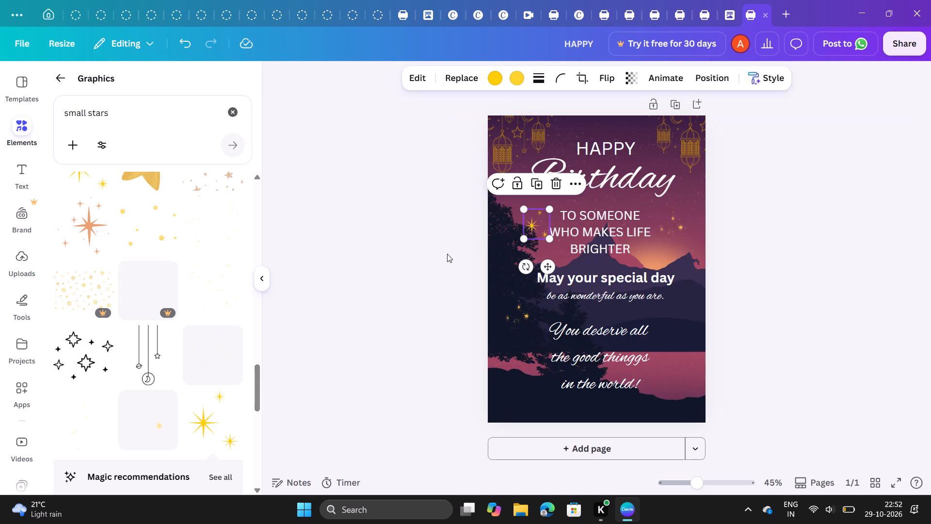
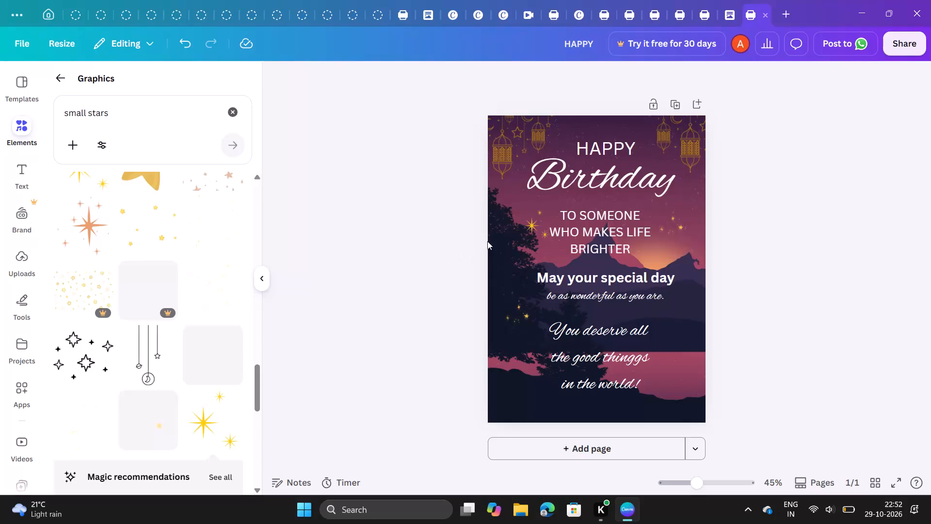
Shrink the yellow sparkle stars slightly and reposition them in the sky just before the start of the "TO SOMEONE" line.
{"action": "left_click", "coordinate": [534, 228]}
{"action": "left_click_drag", "start_coordinate": [534, 228], "coordinate": [529, 228]}
{"action": "left_click", "coordinate": [438, 231]}
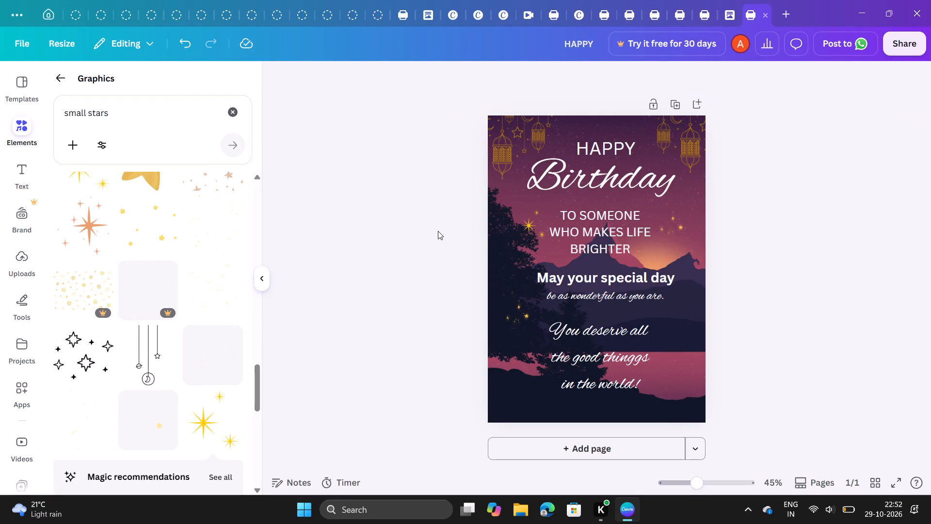
{"action": "left_click", "coordinate": [534, 222]}
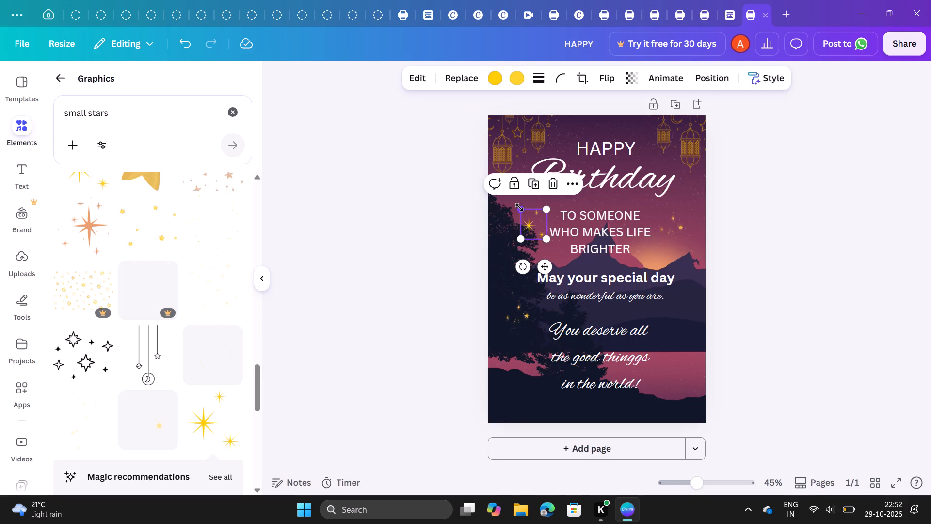
{"action": "left_click_drag", "start_coordinate": [519, 207], "coordinate": [527, 212]}
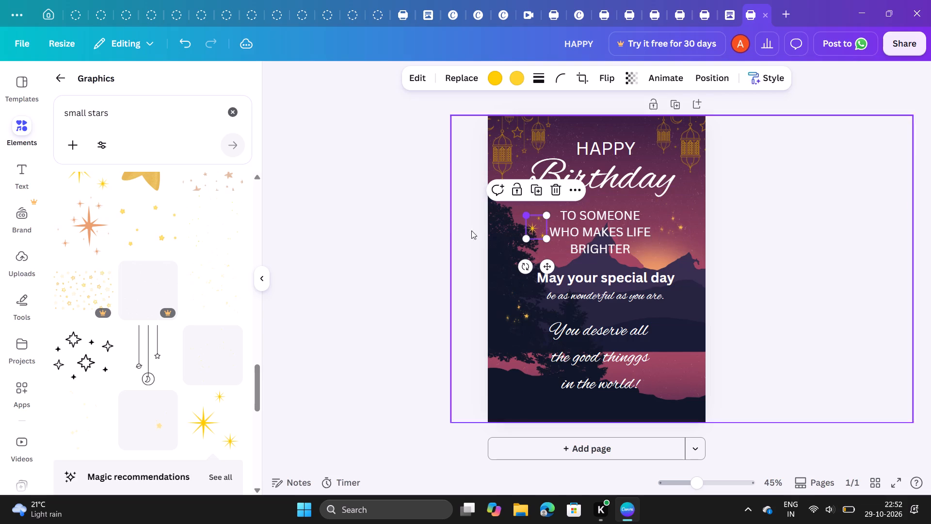
{"action": "left_click", "coordinate": [449, 236]}
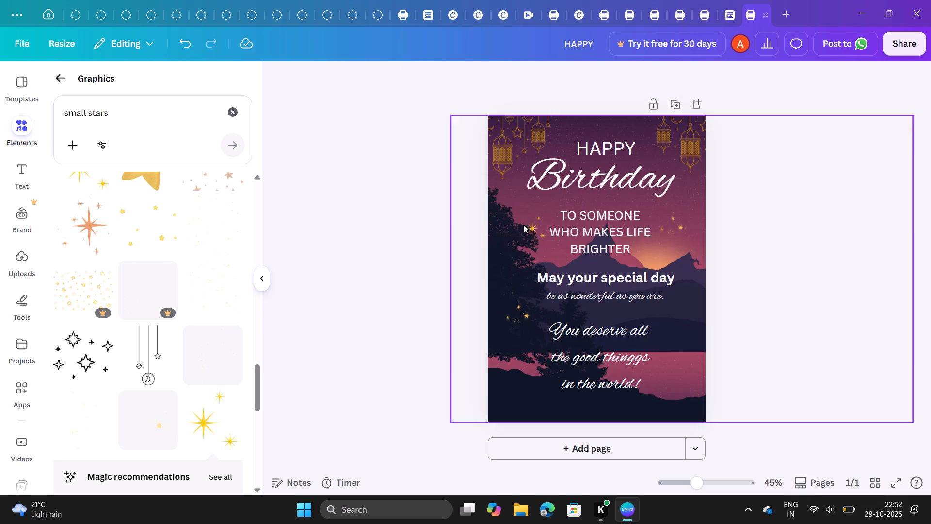
{"action": "left_click", "coordinate": [529, 224]}
{"action": "left_click_drag", "start_coordinate": [529, 224], "coordinate": [524, 219]}
{"action": "left_click", "coordinate": [471, 237]}
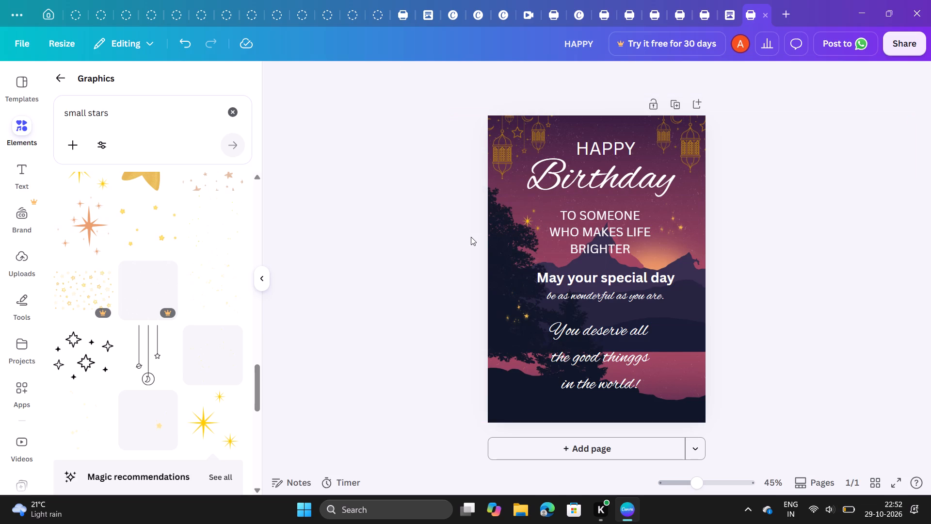
{"action": "left_click", "coordinate": [529, 224]}
{"action": "left_click_drag", "start_coordinate": [529, 224], "coordinate": [537, 216]}
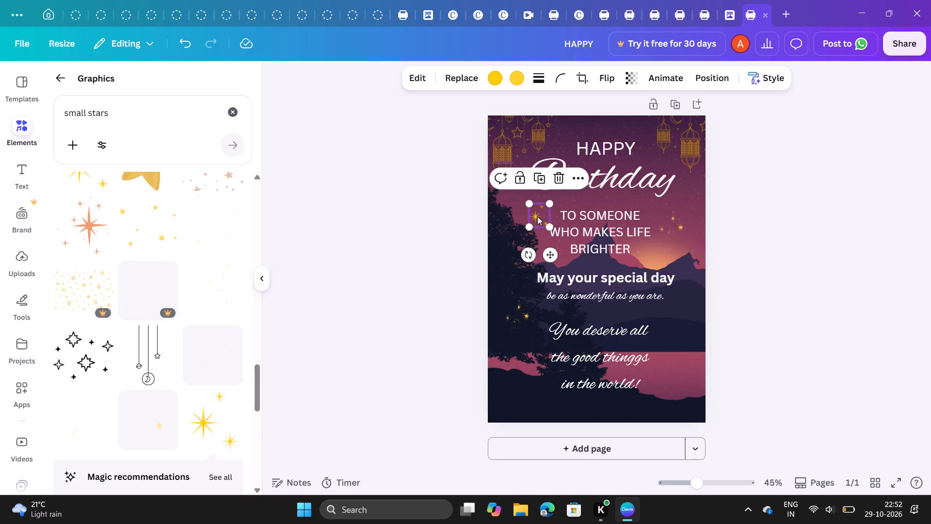
{"action": "left_click", "coordinate": [438, 225]}
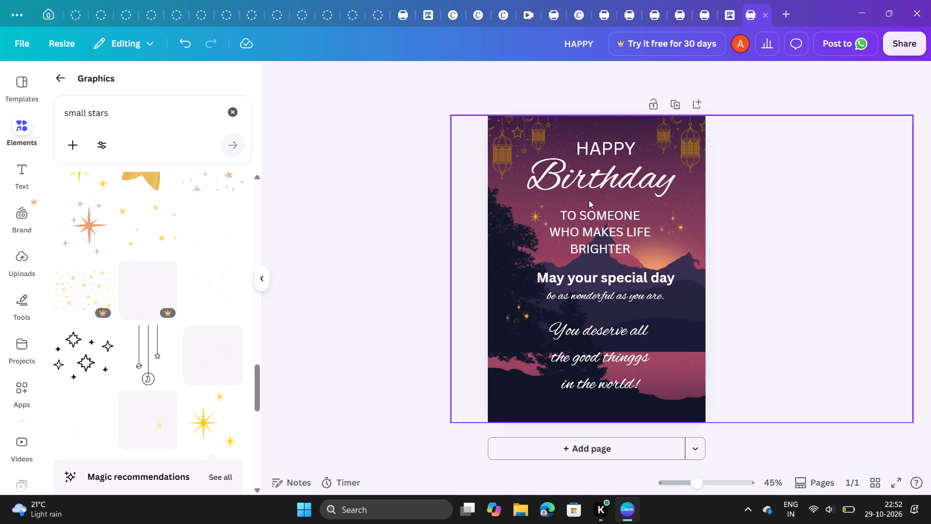
Move the small gold stars beside "WHO MAKES LIFE" down onto the pink lake, beside the end of "the good thinggs".
{"action": "left_click", "coordinate": [681, 227]}
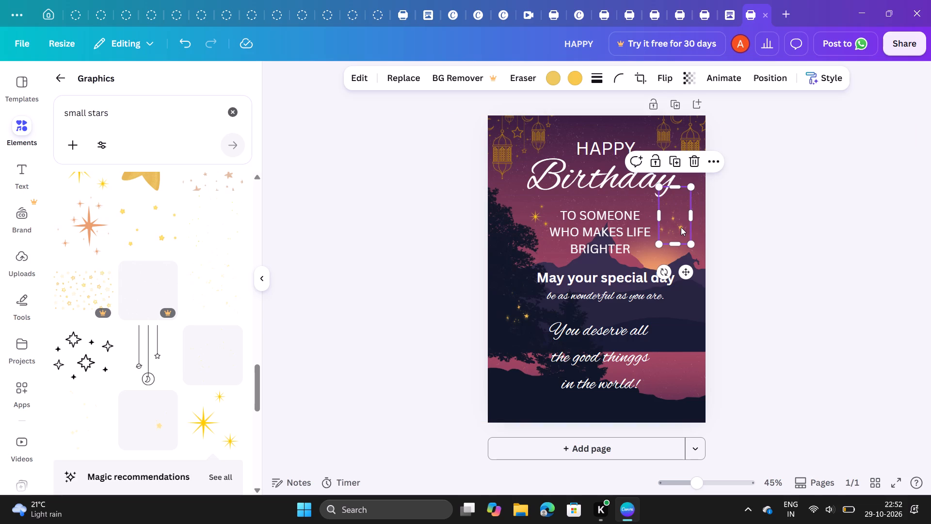
{"action": "left_click_drag", "start_coordinate": [682, 225], "coordinate": [683, 369]}
{"action": "left_click", "coordinate": [759, 375]}
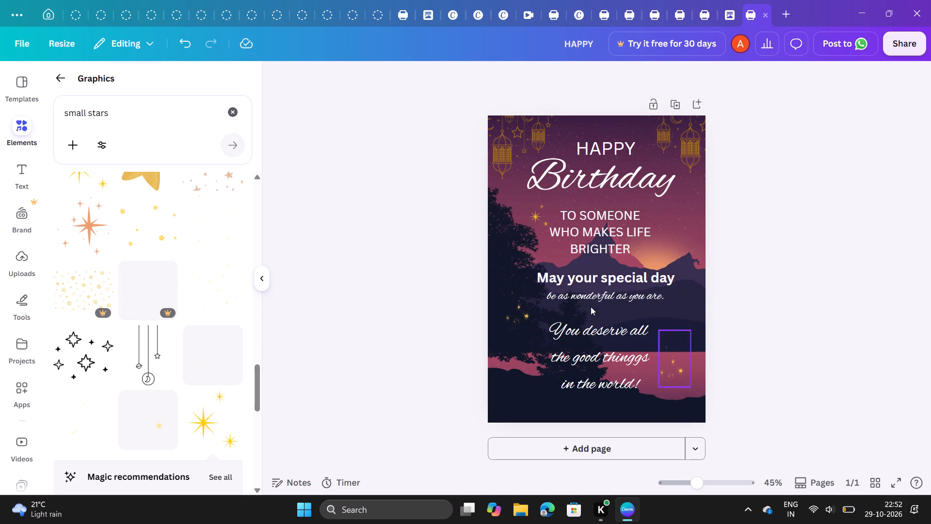
Search the graphics for "small heart" instead of small stars.
{"action": "left_click", "coordinate": [114, 118]}
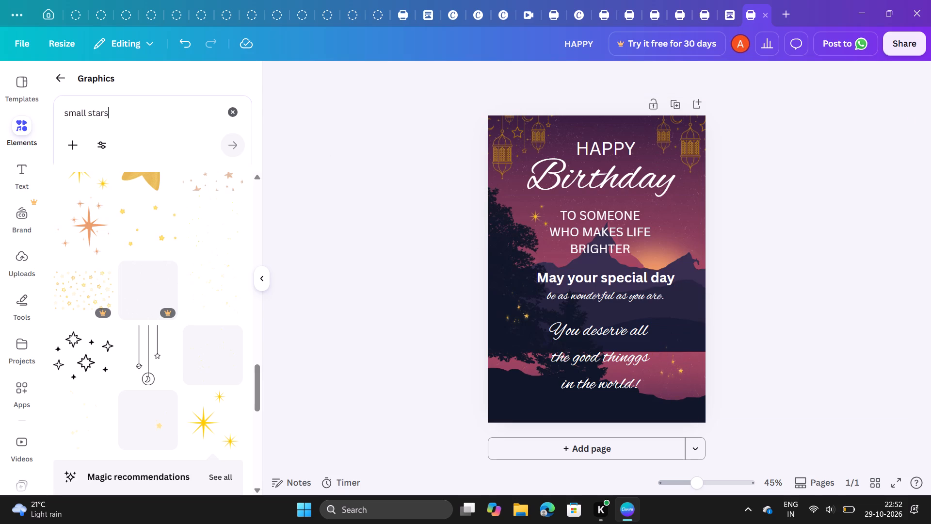
{"action": "key", "text": "BackSpace"}
{"action": "key", "text": "BackSpace"}
{"action": "key", "text": "BackSpace"}
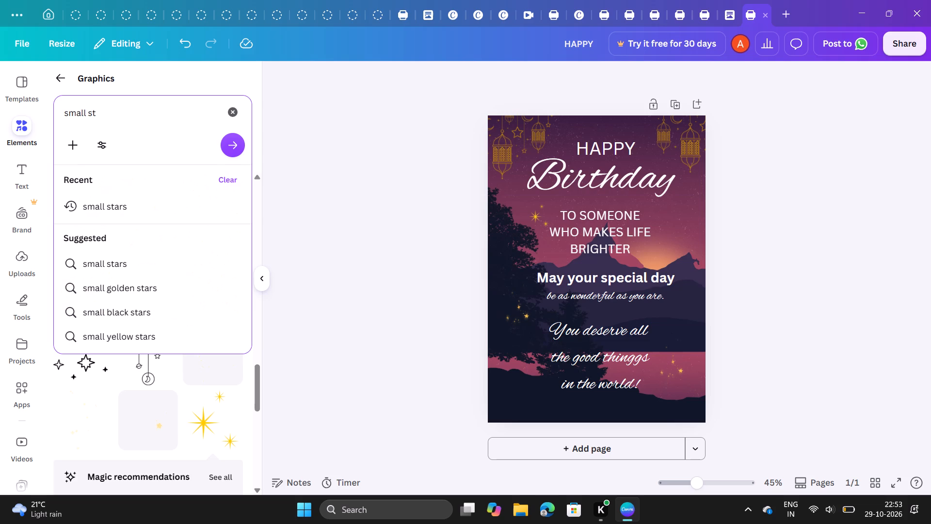
{"action": "key", "text": "BackSpace"}
{"action": "key", "text": "BackSpace"}
{"action": "type", "text": "hea"}
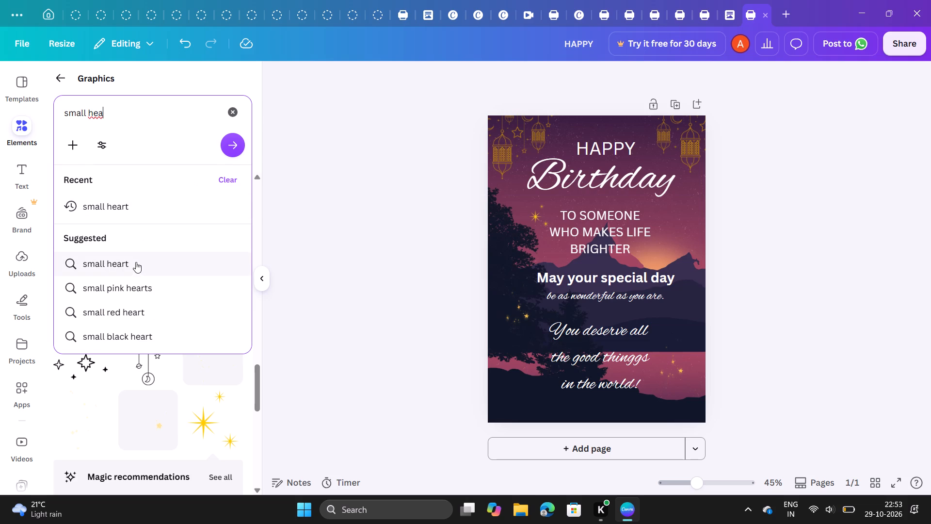
{"action": "left_click", "coordinate": [134, 270]}
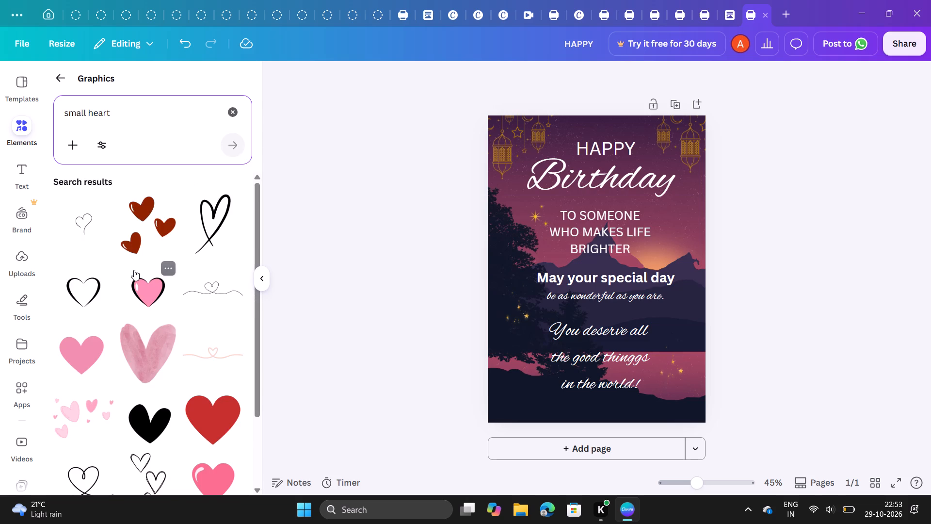
Find the glowing red heart with white sparkles in the small heart results and add it to the page.
{"action": "scroll", "coordinate": [126, 312], "scroll_direction": "down", "scroll_amount": 4}
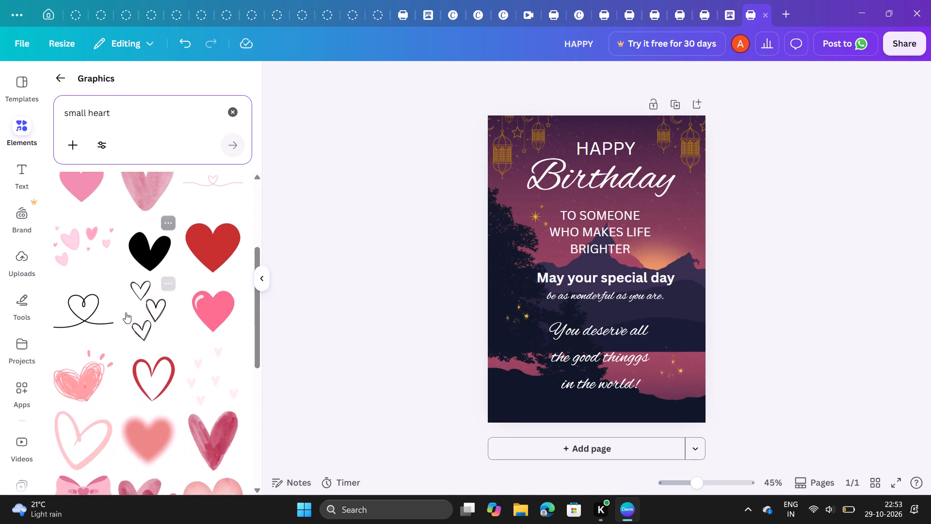
{"action": "scroll", "coordinate": [126, 312], "scroll_direction": "down", "scroll_amount": 4}
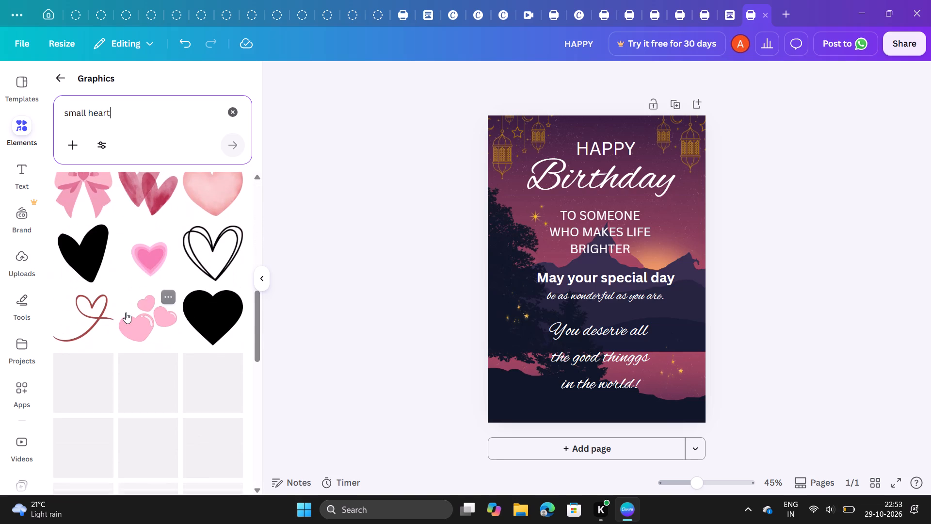
{"action": "scroll", "coordinate": [126, 312], "scroll_direction": "down", "scroll_amount": 1}
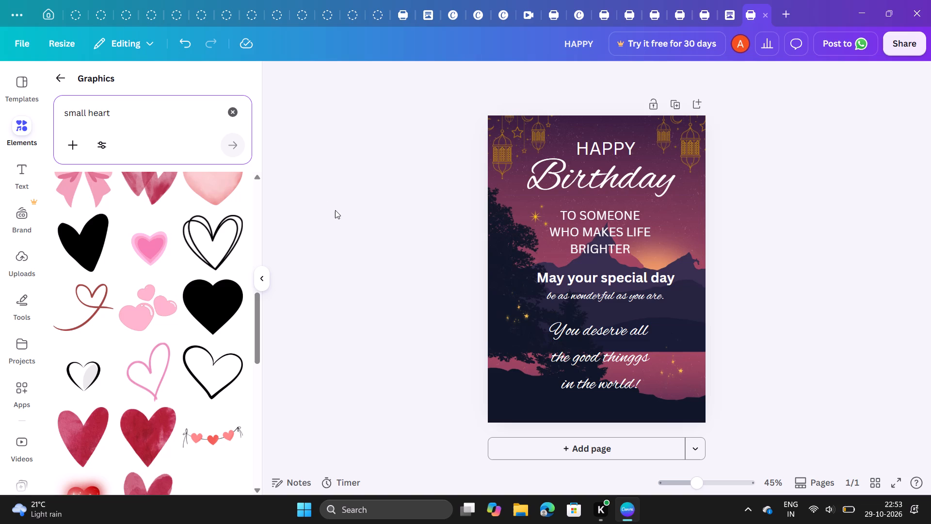
{"action": "scroll", "coordinate": [177, 334], "scroll_direction": "down", "scroll_amount": 1}
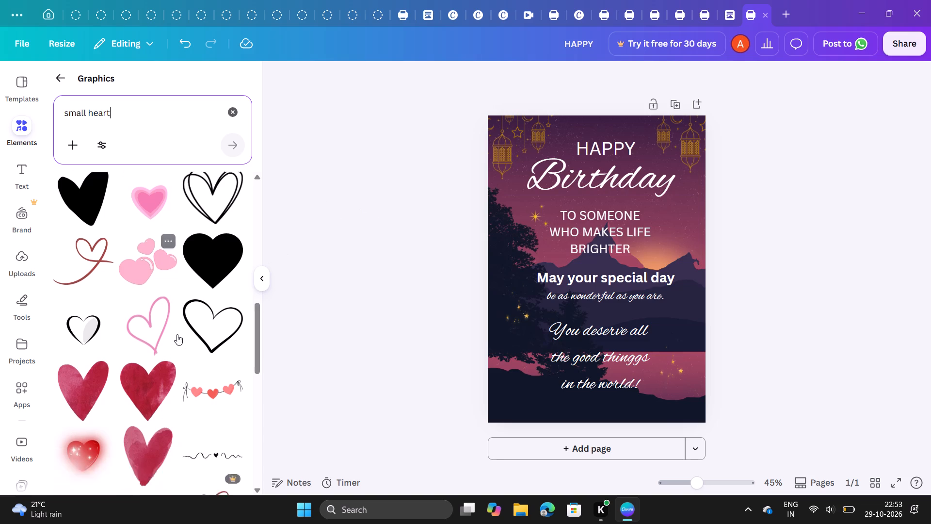
{"action": "scroll", "coordinate": [177, 334], "scroll_direction": "down", "scroll_amount": 2}
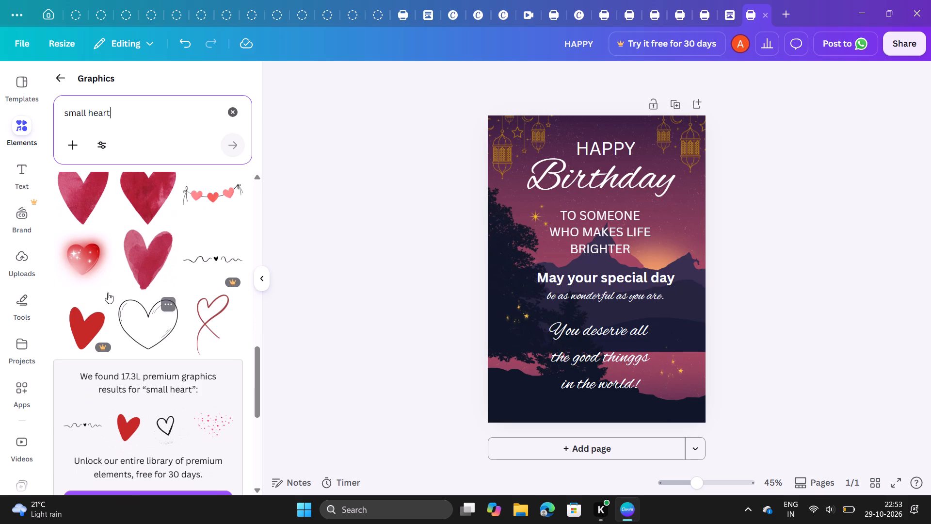
{"action": "left_click", "coordinate": [90, 263]}
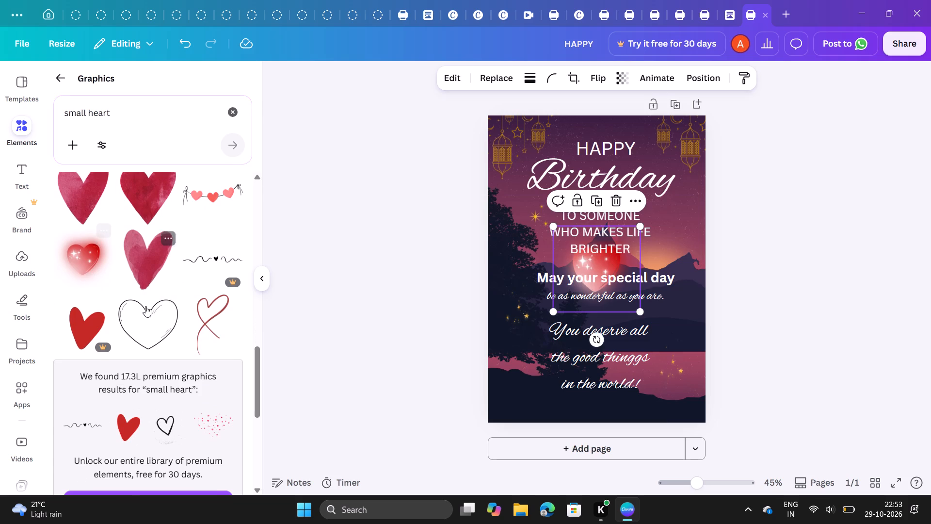
Browse all the recommendations related to the glowing heart and add the silhouette couple under a red umbrella to the page.
{"action": "scroll", "coordinate": [145, 306], "scroll_direction": "down", "scroll_amount": 1}
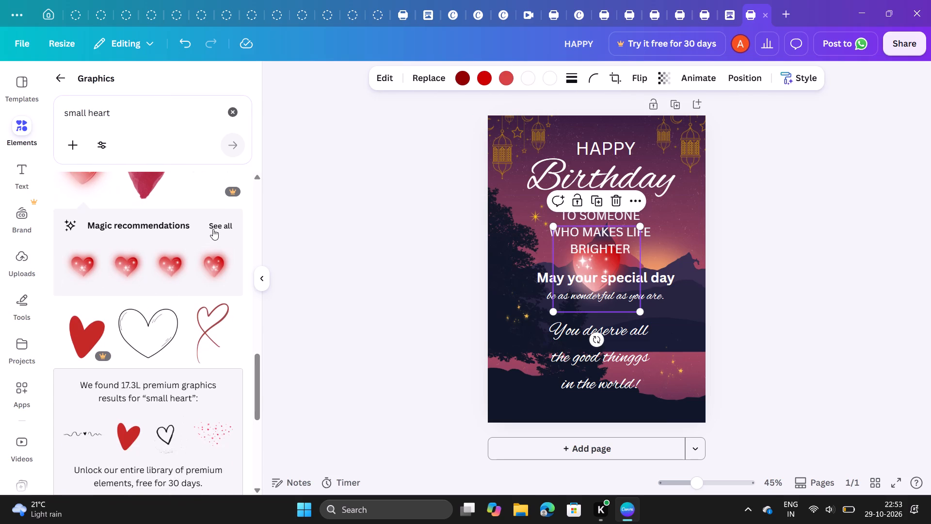
{"action": "left_click", "coordinate": [216, 228]}
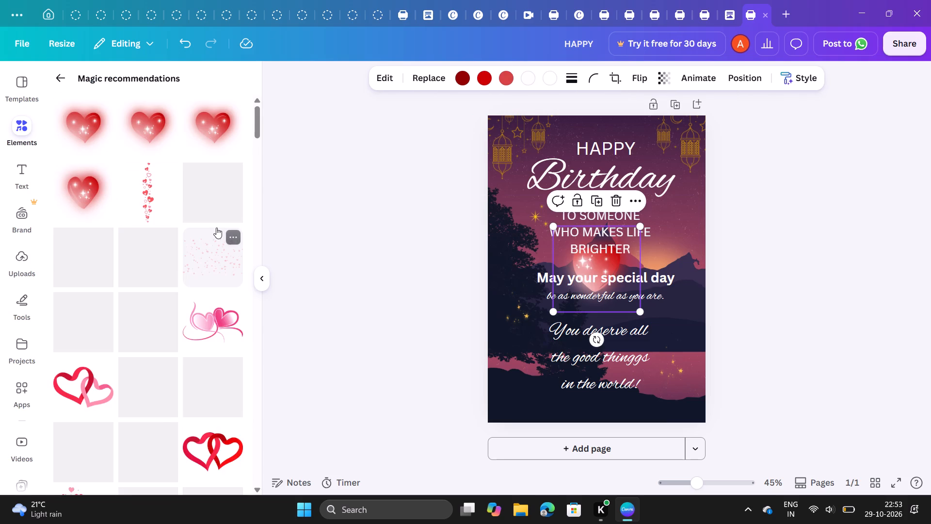
{"action": "scroll", "coordinate": [157, 249], "scroll_direction": "down", "scroll_amount": 1}
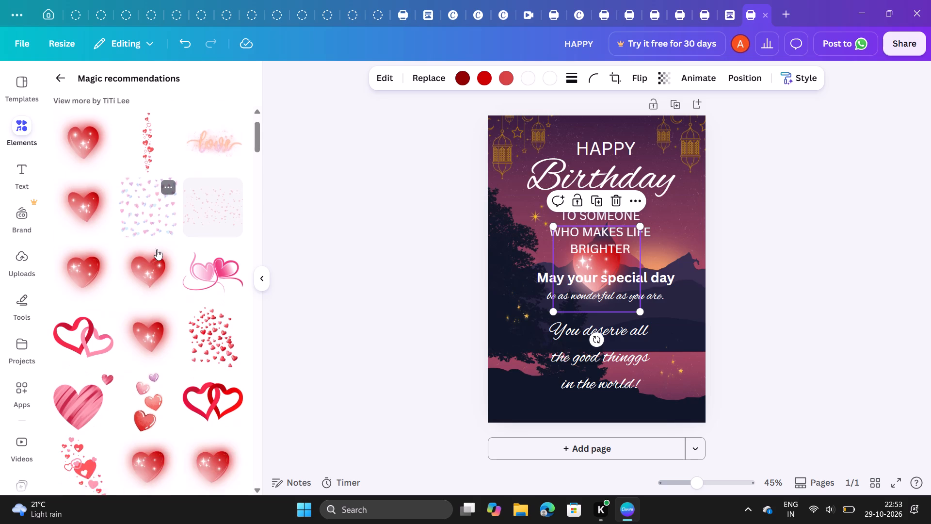
{"action": "scroll", "coordinate": [157, 249], "scroll_direction": "down", "scroll_amount": 4}
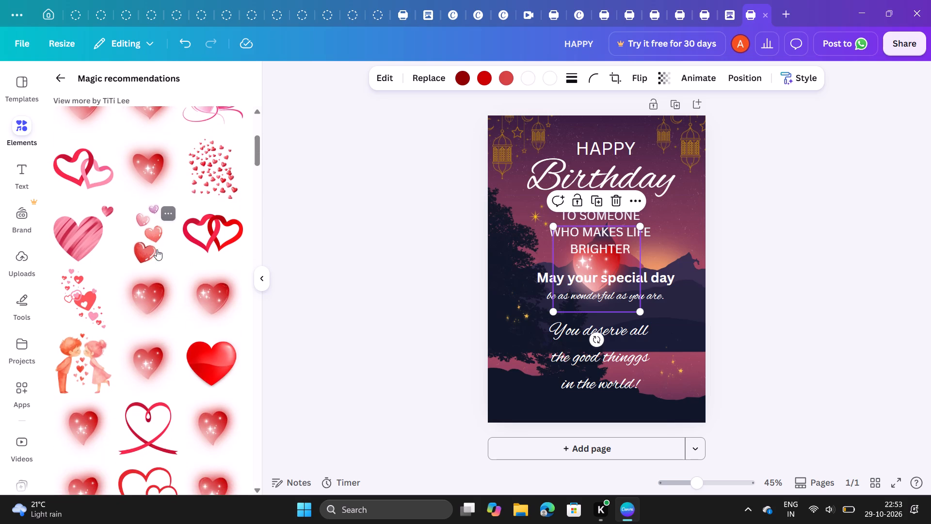
{"action": "scroll", "coordinate": [157, 249], "scroll_direction": "down", "scroll_amount": 4}
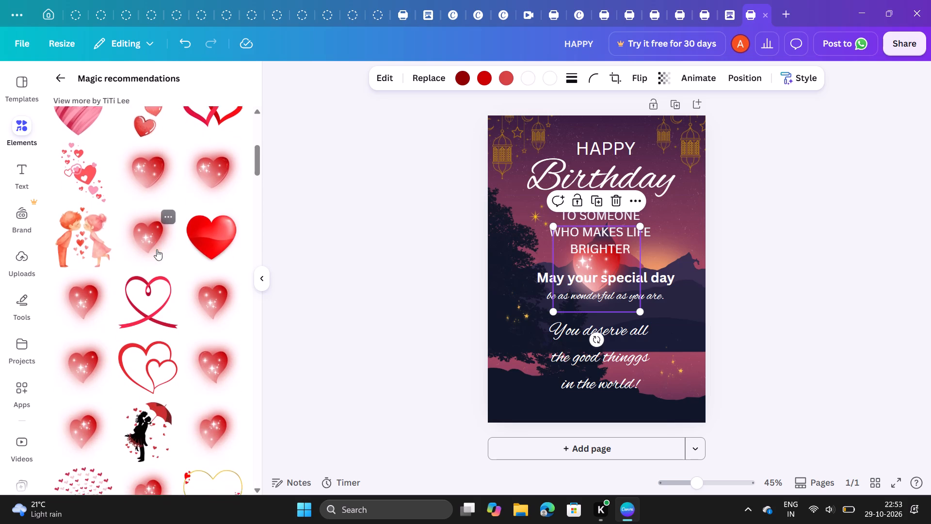
{"action": "scroll", "coordinate": [157, 249], "scroll_direction": "down", "scroll_amount": 3}
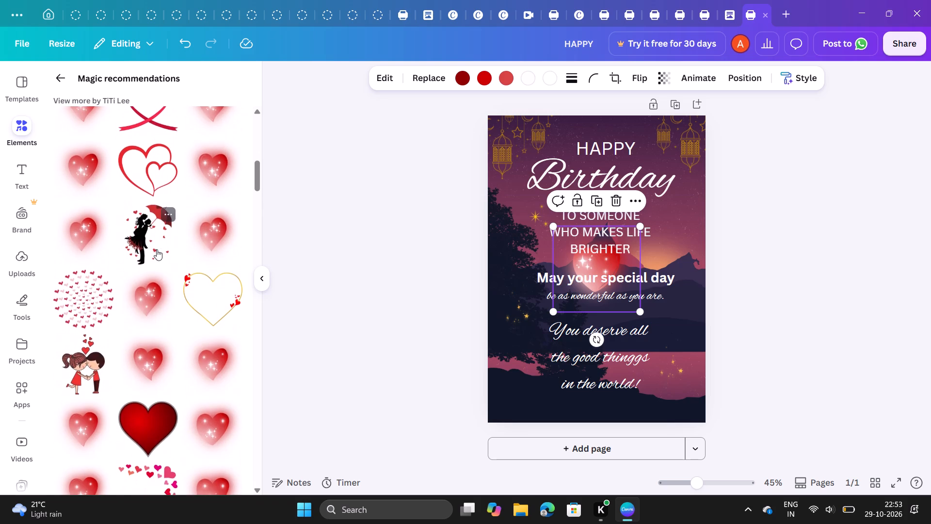
{"action": "scroll", "coordinate": [157, 249], "scroll_direction": "down", "scroll_amount": 1}
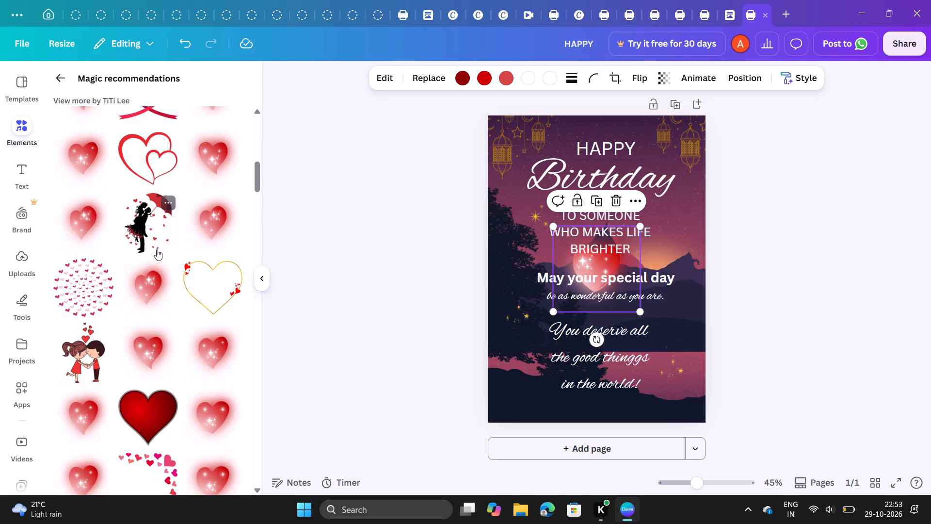
{"action": "left_click", "coordinate": [142, 227]}
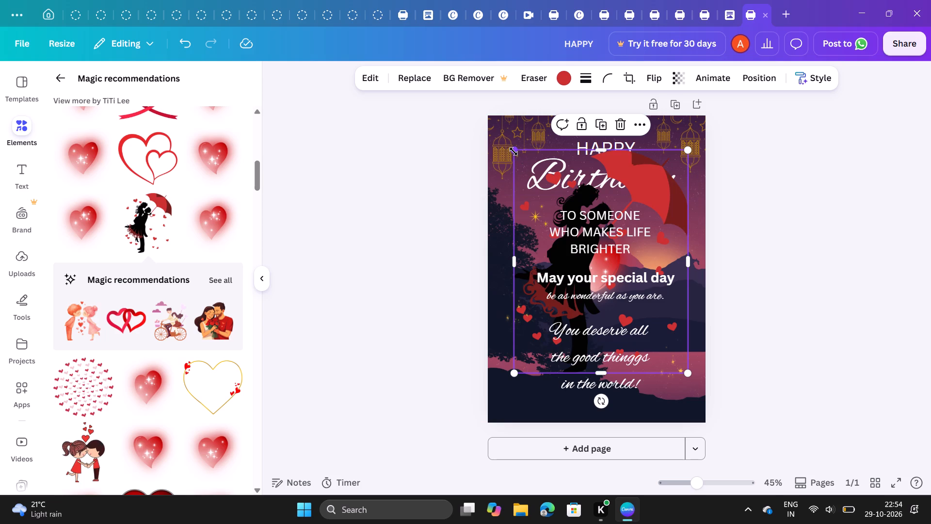
Shrink the umbrella couple to a small figure and place it above the sunset, beside the end of "WHO MAKES LIFE".
{"action": "left_click_drag", "start_coordinate": [514, 151], "coordinate": [603, 214]}
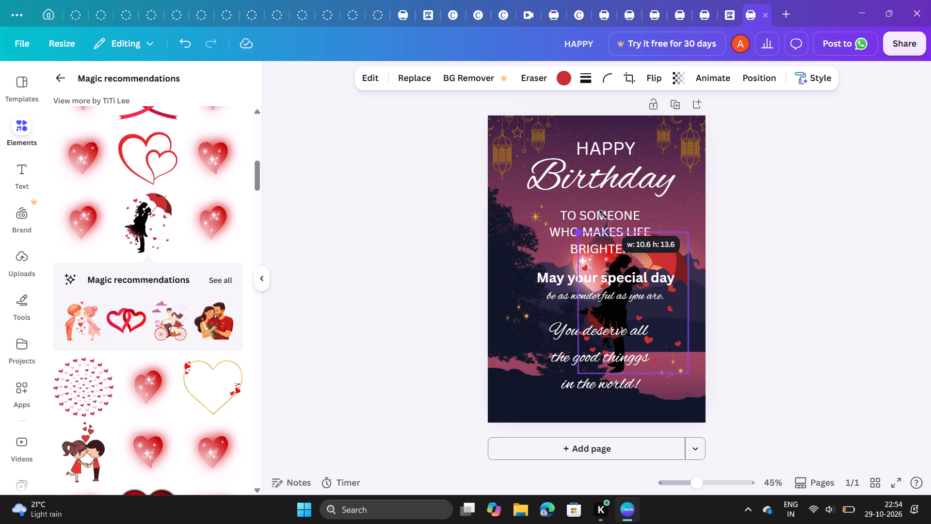
{"action": "left_click_drag", "start_coordinate": [603, 214], "coordinate": [713, 282]}
{"action": "scroll", "coordinate": [696, 307], "scroll_direction": "up", "scroll_amount": 1}
{"action": "left_click_drag", "start_coordinate": [670, 348], "coordinate": [677, 226]}
{"action": "left_click", "coordinate": [748, 226]}
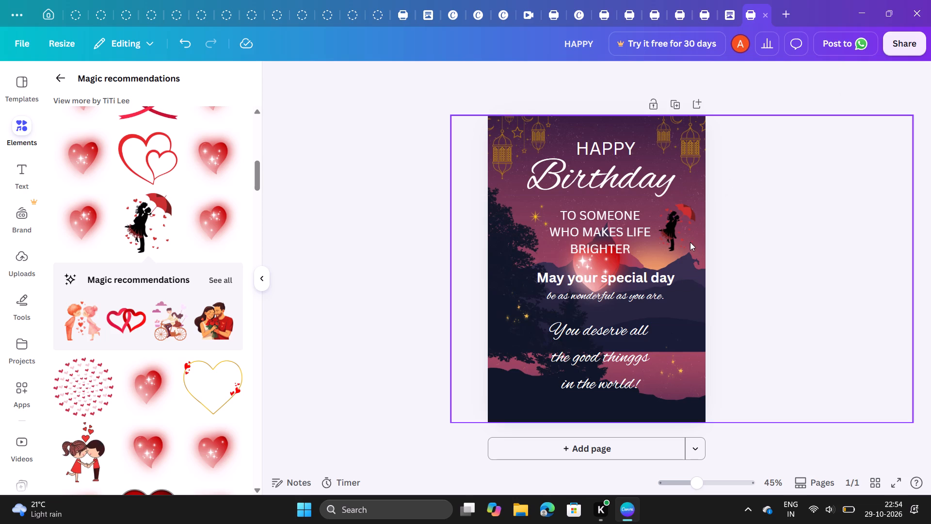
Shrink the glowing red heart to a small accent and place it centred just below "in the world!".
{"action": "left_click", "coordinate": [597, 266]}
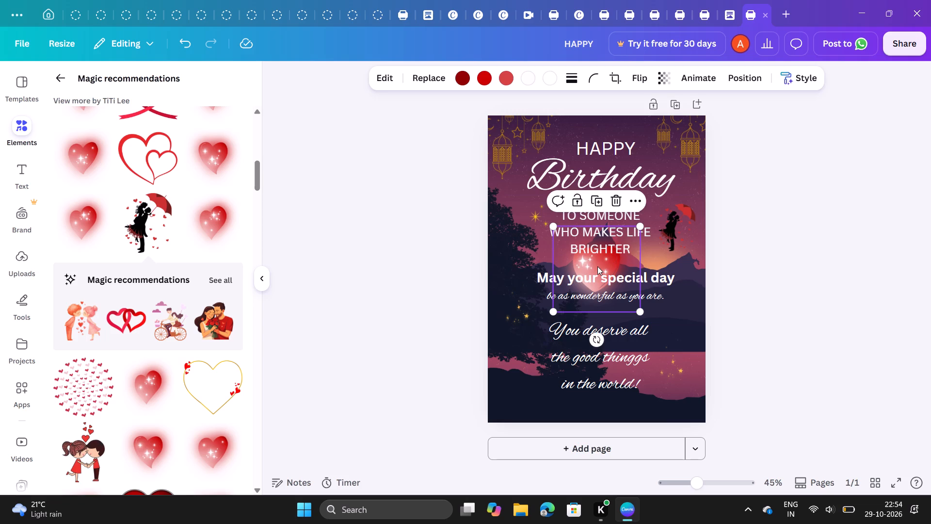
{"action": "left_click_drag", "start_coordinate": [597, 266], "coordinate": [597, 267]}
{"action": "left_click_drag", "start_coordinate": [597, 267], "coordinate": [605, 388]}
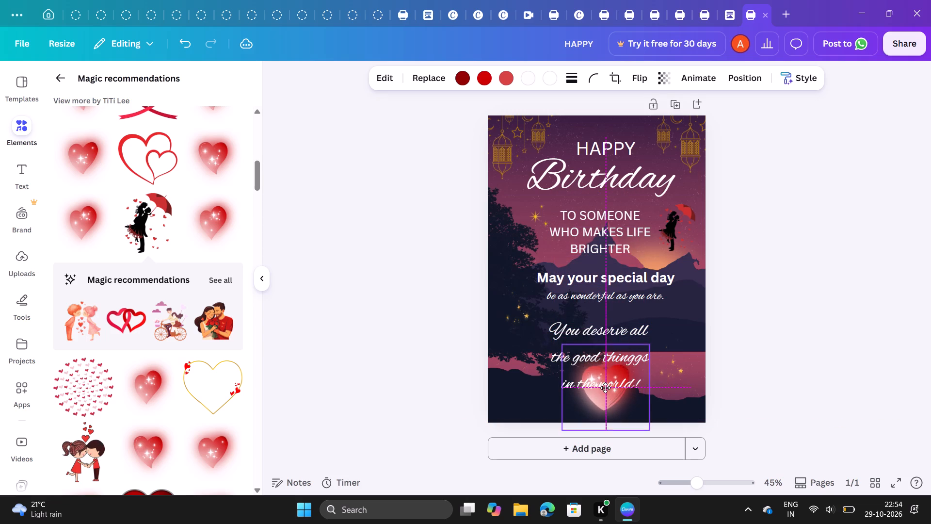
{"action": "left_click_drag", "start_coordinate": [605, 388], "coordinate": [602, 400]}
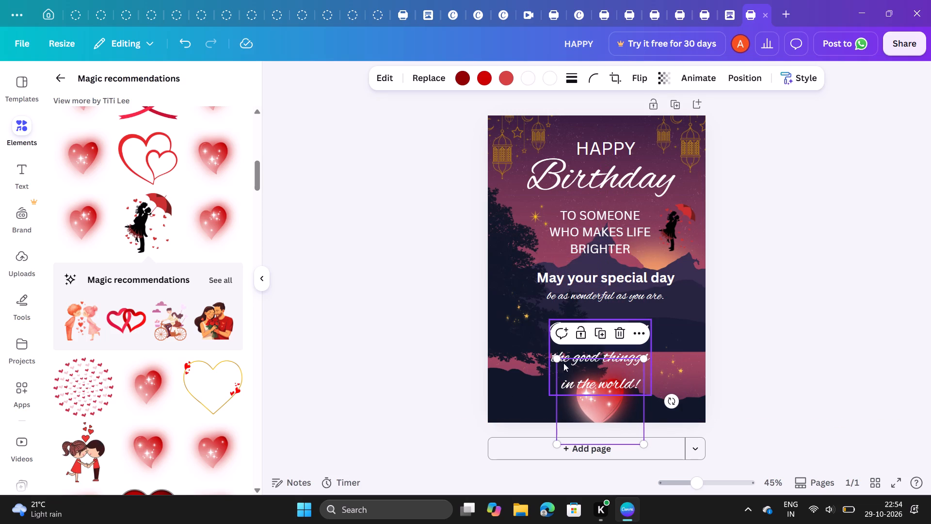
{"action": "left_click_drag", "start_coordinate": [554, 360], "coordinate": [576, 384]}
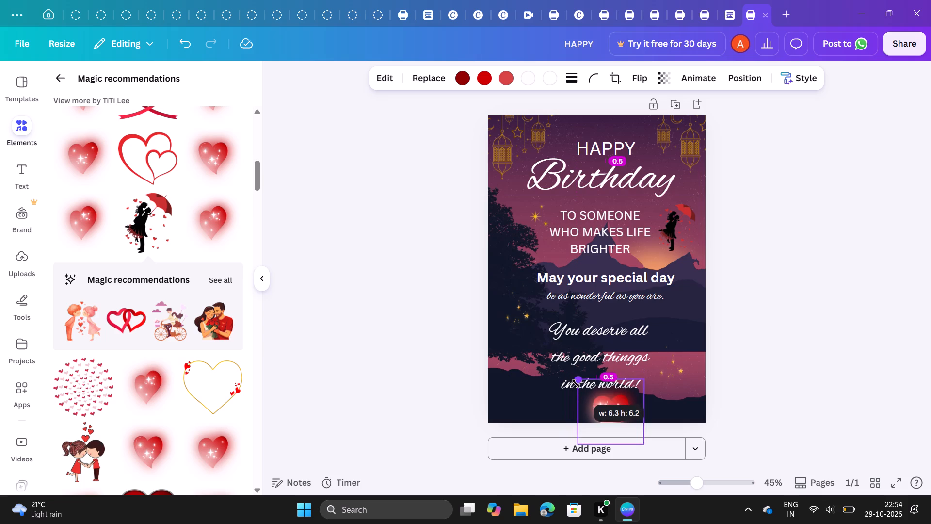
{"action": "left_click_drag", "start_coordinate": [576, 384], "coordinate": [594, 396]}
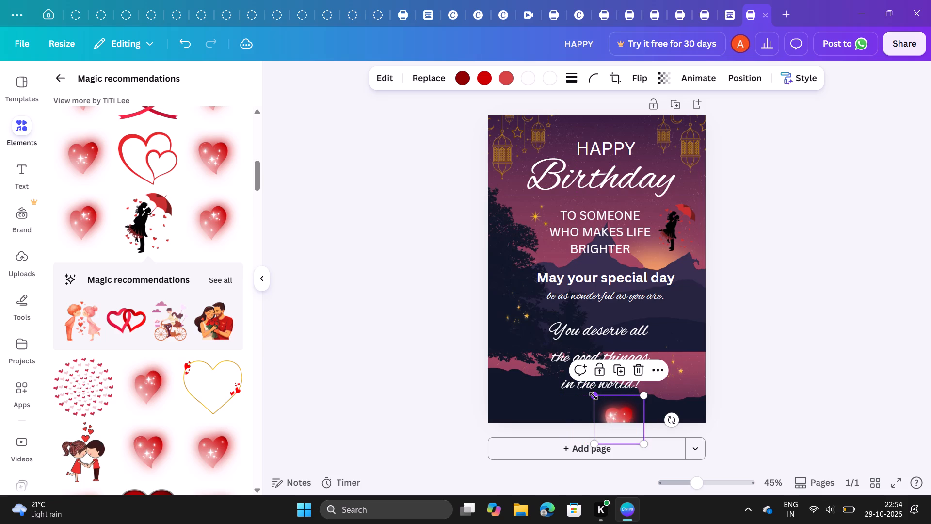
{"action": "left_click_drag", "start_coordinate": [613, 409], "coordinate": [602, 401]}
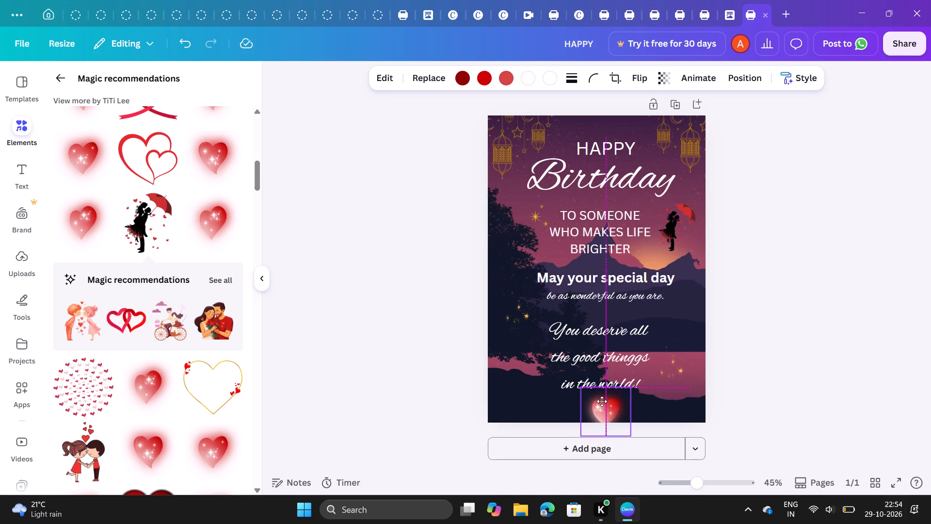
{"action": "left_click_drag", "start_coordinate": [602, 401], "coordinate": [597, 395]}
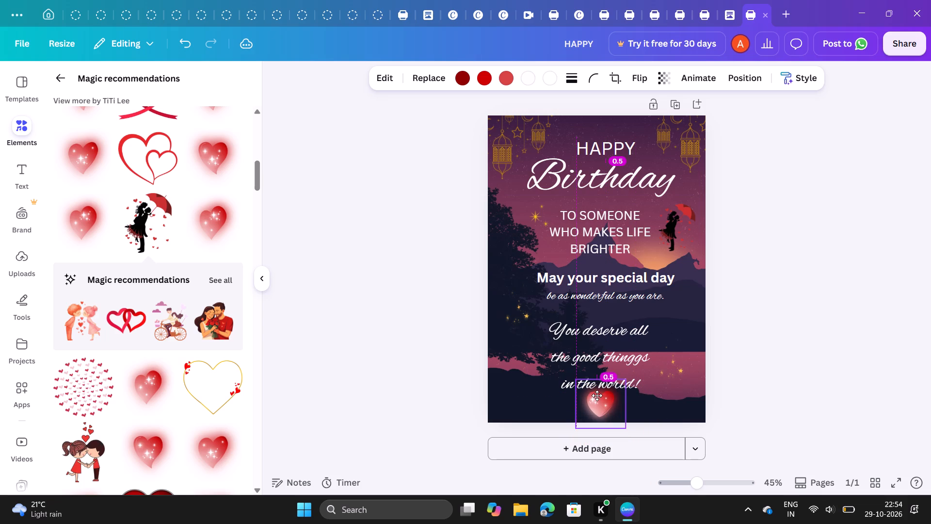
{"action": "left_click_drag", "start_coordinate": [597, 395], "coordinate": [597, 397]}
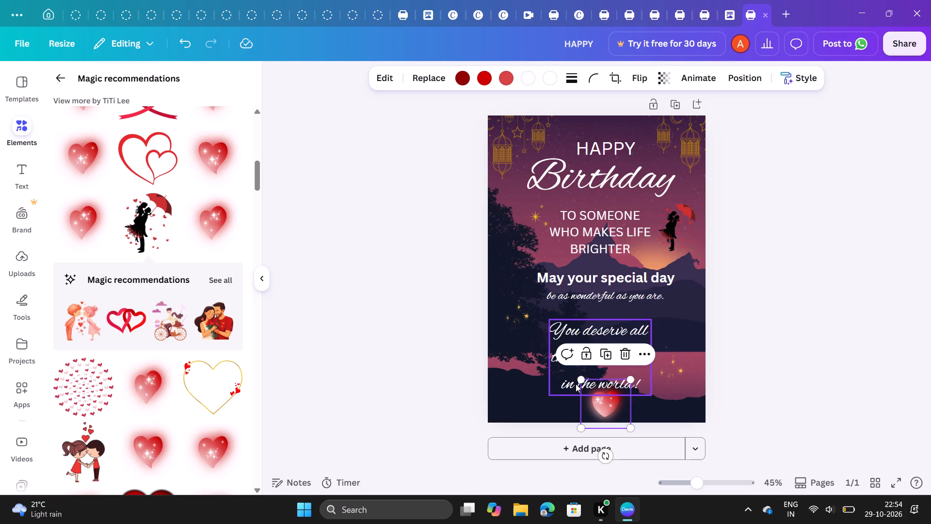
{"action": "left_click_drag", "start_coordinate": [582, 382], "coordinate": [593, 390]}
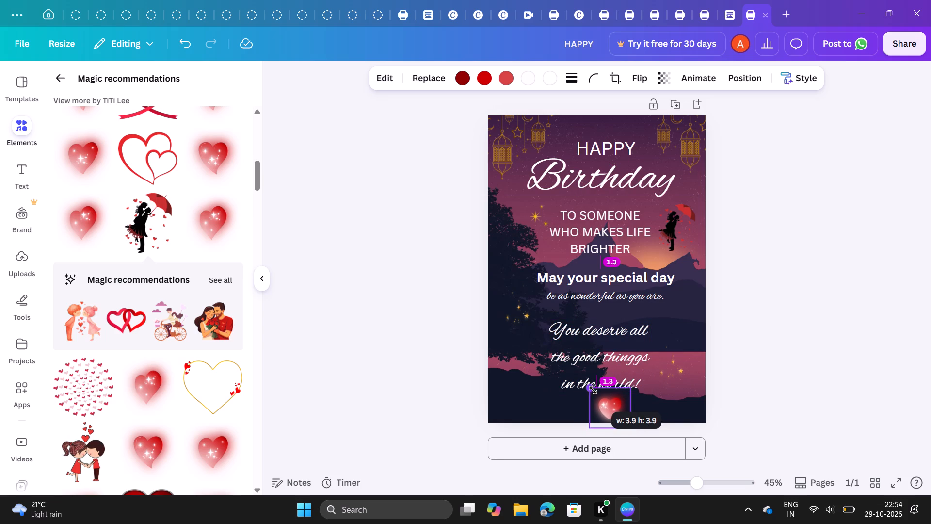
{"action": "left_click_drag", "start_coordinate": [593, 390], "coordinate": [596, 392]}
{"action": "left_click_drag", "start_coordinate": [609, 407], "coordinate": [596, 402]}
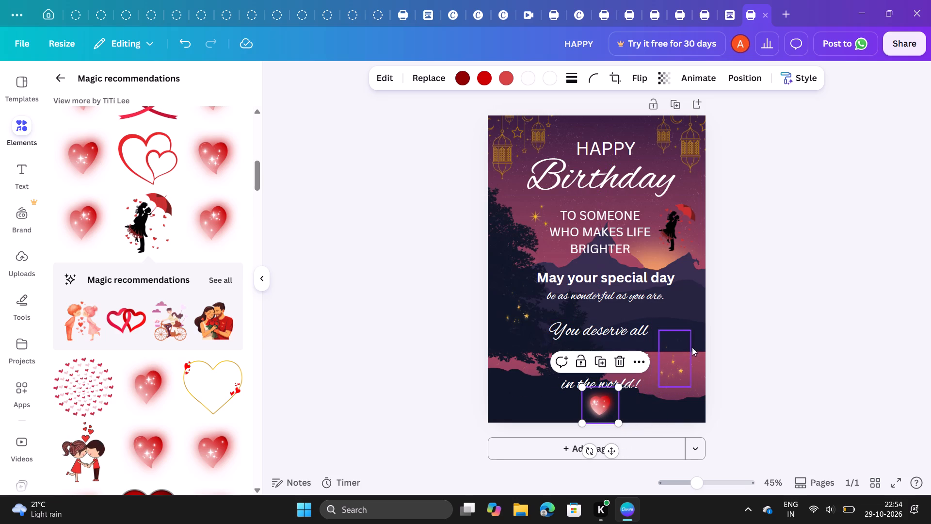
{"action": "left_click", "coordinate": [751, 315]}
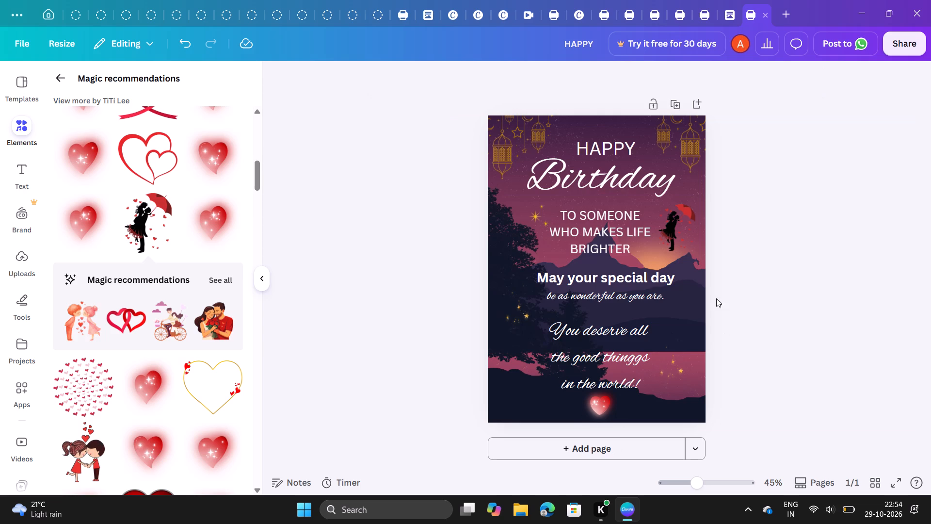
Nudge the umbrella couple slightly outward from "WHO MAKES LIFE", keeping it above the sunset and inside the page edge.
{"action": "left_click", "coordinate": [684, 231]}
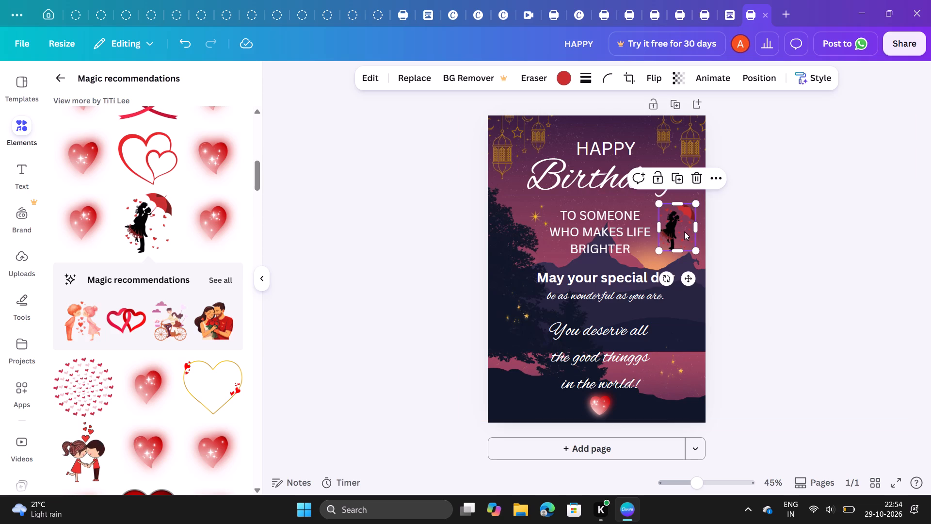
{"action": "left_click_drag", "start_coordinate": [684, 231], "coordinate": [692, 233]}
{"action": "left_click", "coordinate": [678, 227]}
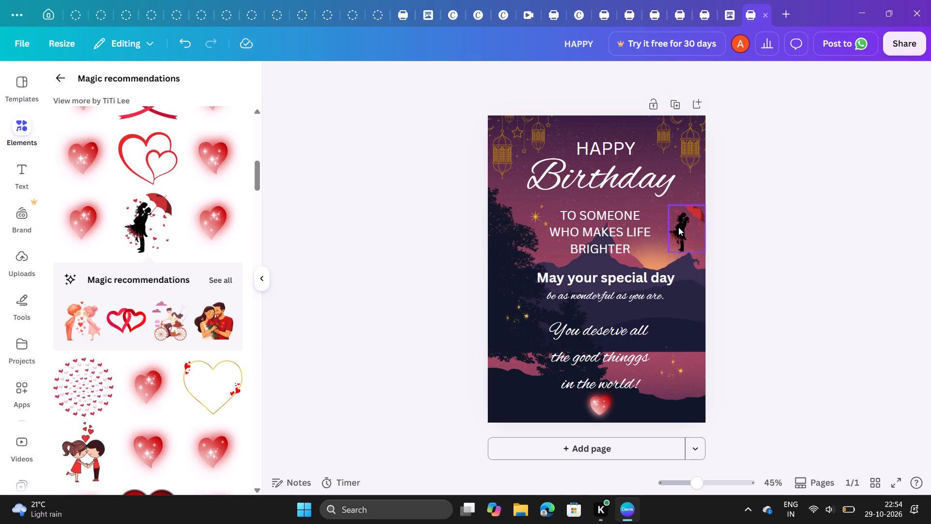
{"action": "left_click_drag", "start_coordinate": [683, 224], "coordinate": [673, 214]}
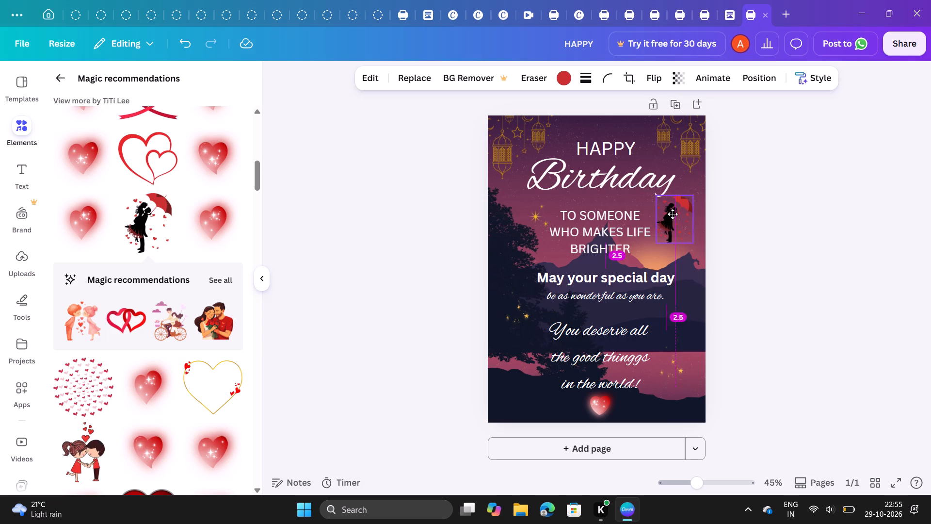
{"action": "left_click_drag", "start_coordinate": [673, 214], "coordinate": [675, 223]}
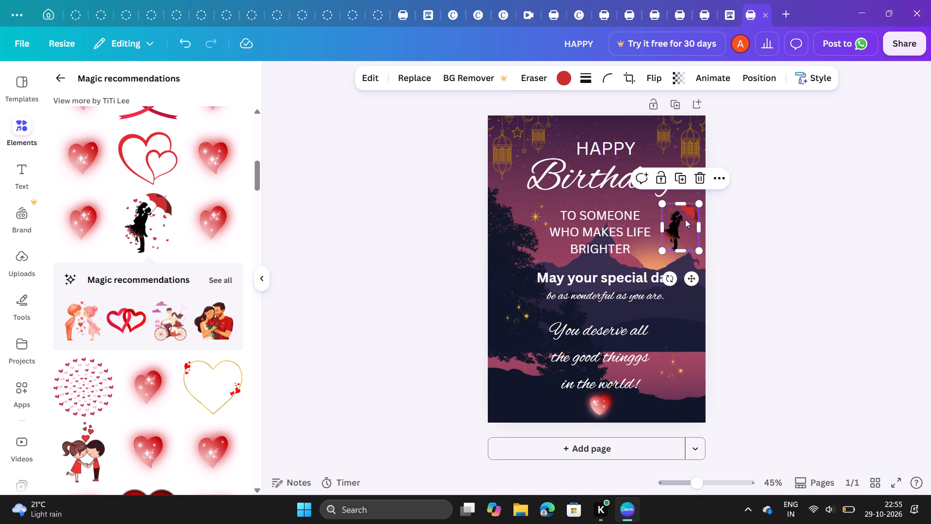
{"action": "left_click", "coordinate": [718, 212]}
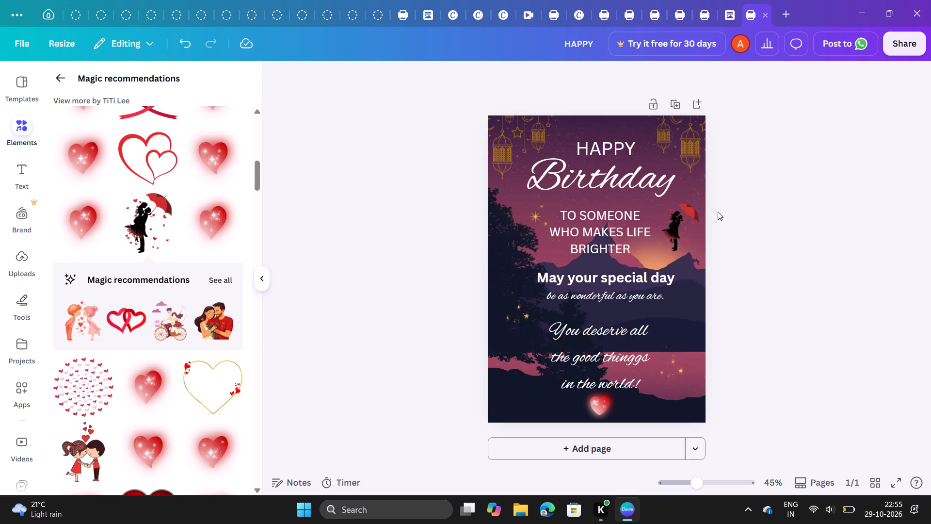
Browse further through the recommended graphics for a different heart or love decoration.
{"action": "scroll", "coordinate": [106, 408], "scroll_direction": "down", "scroll_amount": 3}
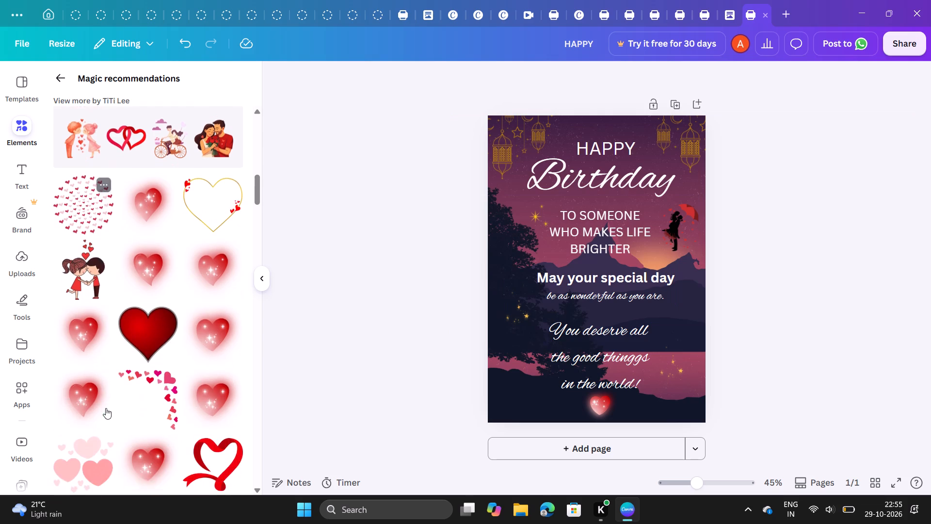
{"action": "scroll", "coordinate": [106, 408], "scroll_direction": "down", "scroll_amount": 2}
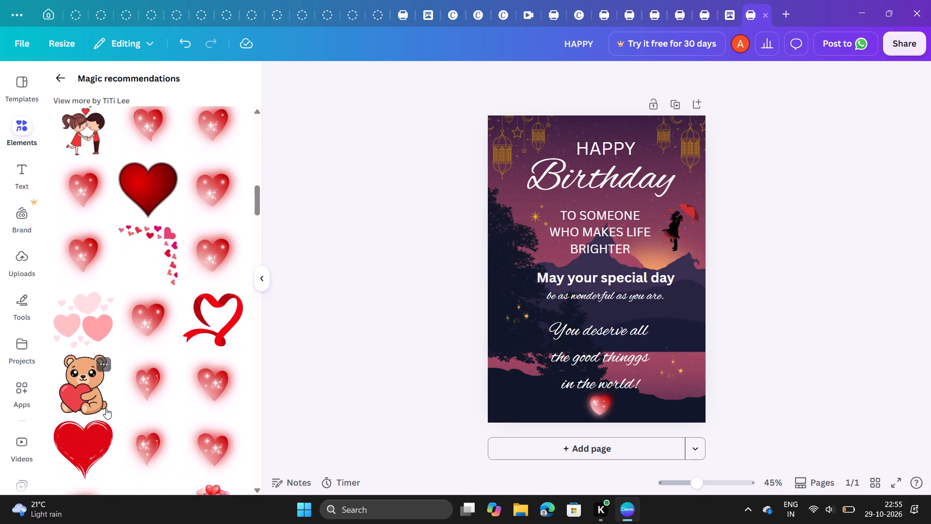
{"action": "scroll", "coordinate": [106, 408], "scroll_direction": "down", "scroll_amount": 3}
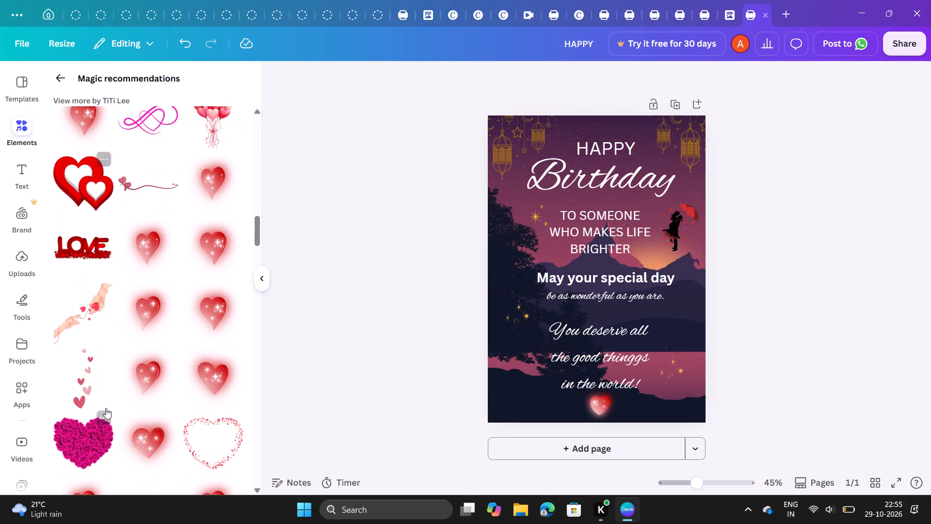
{"action": "scroll", "coordinate": [106, 408], "scroll_direction": "down", "scroll_amount": 2}
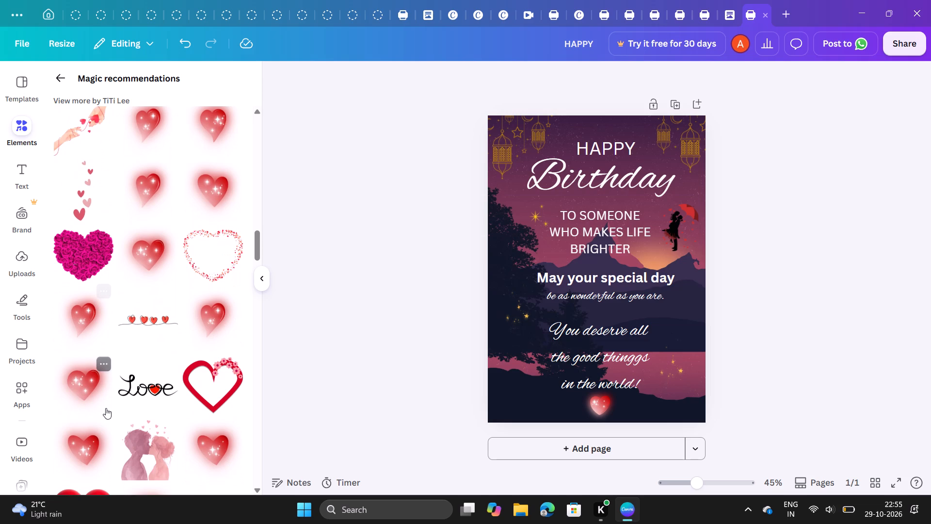
{"action": "scroll", "coordinate": [106, 408], "scroll_direction": "down", "scroll_amount": 1}
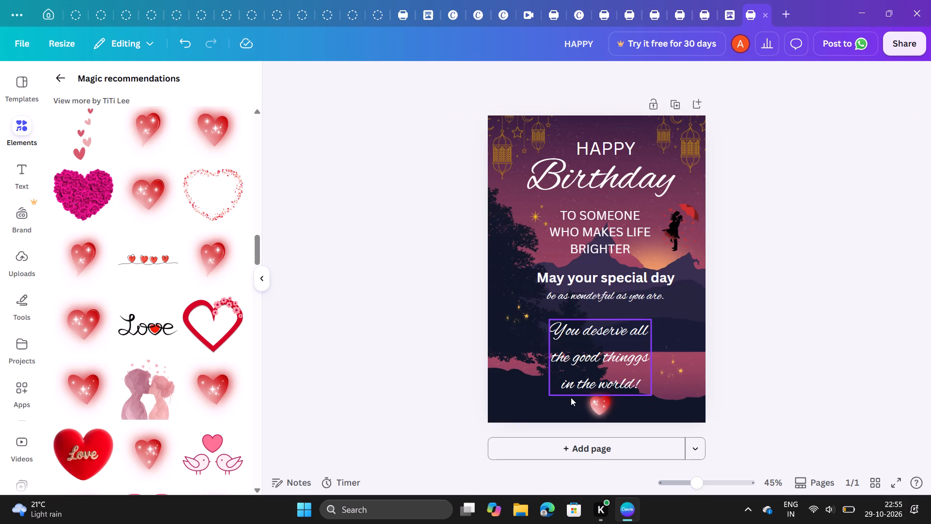
Delete the small glowing heart below "in the world!".
{"action": "left_click", "coordinate": [593, 407]}
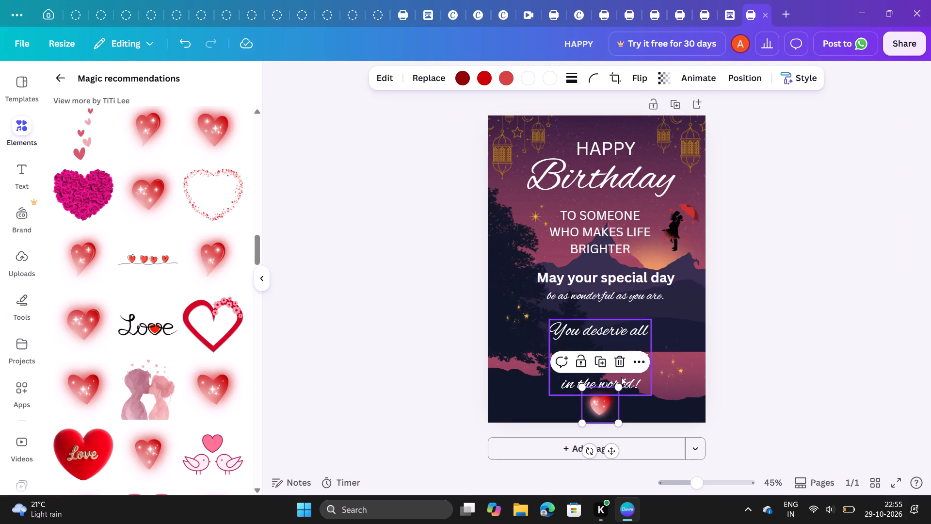
{"action": "left_click", "coordinate": [620, 361]}
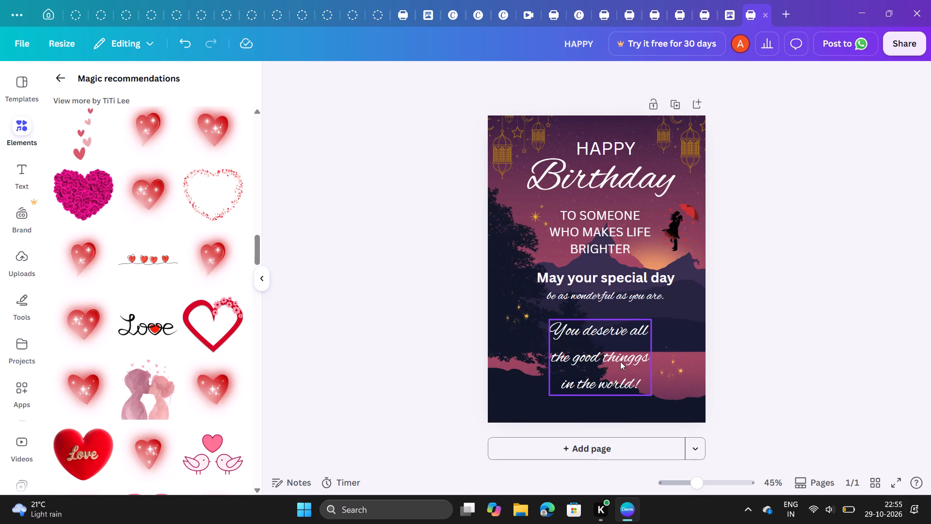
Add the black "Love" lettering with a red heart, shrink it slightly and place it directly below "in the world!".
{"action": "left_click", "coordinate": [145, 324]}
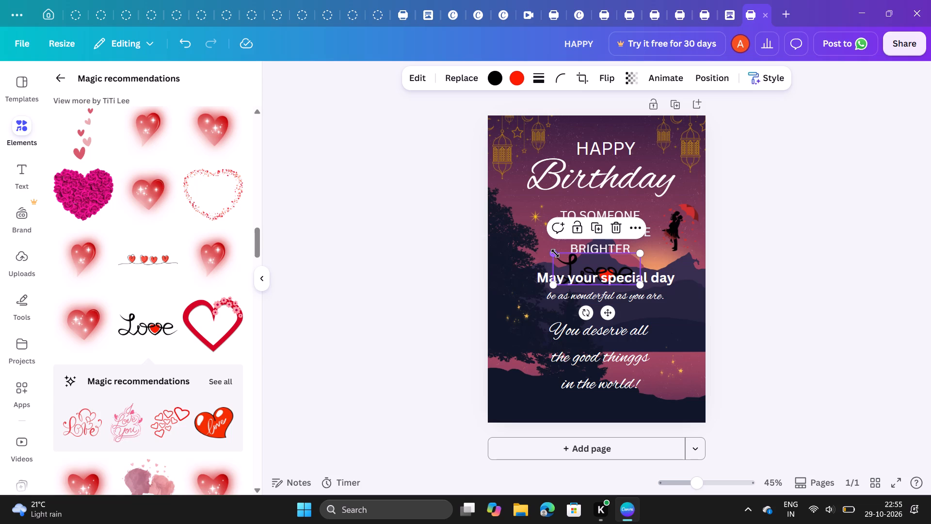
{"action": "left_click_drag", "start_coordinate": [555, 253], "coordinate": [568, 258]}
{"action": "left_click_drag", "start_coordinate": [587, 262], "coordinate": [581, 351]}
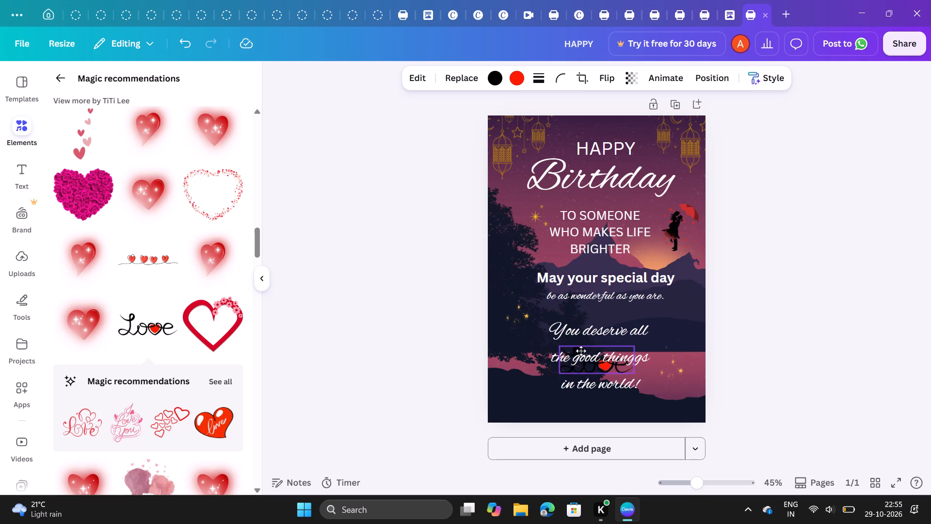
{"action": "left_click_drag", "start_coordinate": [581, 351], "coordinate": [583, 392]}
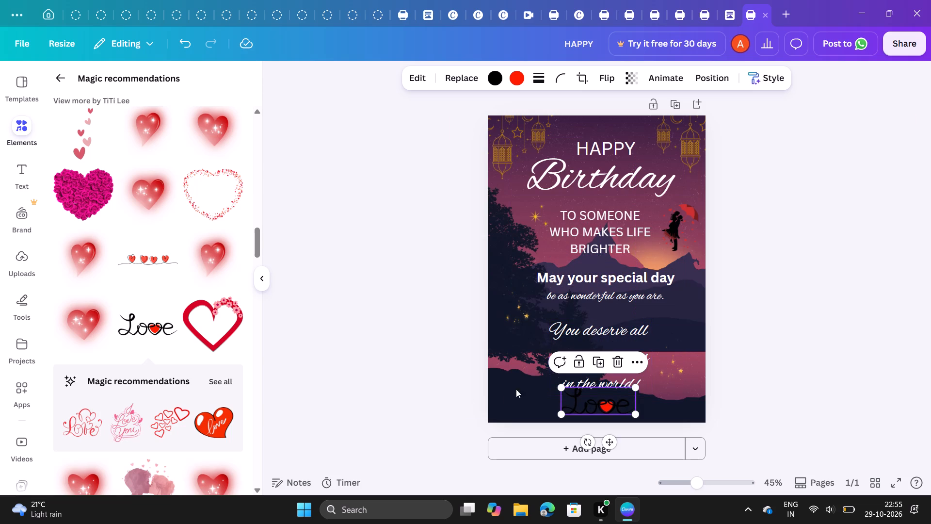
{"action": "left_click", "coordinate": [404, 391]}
Browse the remaining recommendations for a heart or love graphic to use instead of the black "Love" lettering.
{"action": "scroll", "coordinate": [167, 399], "scroll_direction": "down", "scroll_amount": 4}
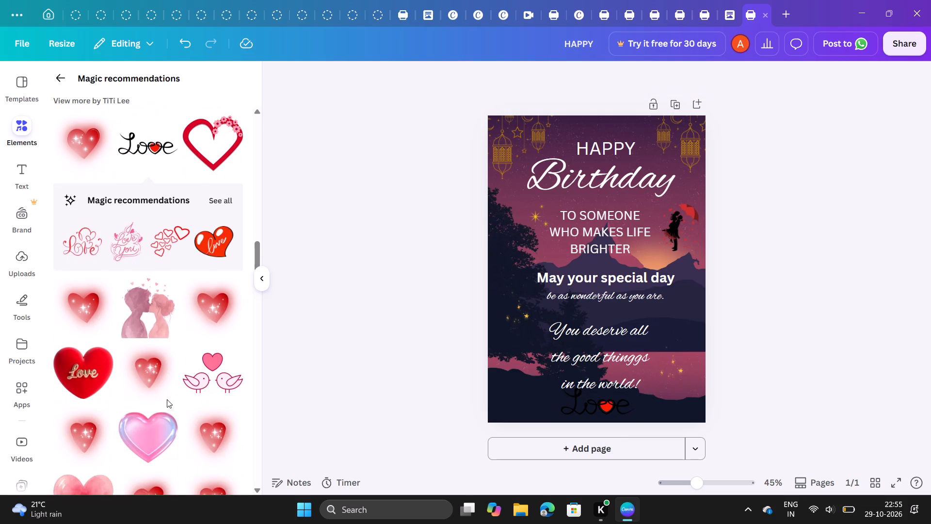
{"action": "scroll", "coordinate": [167, 399], "scroll_direction": "down", "scroll_amount": 1}
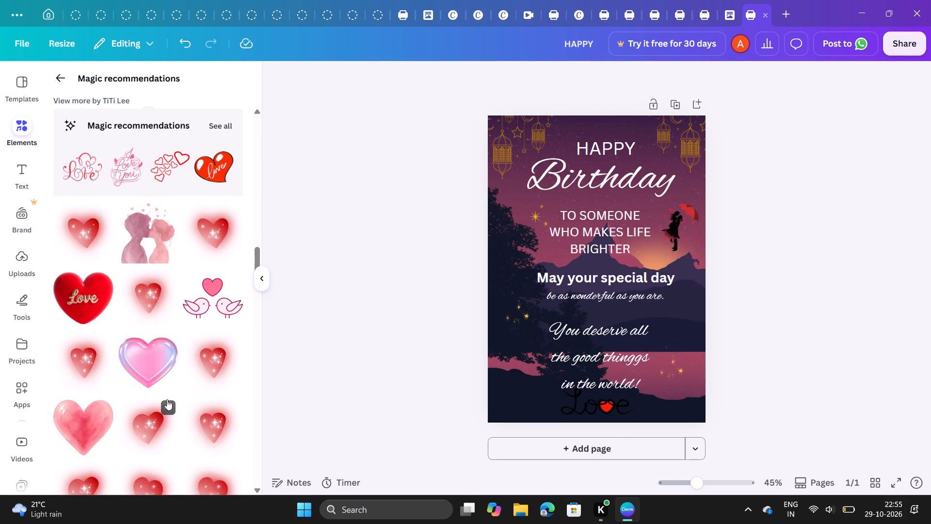
{"action": "scroll", "coordinate": [167, 399], "scroll_direction": "down", "scroll_amount": 7}
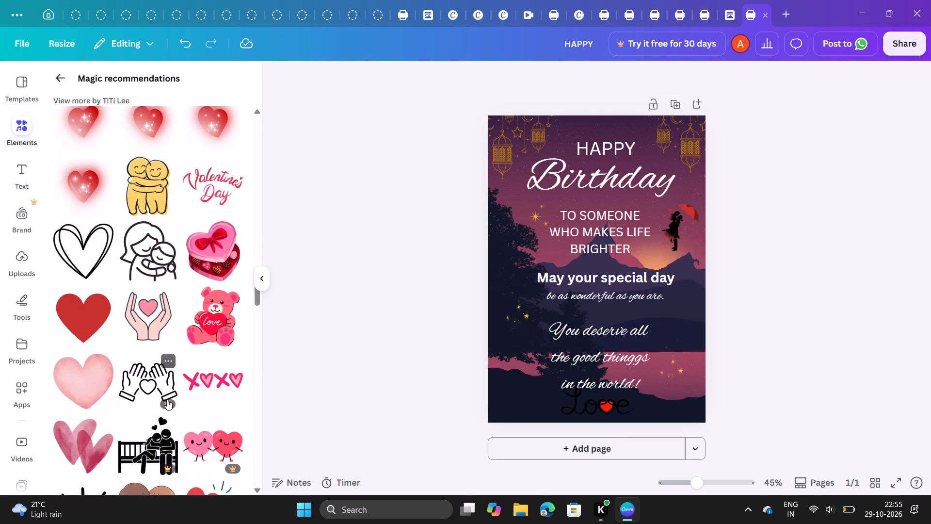
{"action": "scroll", "coordinate": [167, 399], "scroll_direction": "down", "scroll_amount": 3}
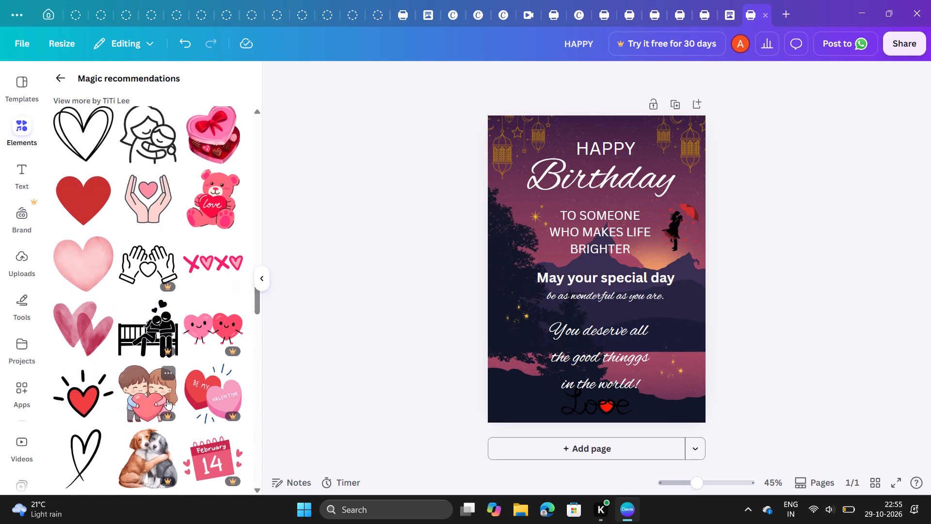
{"action": "scroll", "coordinate": [167, 399], "scroll_direction": "down", "scroll_amount": 3}
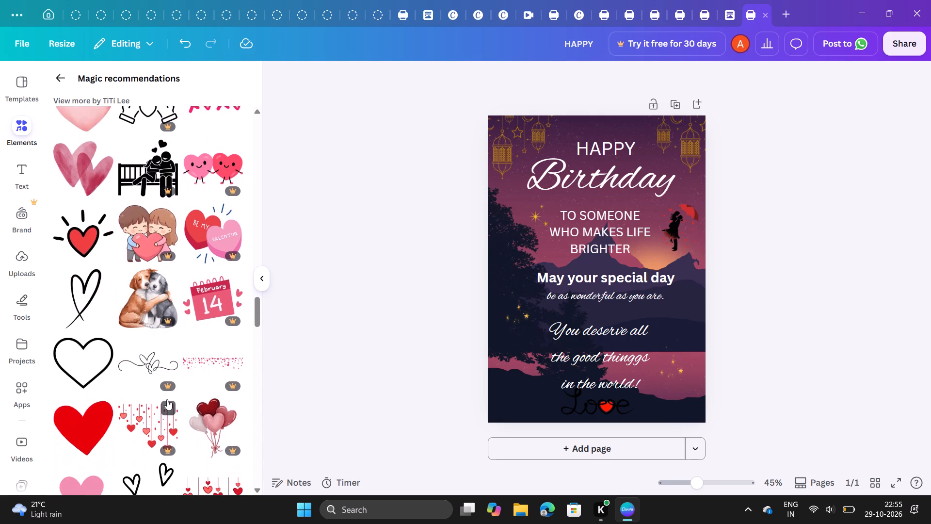
{"action": "scroll", "coordinate": [167, 399], "scroll_direction": "down", "scroll_amount": 2}
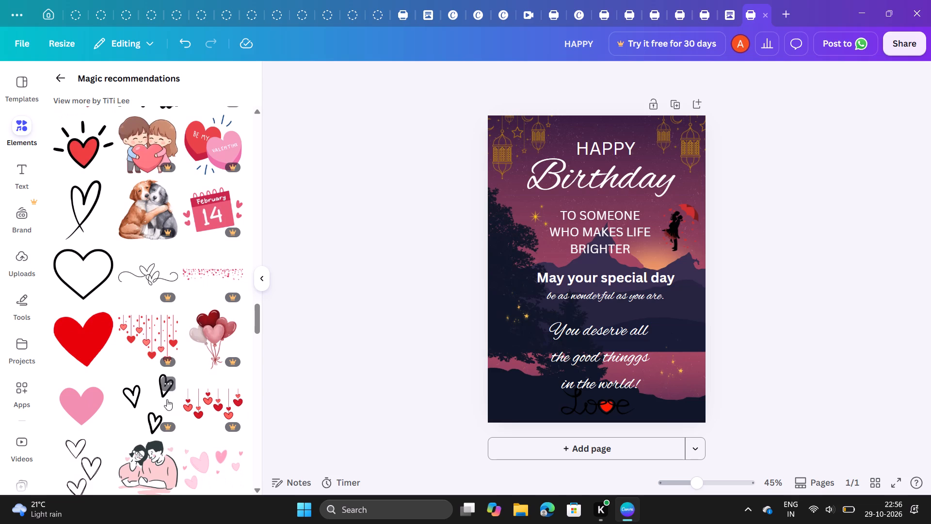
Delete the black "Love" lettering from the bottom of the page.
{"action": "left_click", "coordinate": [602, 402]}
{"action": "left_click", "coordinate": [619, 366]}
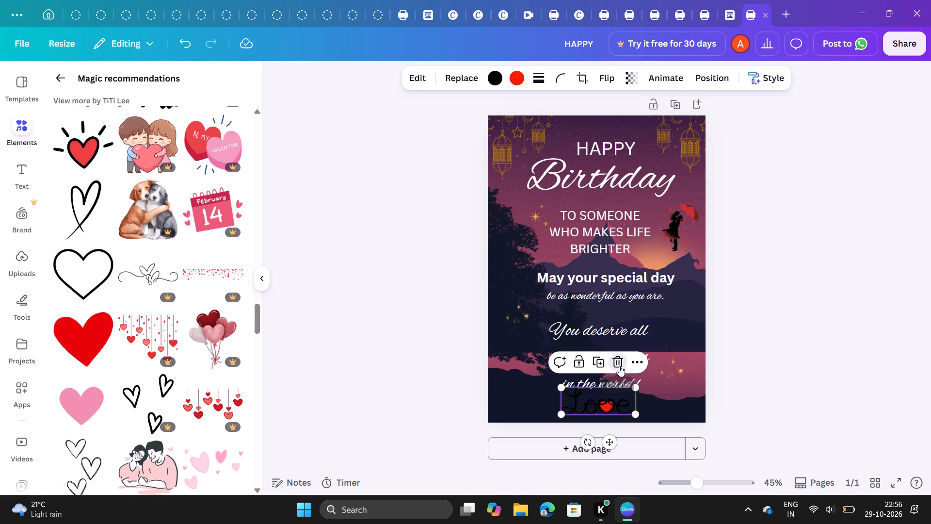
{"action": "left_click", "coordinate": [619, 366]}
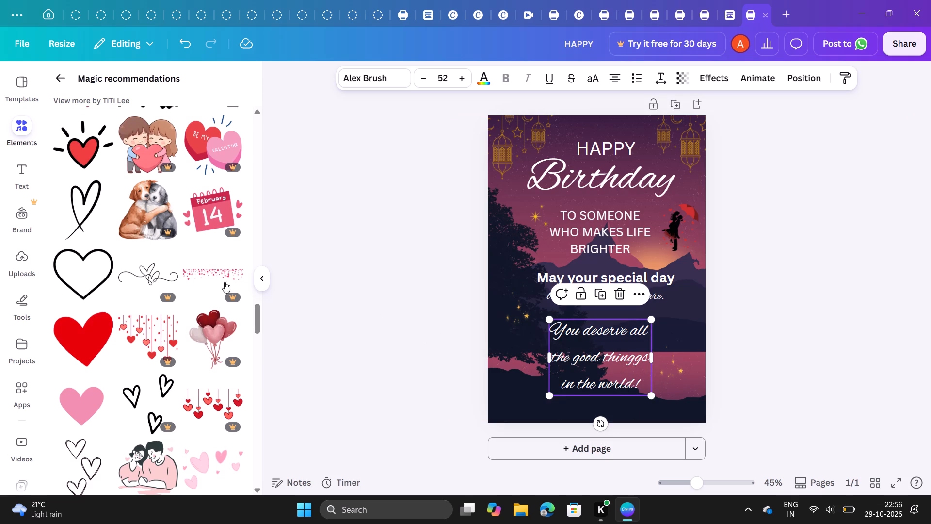
Browse the rest of the recommended graphics, from hearts and couples to sunsets and birds, for a fitting bottom decoration.
{"action": "scroll", "coordinate": [128, 380], "scroll_direction": "down", "scroll_amount": 3}
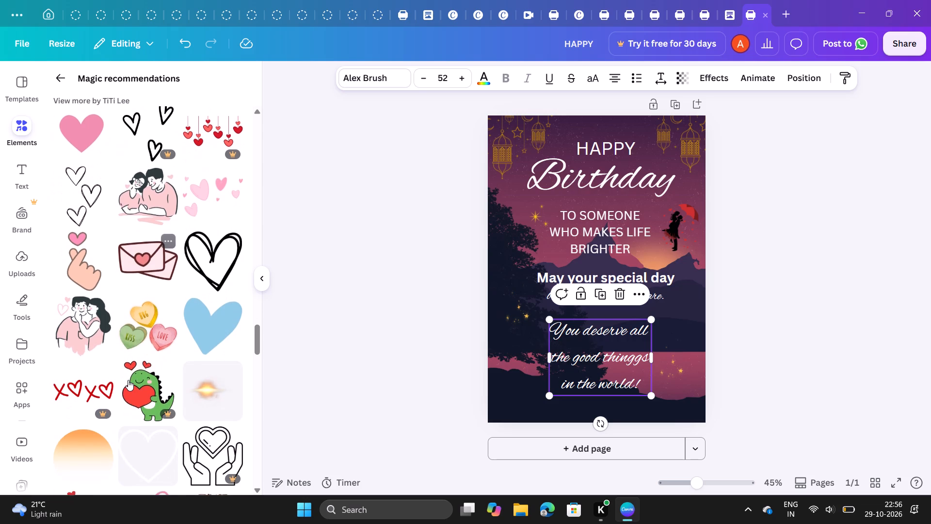
{"action": "scroll", "coordinate": [128, 380], "scroll_direction": "down", "scroll_amount": 4}
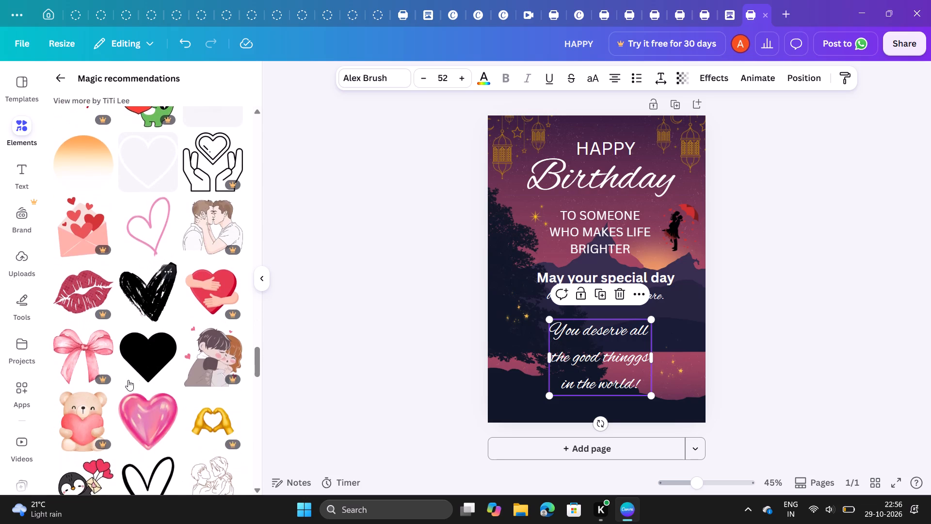
{"action": "scroll", "coordinate": [128, 380], "scroll_direction": "down", "scroll_amount": 4}
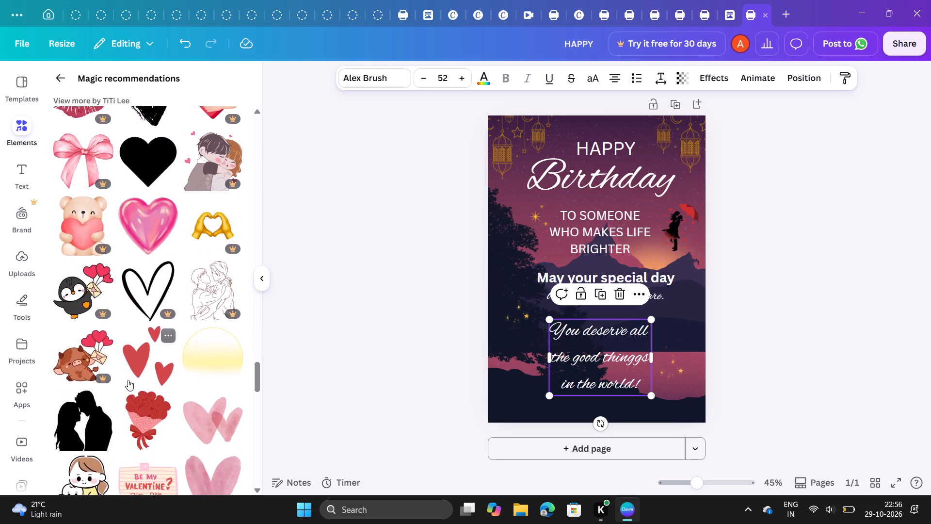
{"action": "scroll", "coordinate": [128, 380], "scroll_direction": "down", "scroll_amount": 4}
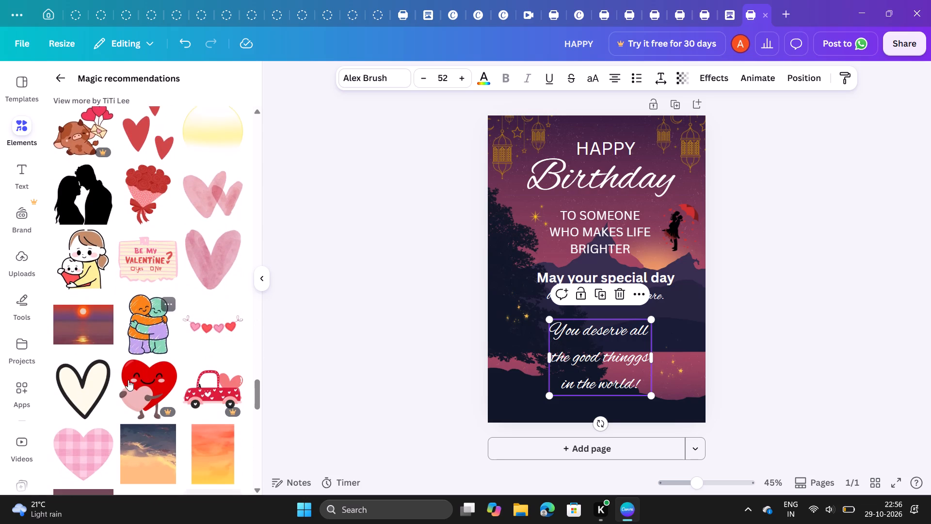
{"action": "scroll", "coordinate": [128, 380], "scroll_direction": "down", "scroll_amount": 3}
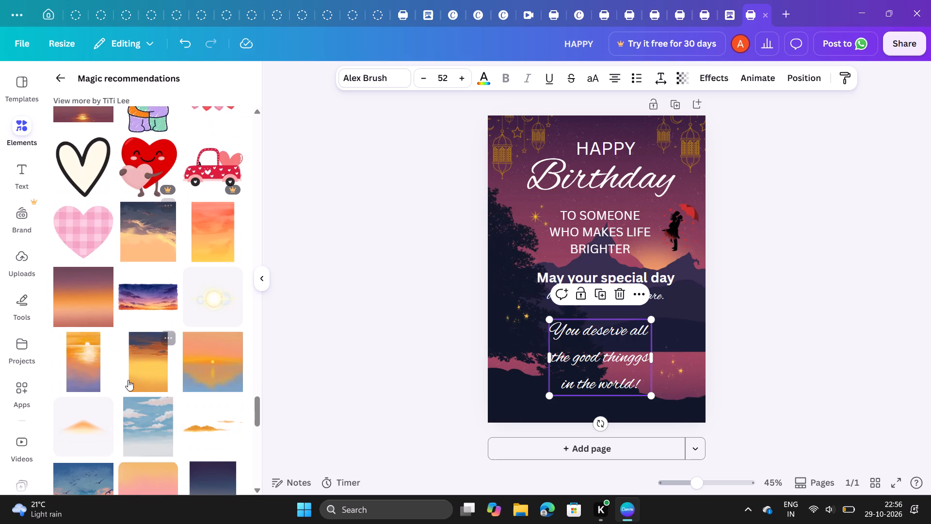
{"action": "scroll", "coordinate": [128, 380], "scroll_direction": "down", "scroll_amount": 2}
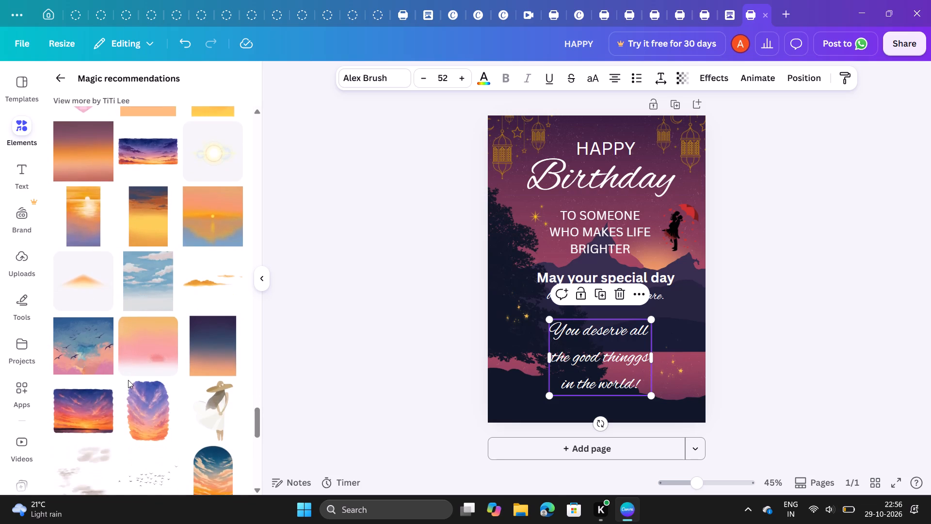
{"action": "scroll", "coordinate": [128, 380], "scroll_direction": "down", "scroll_amount": 3}
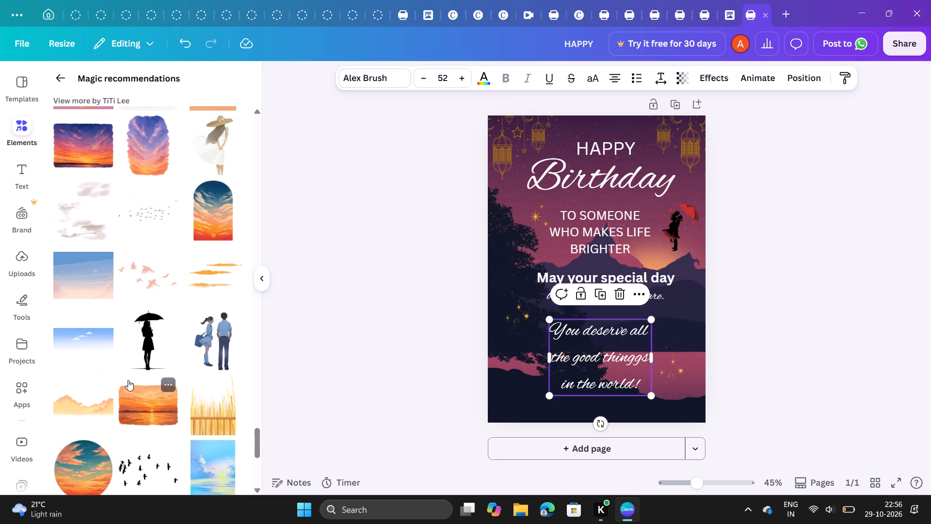
{"action": "scroll", "coordinate": [128, 380], "scroll_direction": "down", "scroll_amount": 2}
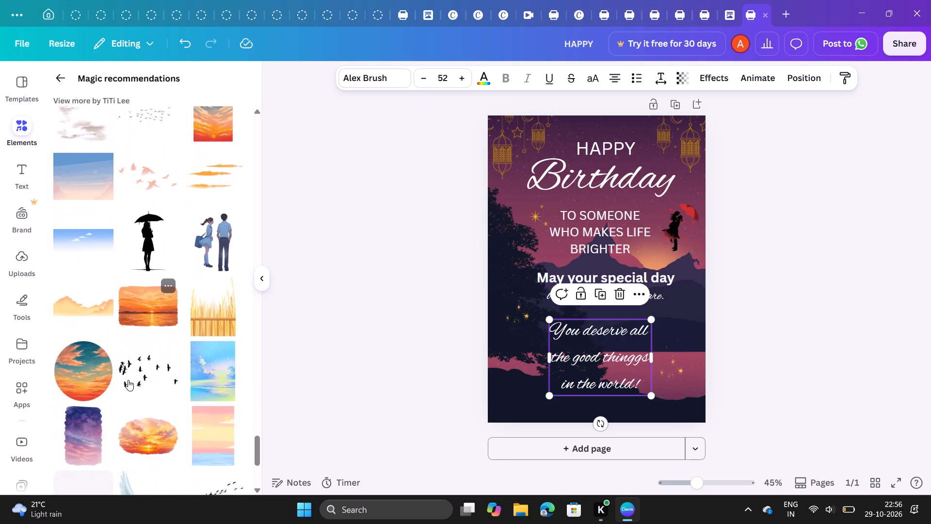
{"action": "scroll", "coordinate": [128, 380], "scroll_direction": "down", "scroll_amount": 3}
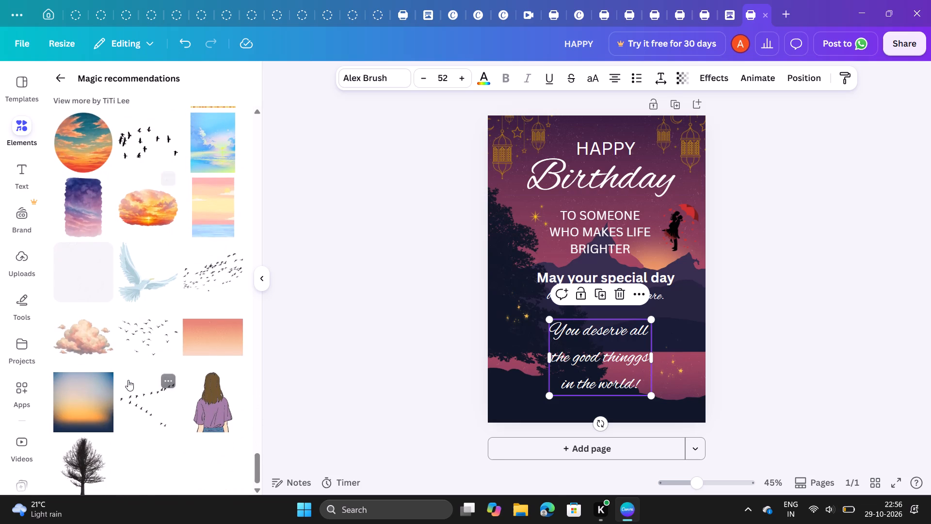
{"action": "scroll", "coordinate": [128, 380], "scroll_direction": "down", "scroll_amount": 2}
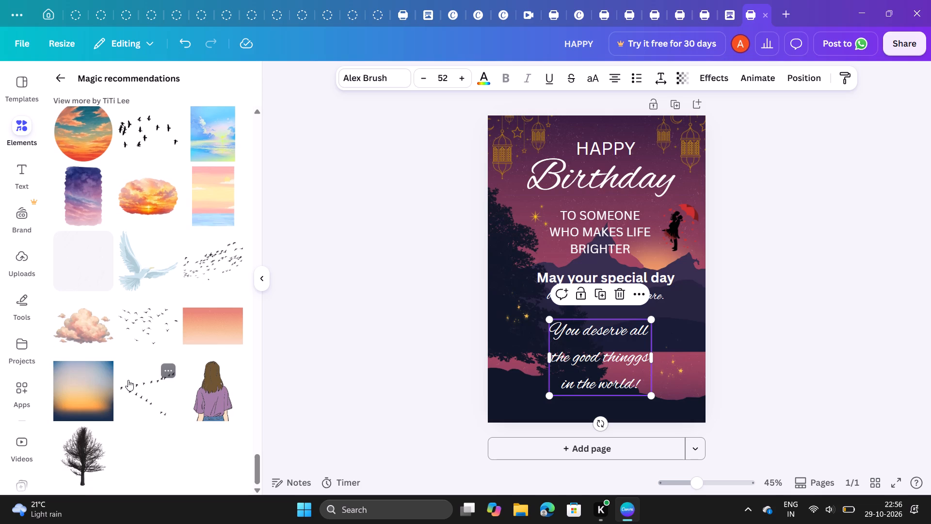
Show all recommendations related to the black "Love" lettering and look through them for a graphic suited to the page bottom.
{"action": "scroll", "coordinate": [128, 380], "scroll_direction": "up", "scroll_amount": 5}
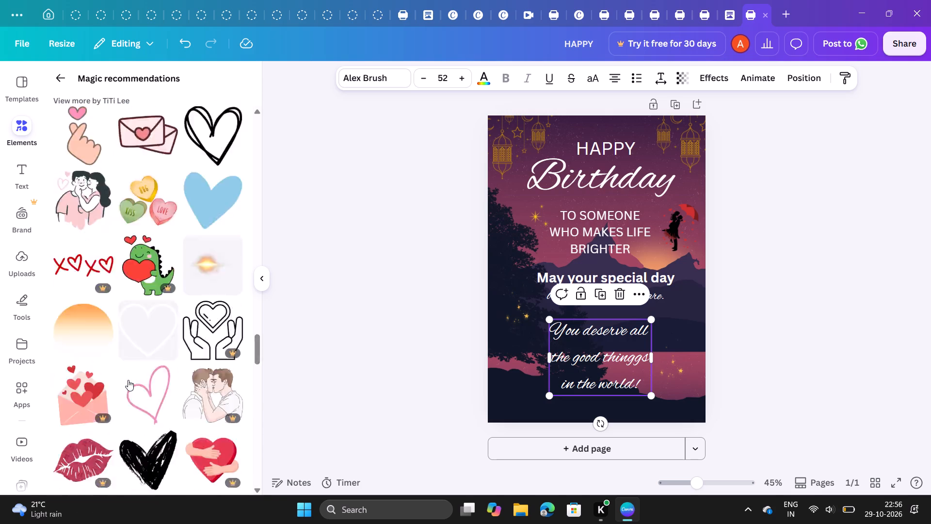
{"action": "scroll", "coordinate": [128, 380], "scroll_direction": "down", "scroll_amount": 3}
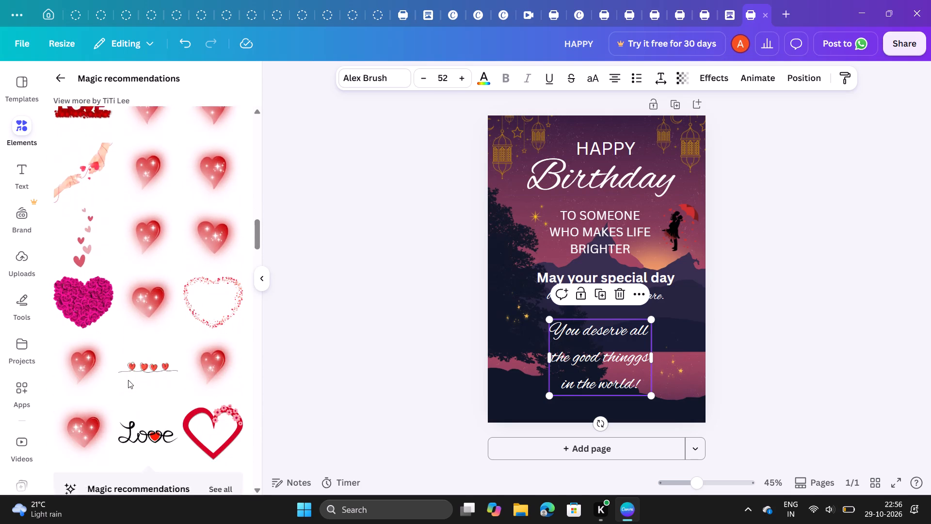
{"action": "scroll", "coordinate": [128, 380], "scroll_direction": "down", "scroll_amount": 1}
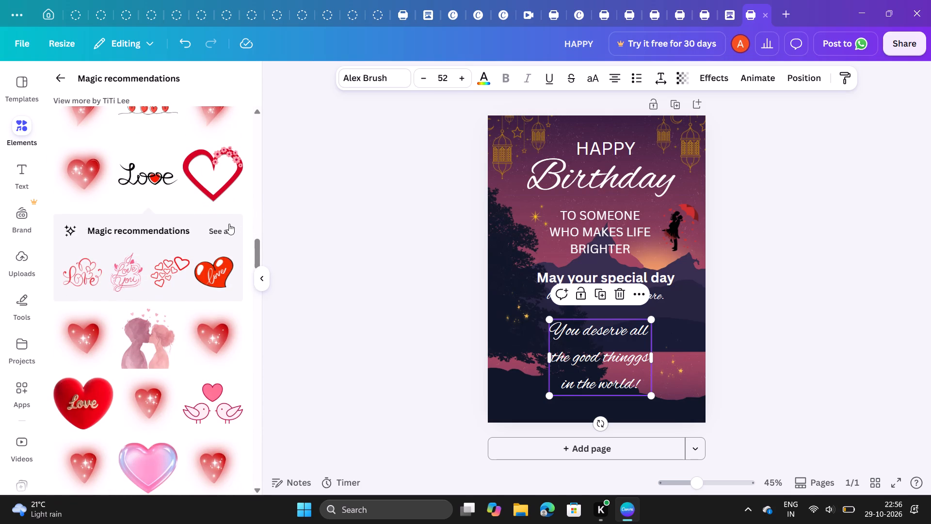
{"action": "left_click", "coordinate": [222, 228]}
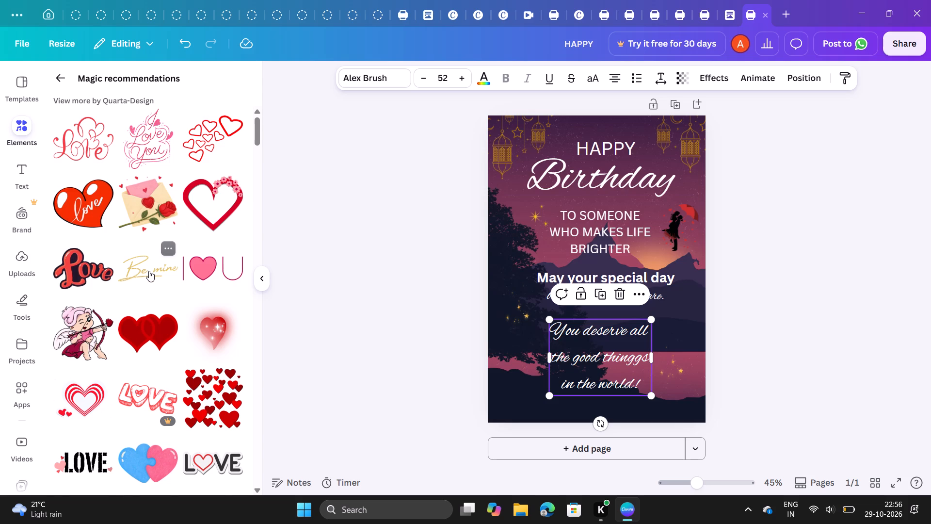
{"action": "scroll", "coordinate": [149, 271], "scroll_direction": "down", "scroll_amount": 3}
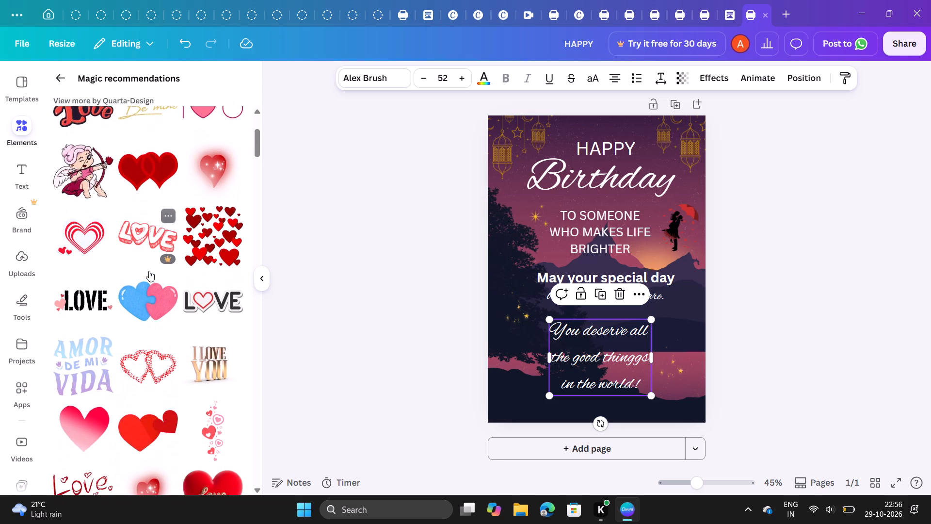
{"action": "scroll", "coordinate": [149, 271], "scroll_direction": "down", "scroll_amount": 2}
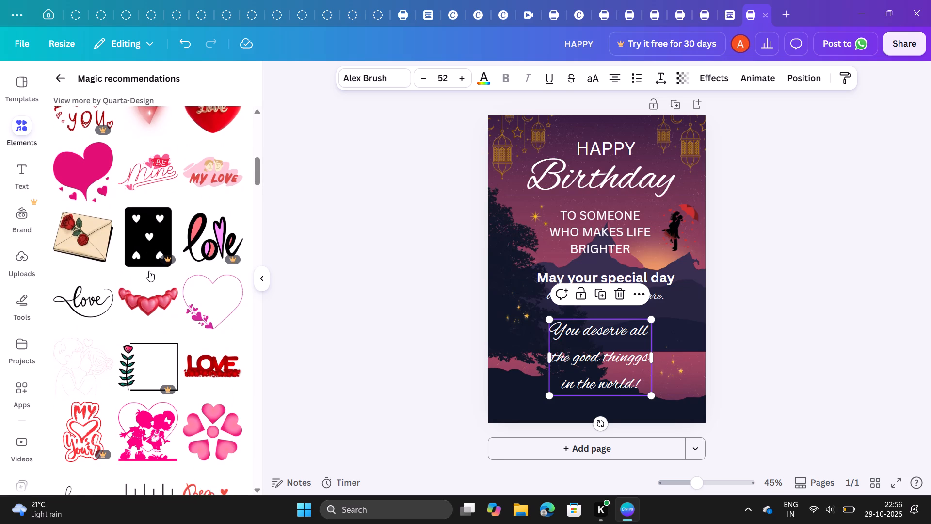
{"action": "scroll", "coordinate": [149, 271], "scroll_direction": "down", "scroll_amount": 2}
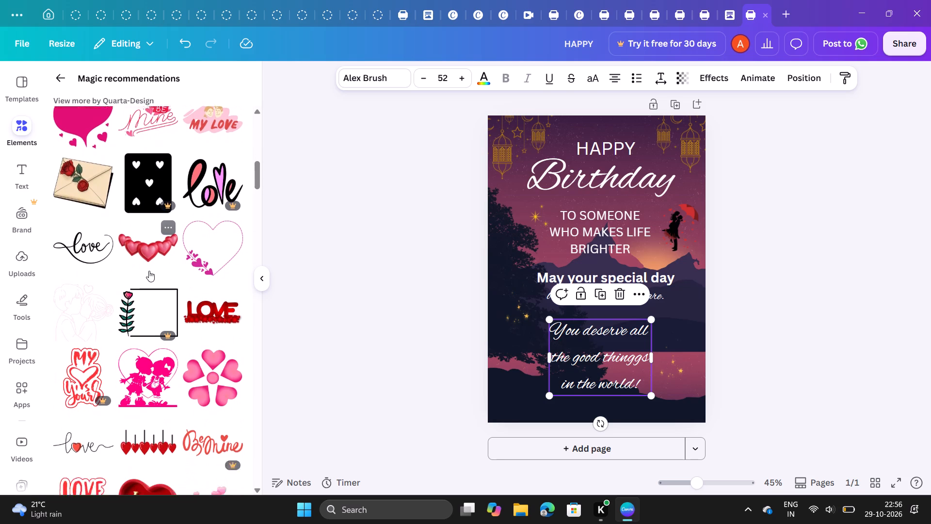
{"action": "scroll", "coordinate": [149, 271], "scroll_direction": "down", "scroll_amount": 4}
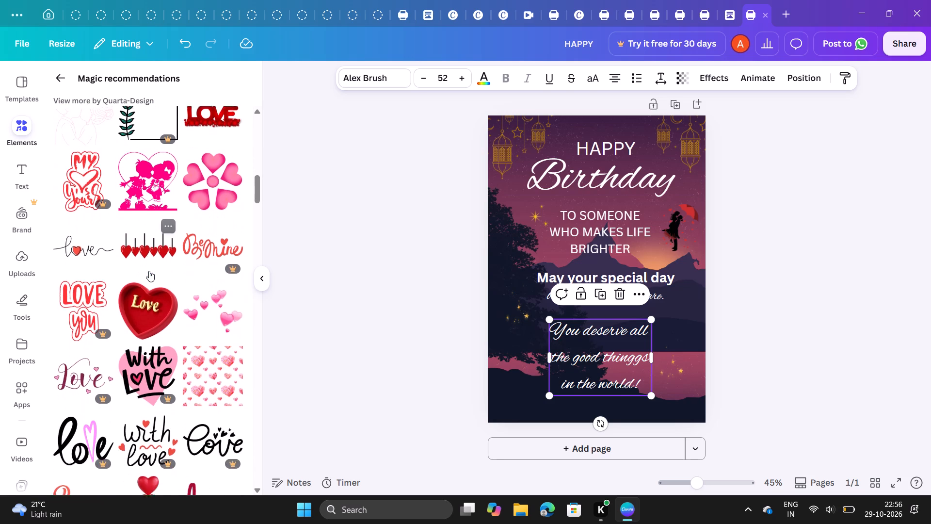
{"action": "scroll", "coordinate": [149, 271], "scroll_direction": "down", "scroll_amount": 4}
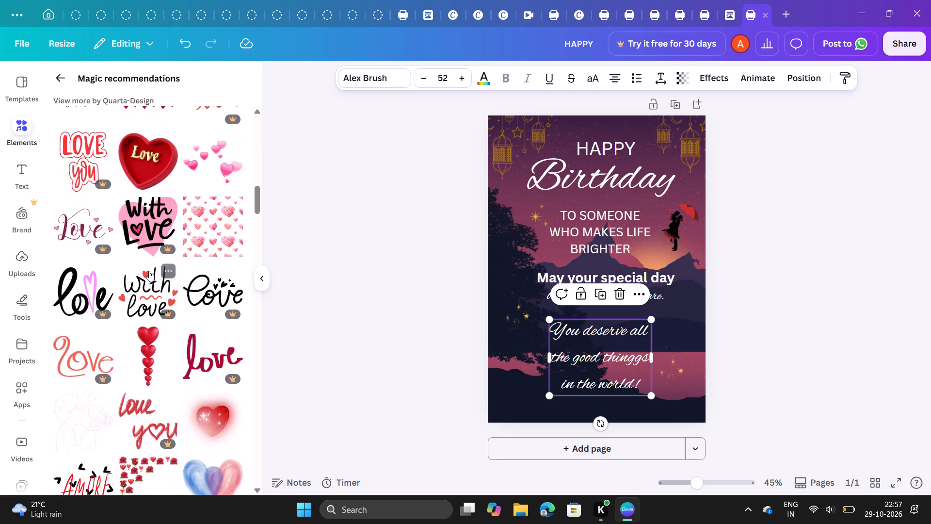
{"action": "scroll", "coordinate": [149, 271], "scroll_direction": "down", "scroll_amount": 4}
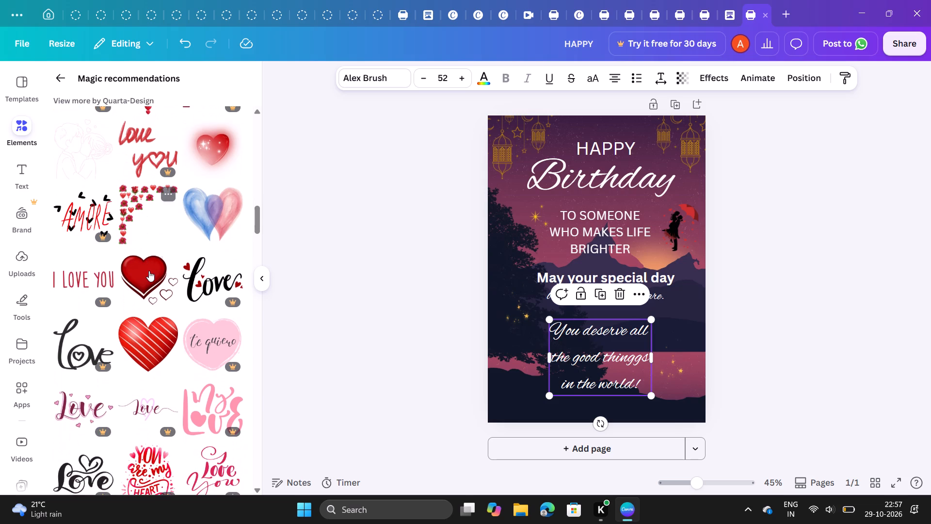
{"action": "scroll", "coordinate": [149, 271], "scroll_direction": "down", "scroll_amount": 3}
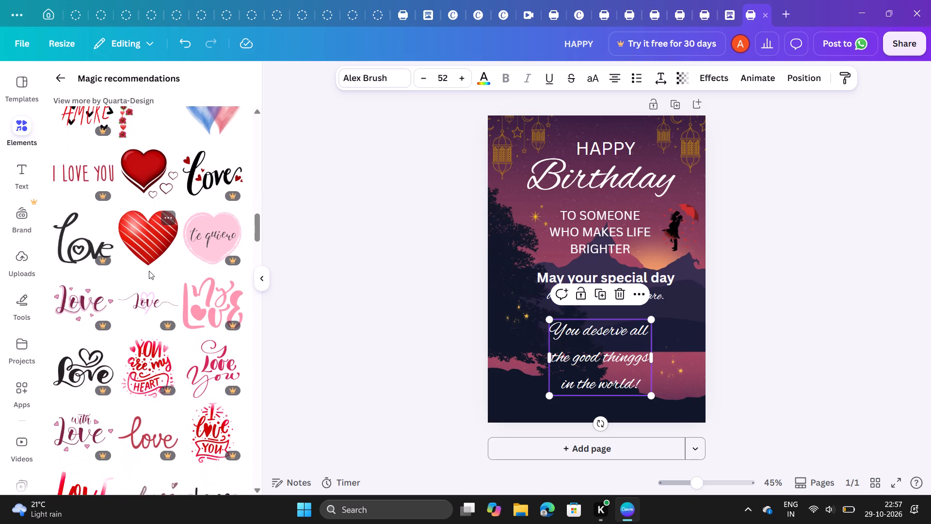
{"action": "scroll", "coordinate": [149, 271], "scroll_direction": "down", "scroll_amount": 2}
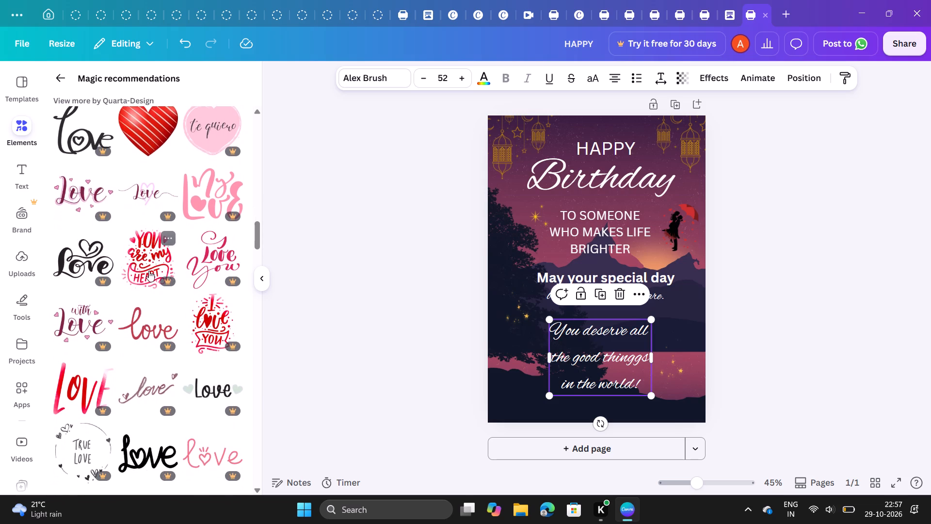
{"action": "scroll", "coordinate": [149, 271], "scroll_direction": "down", "scroll_amount": 2}
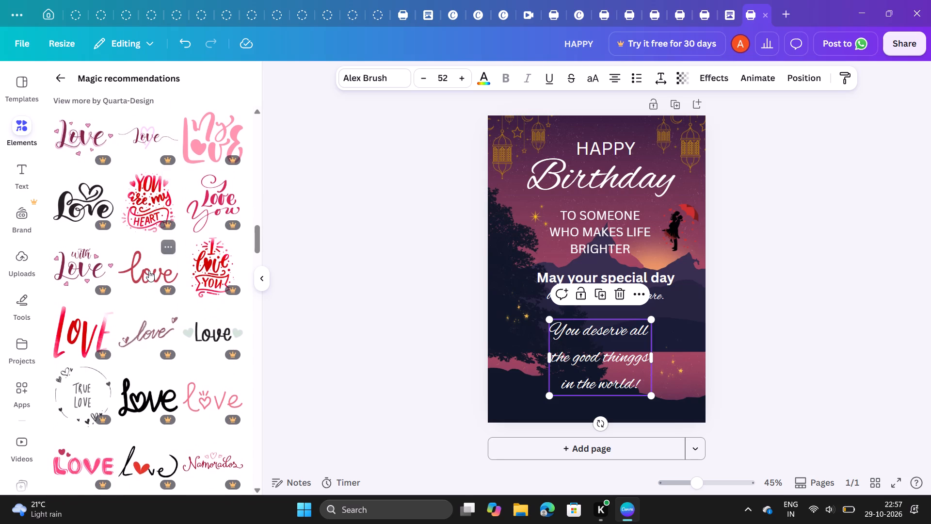
{"action": "scroll", "coordinate": [149, 271], "scroll_direction": "down", "scroll_amount": 2}
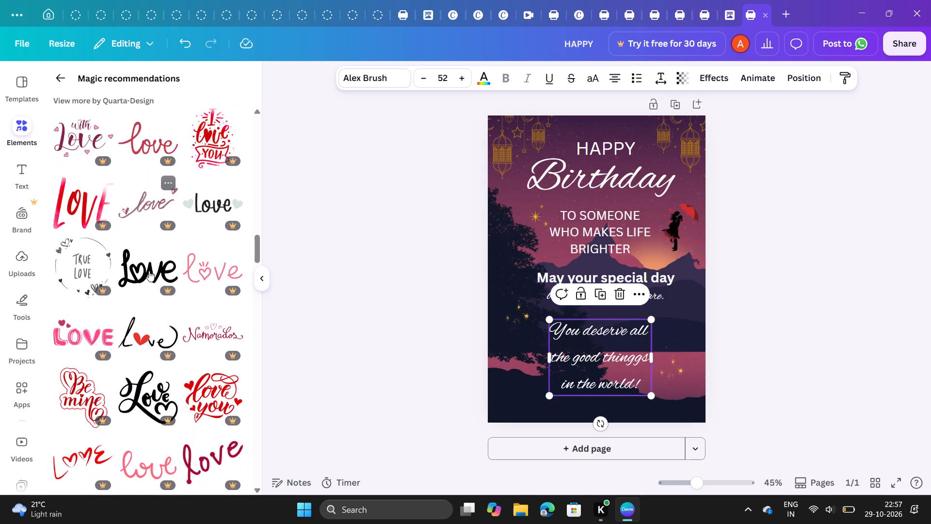
{"action": "scroll", "coordinate": [149, 271], "scroll_direction": "down", "scroll_amount": 4}
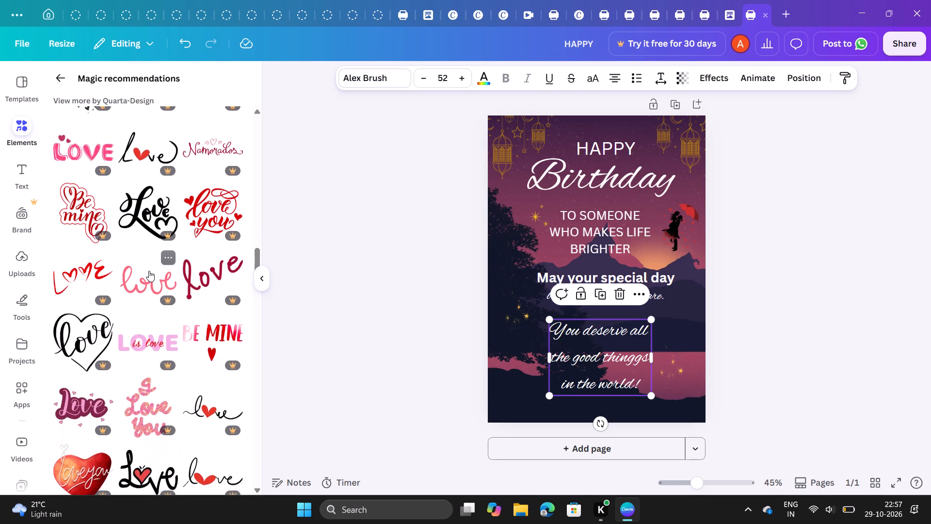
{"action": "scroll", "coordinate": [149, 271], "scroll_direction": "down", "scroll_amount": 3}
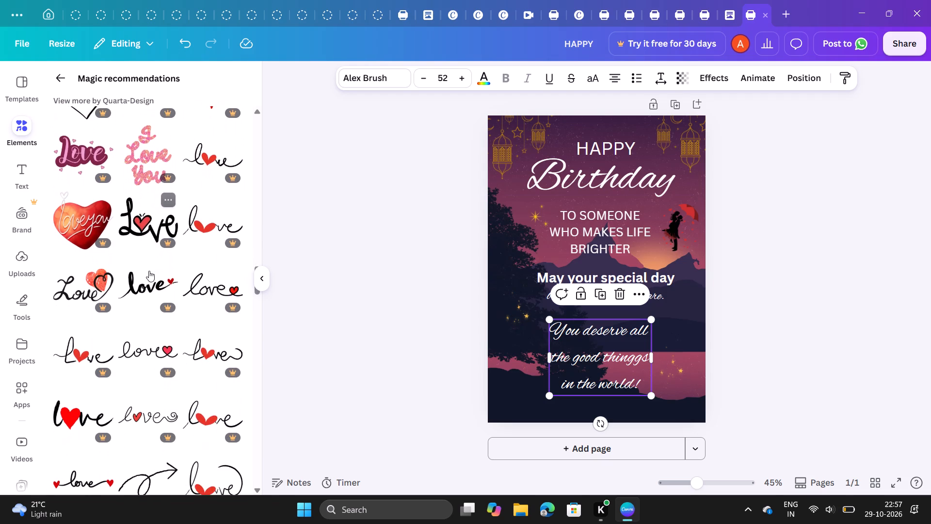
{"action": "scroll", "coordinate": [149, 271], "scroll_direction": "down", "scroll_amount": 4}
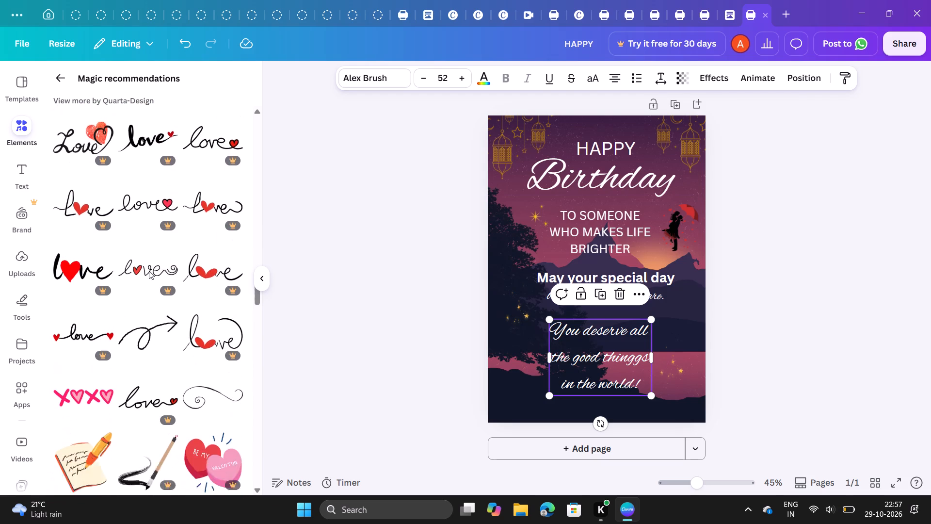
{"action": "scroll", "coordinate": [149, 271], "scroll_direction": "down", "scroll_amount": 4}
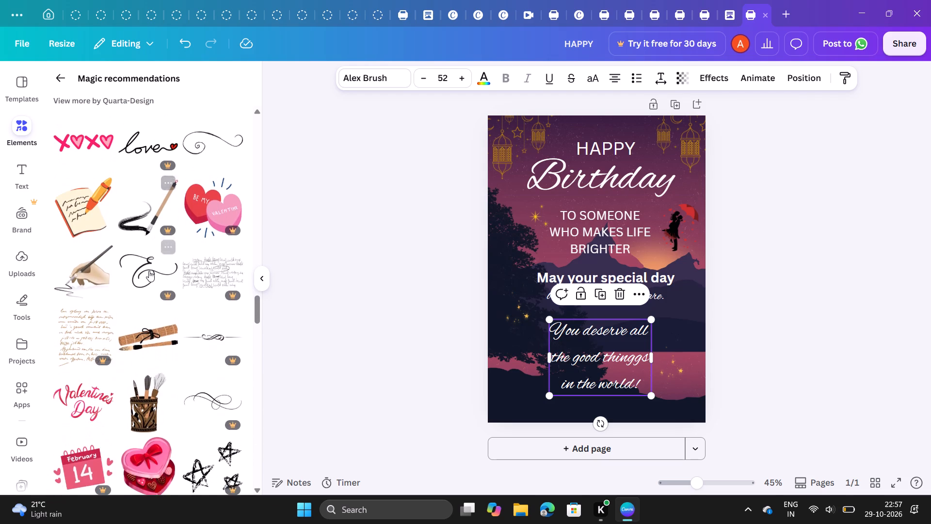
{"action": "scroll", "coordinate": [149, 271], "scroll_direction": "down", "scroll_amount": 3}
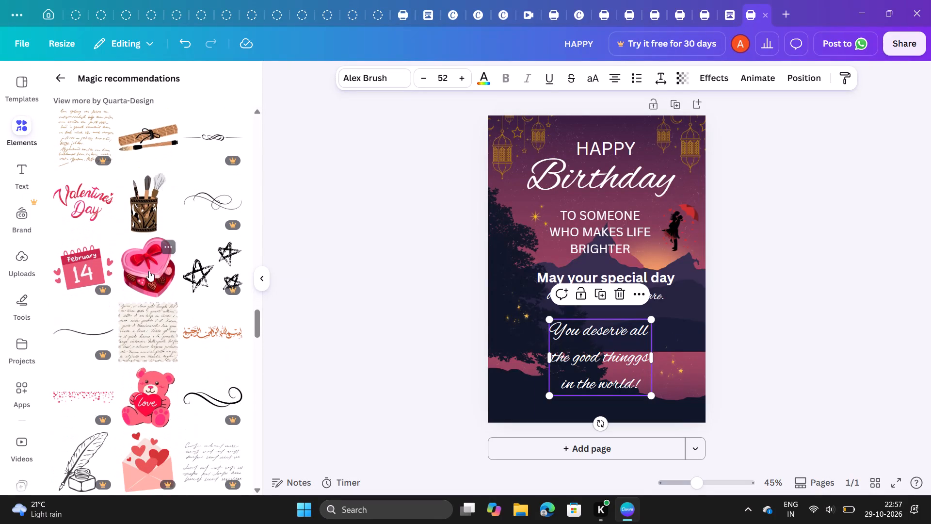
{"action": "scroll", "coordinate": [149, 271], "scroll_direction": "down", "scroll_amount": 4}
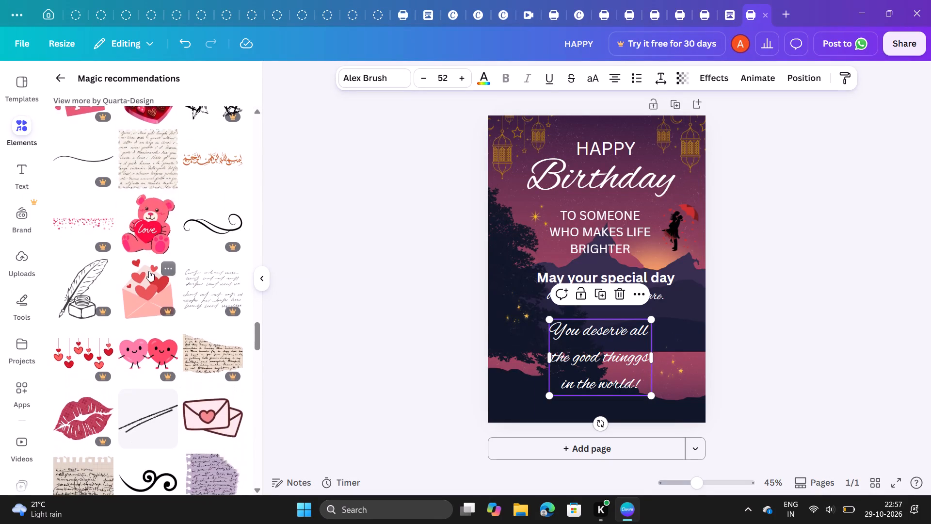
{"action": "scroll", "coordinate": [149, 271], "scroll_direction": "down", "scroll_amount": 4}
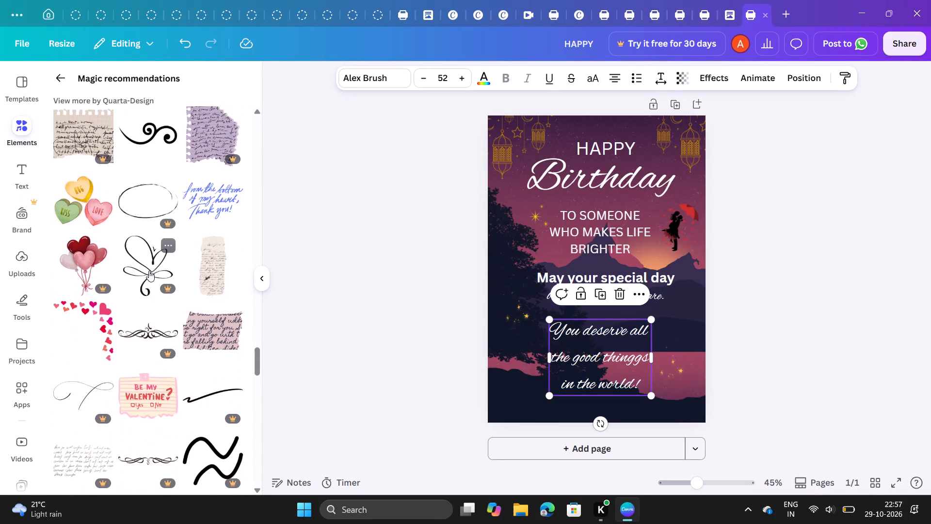
{"action": "scroll", "coordinate": [149, 271], "scroll_direction": "down", "scroll_amount": 2}
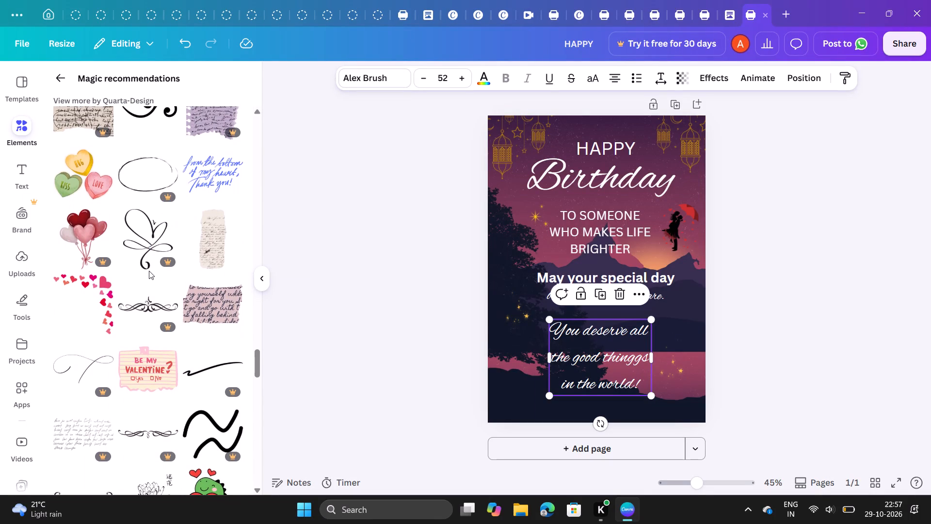
{"action": "scroll", "coordinate": [149, 271], "scroll_direction": "down", "scroll_amount": 3}
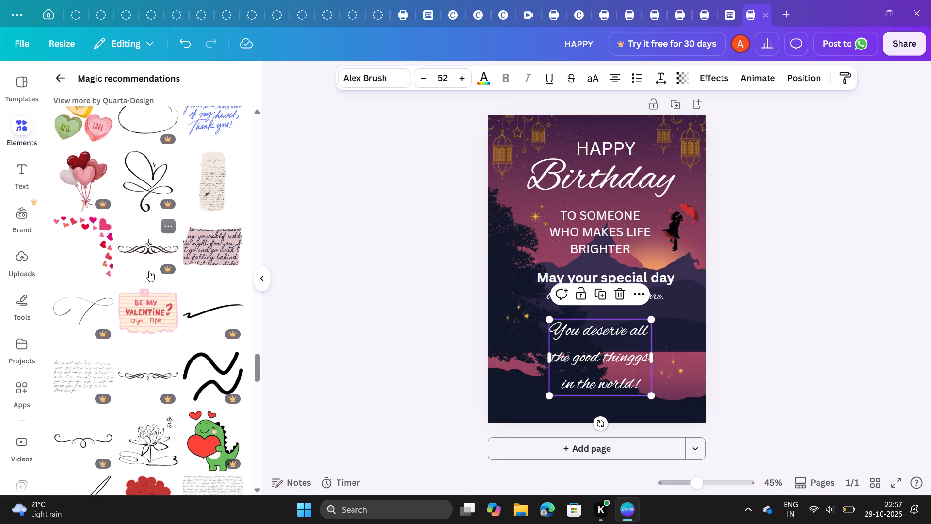
{"action": "scroll", "coordinate": [149, 271], "scroll_direction": "down", "scroll_amount": 1}
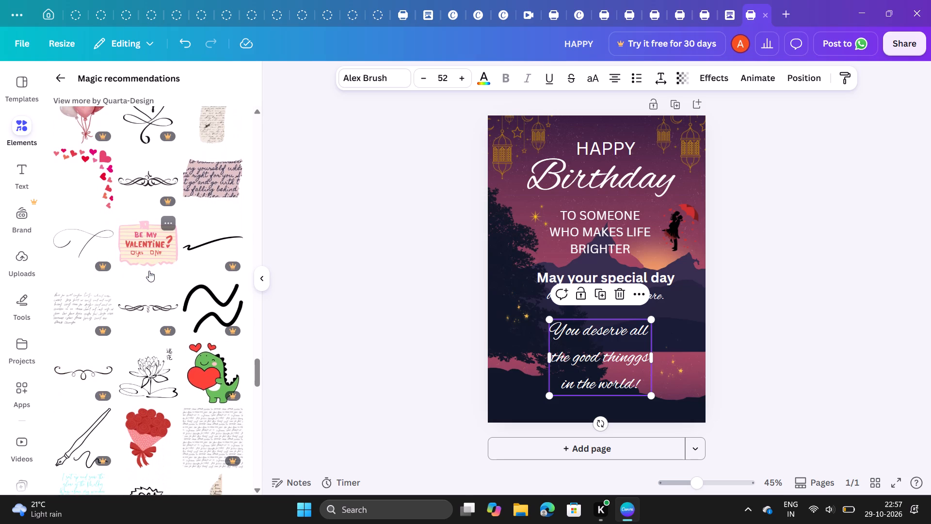
{"action": "scroll", "coordinate": [149, 271], "scroll_direction": "down", "scroll_amount": 3}
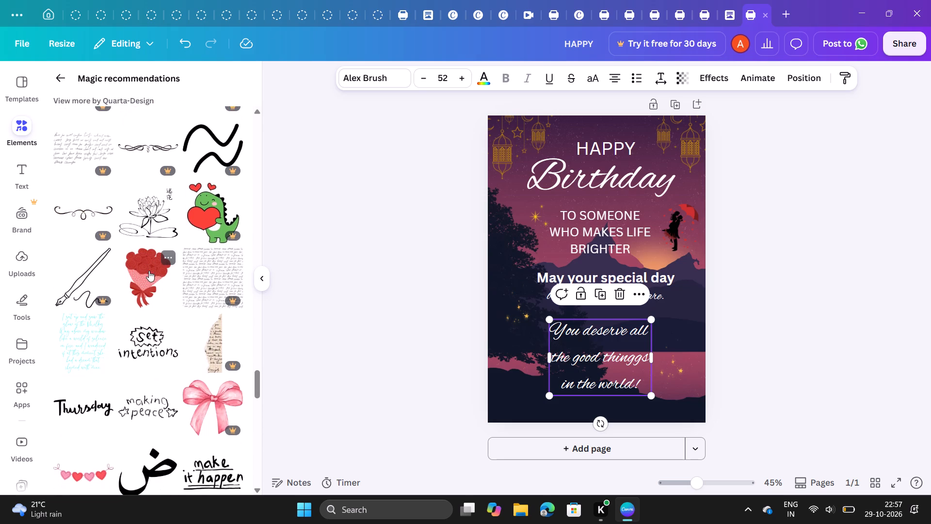
Browse further down the recommended graphics, through hearts, sunsets, birds and clouds, for a suitable bottom decoration.
{"action": "scroll", "coordinate": [149, 271], "scroll_direction": "down", "scroll_amount": 5}
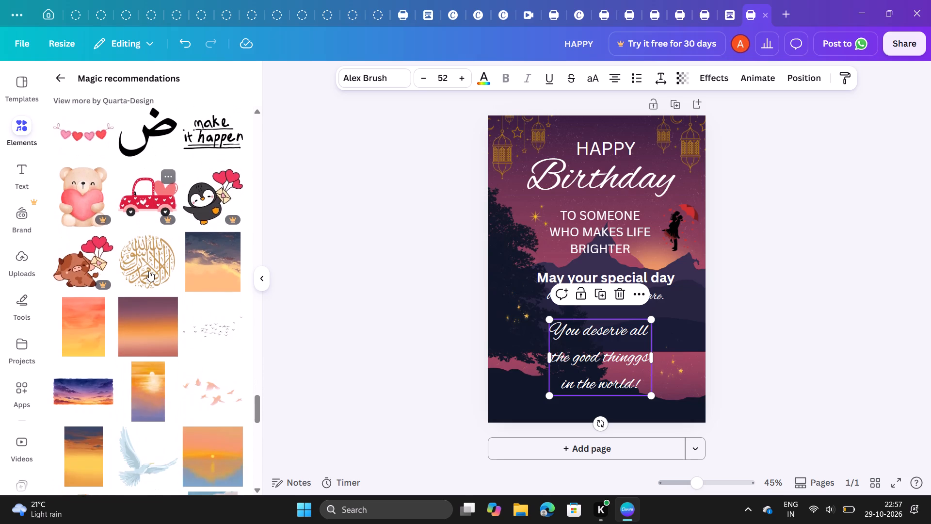
{"action": "scroll", "coordinate": [149, 271], "scroll_direction": "down", "scroll_amount": 4}
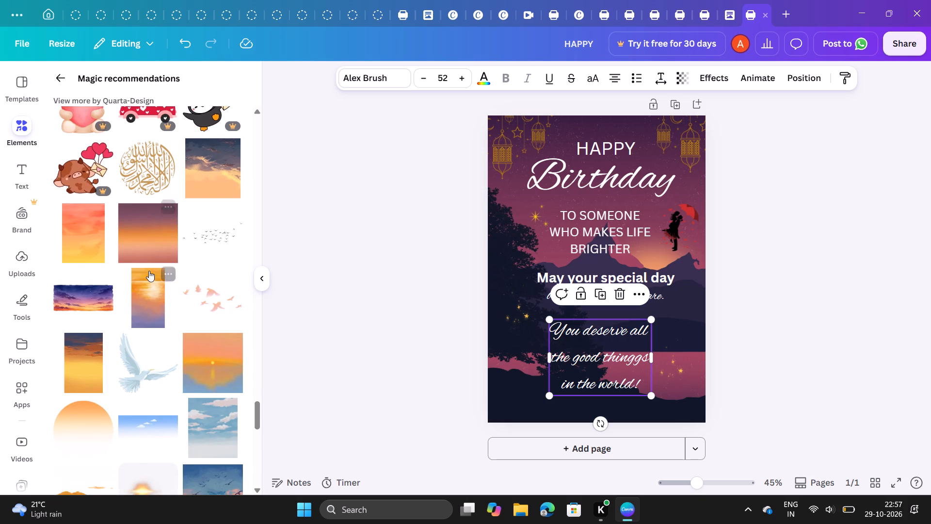
{"action": "scroll", "coordinate": [149, 271], "scroll_direction": "down", "scroll_amount": 3}
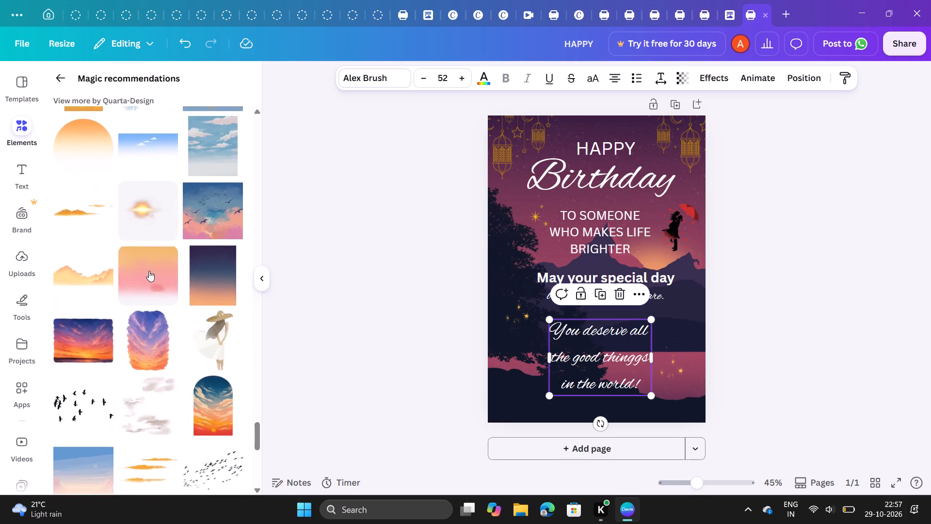
{"action": "scroll", "coordinate": [149, 271], "scroll_direction": "down", "scroll_amount": 2}
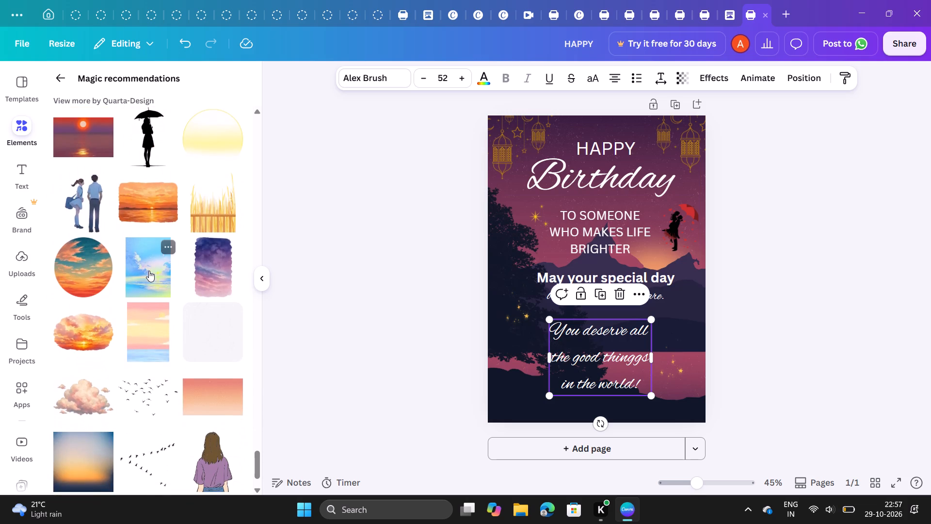
Go back up through the recommended love lettering and heart graphics to choose one for the page bottom.
{"action": "scroll", "coordinate": [149, 271], "scroll_direction": "up", "scroll_amount": 7}
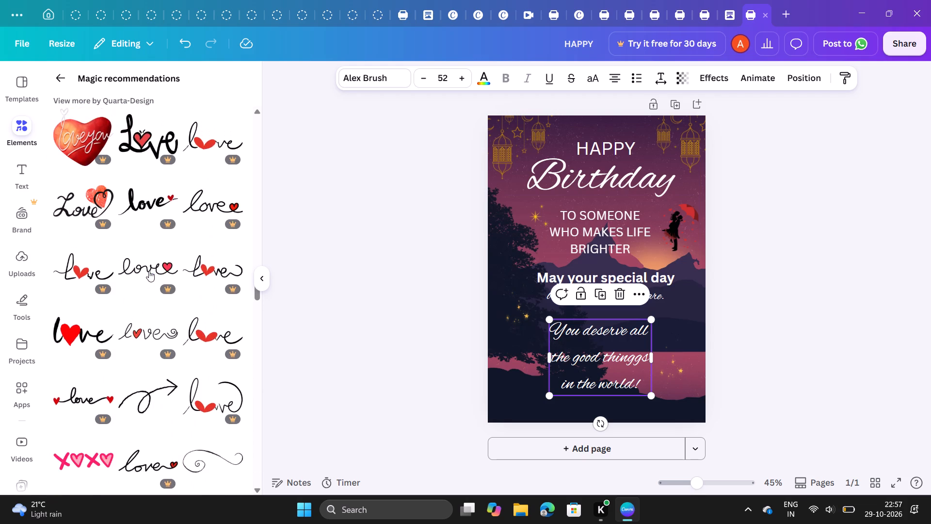
{"action": "scroll", "coordinate": [149, 271], "scroll_direction": "up", "scroll_amount": 2}
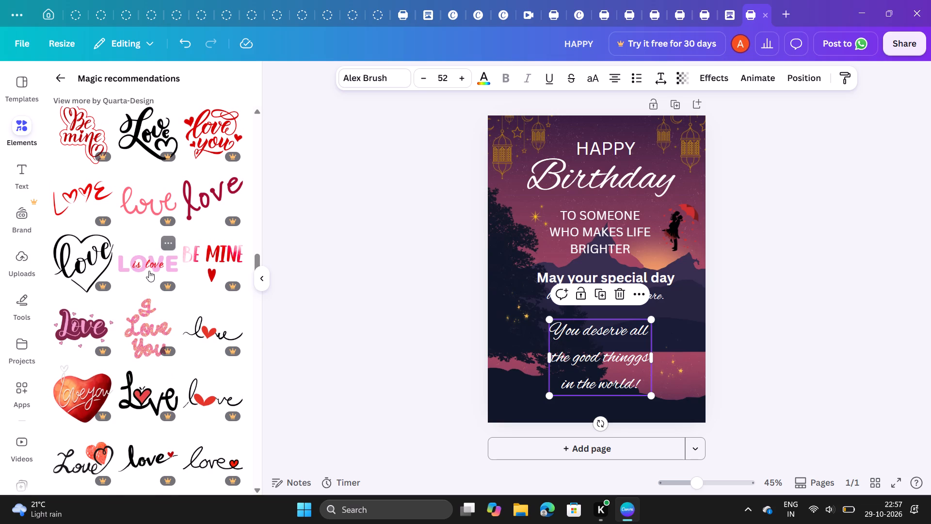
{"action": "scroll", "coordinate": [149, 271], "scroll_direction": "up", "scroll_amount": 4}
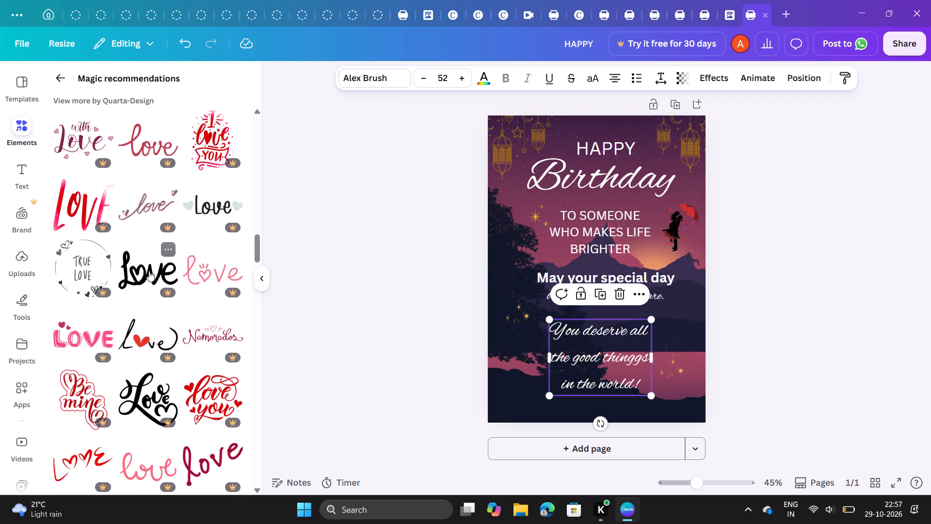
{"action": "scroll", "coordinate": [149, 271], "scroll_direction": "up", "scroll_amount": 3}
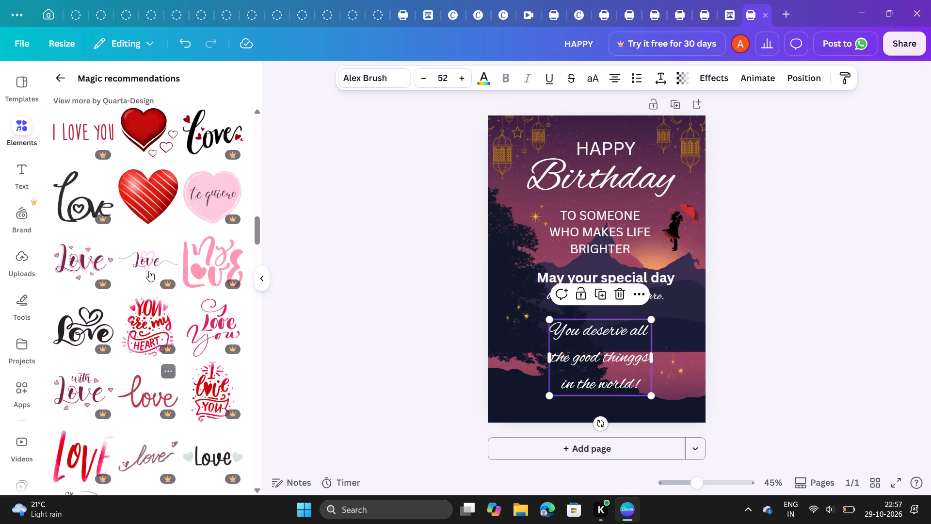
{"action": "scroll", "coordinate": [149, 271], "scroll_direction": "up", "scroll_amount": 1}
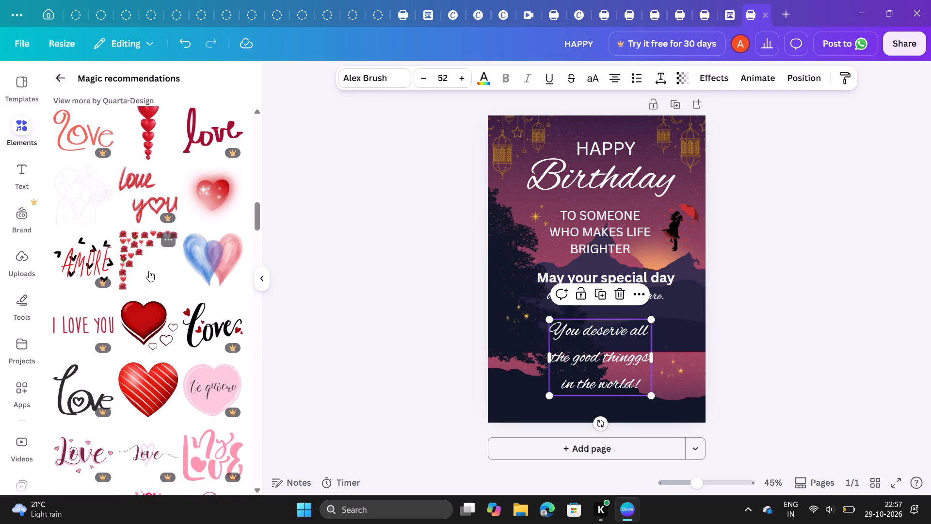
{"action": "scroll", "coordinate": [149, 271], "scroll_direction": "up", "scroll_amount": 2}
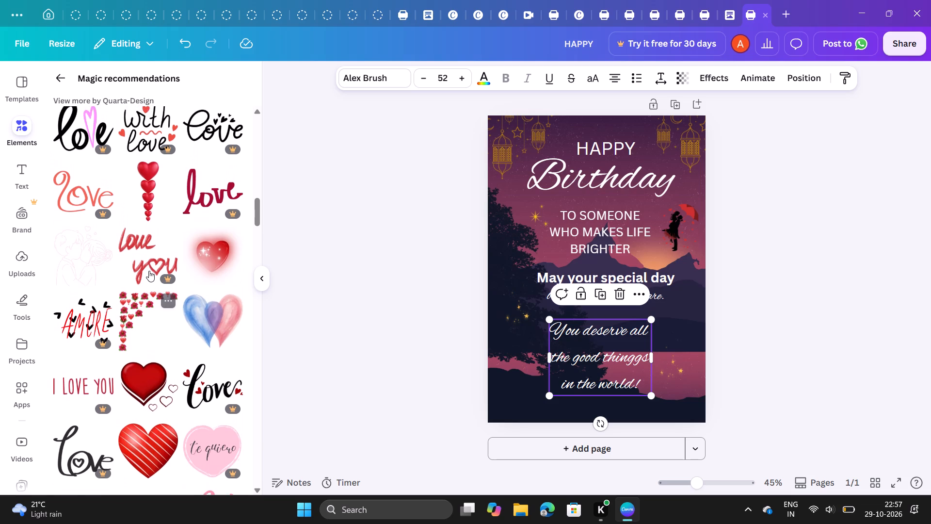
{"action": "scroll", "coordinate": [149, 271], "scroll_direction": "up", "scroll_amount": 3}
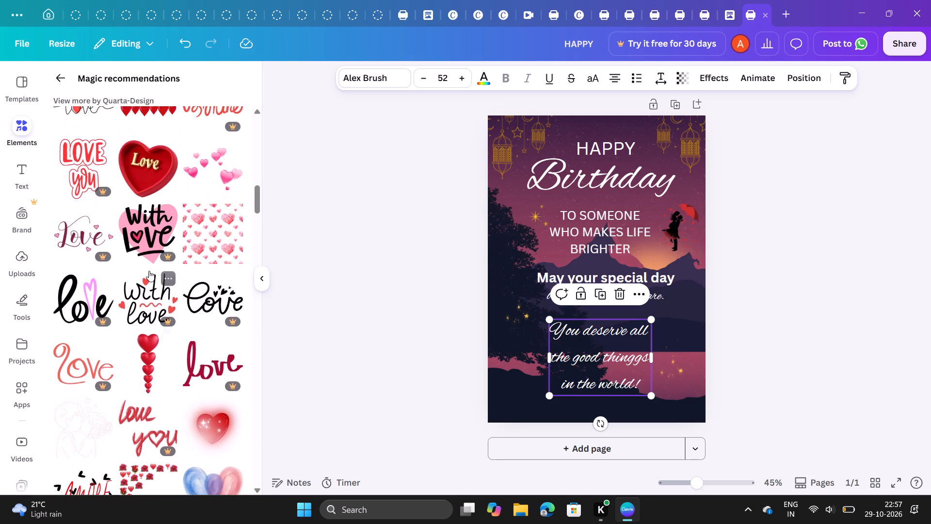
{"action": "scroll", "coordinate": [149, 271], "scroll_direction": "up", "scroll_amount": 3}
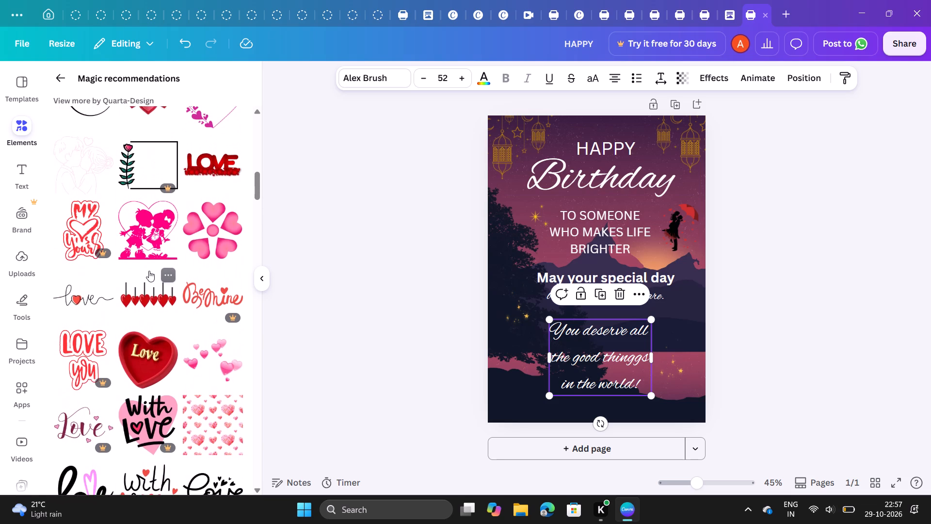
{"action": "scroll", "coordinate": [149, 271], "scroll_direction": "up", "scroll_amount": 2}
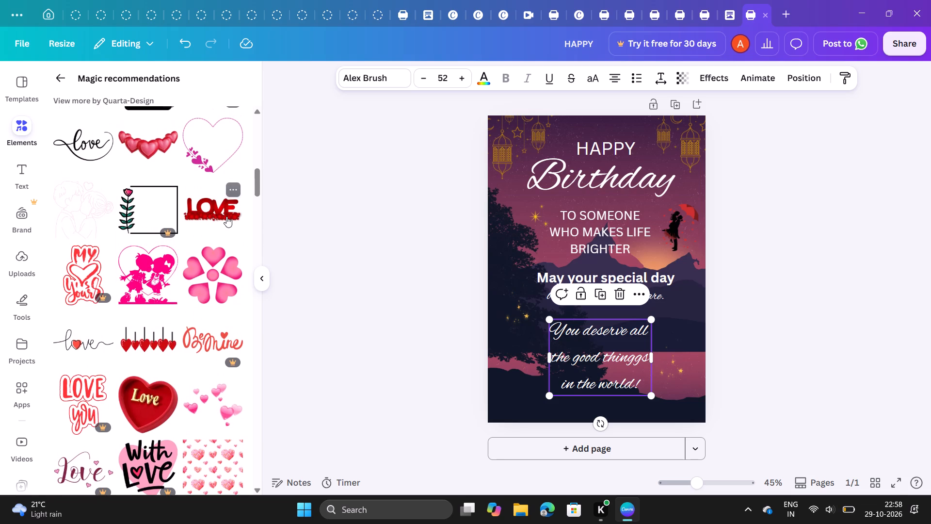
{"action": "scroll", "coordinate": [226, 216], "scroll_direction": "up", "scroll_amount": 1}
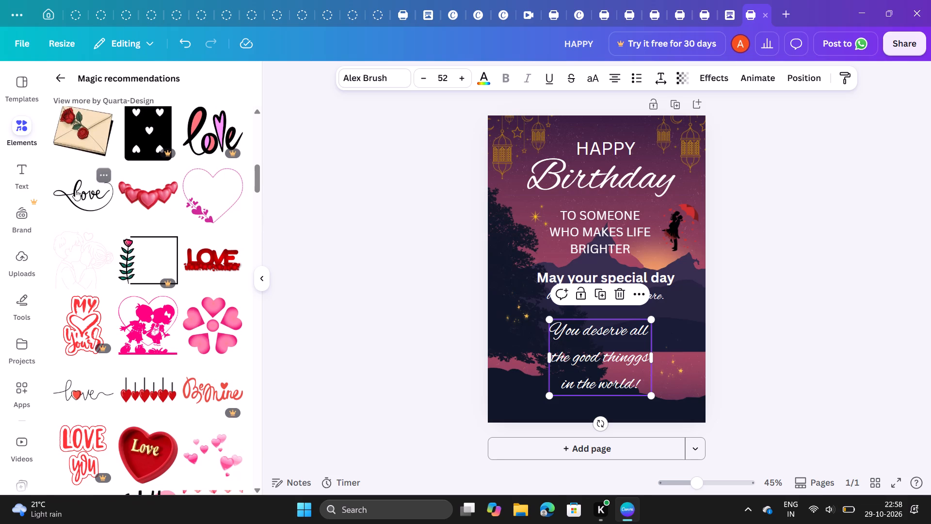
Add the free black "love" script with the curved swash underneath to the page.
{"action": "left_click", "coordinate": [77, 193]}
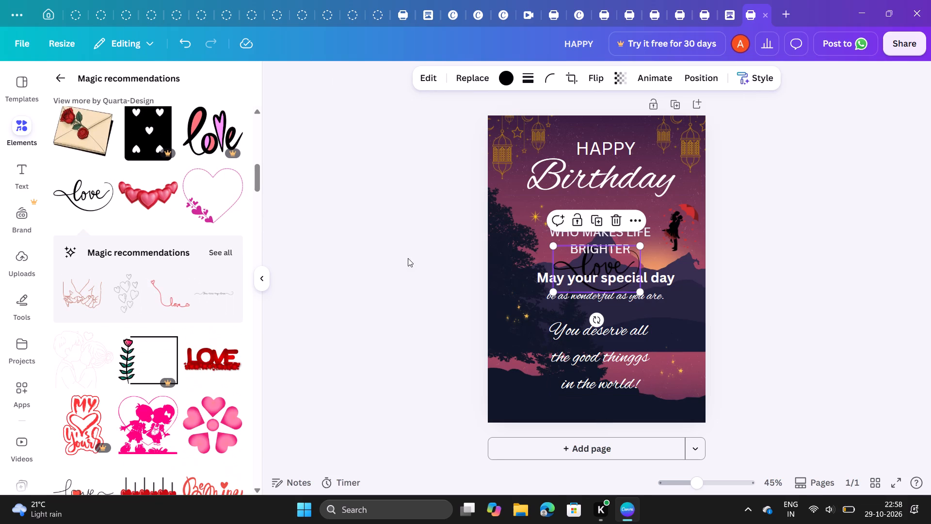
Show all recommendations related to the newly added "love" script and look through them for a better-suited graphic.
{"action": "left_click", "coordinate": [222, 248]}
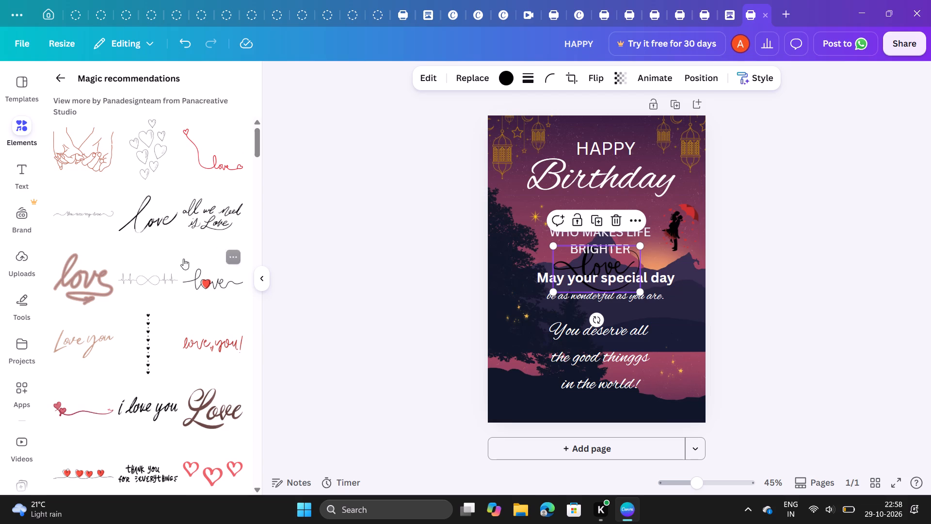
{"action": "scroll", "coordinate": [163, 281], "scroll_direction": "down", "scroll_amount": 3}
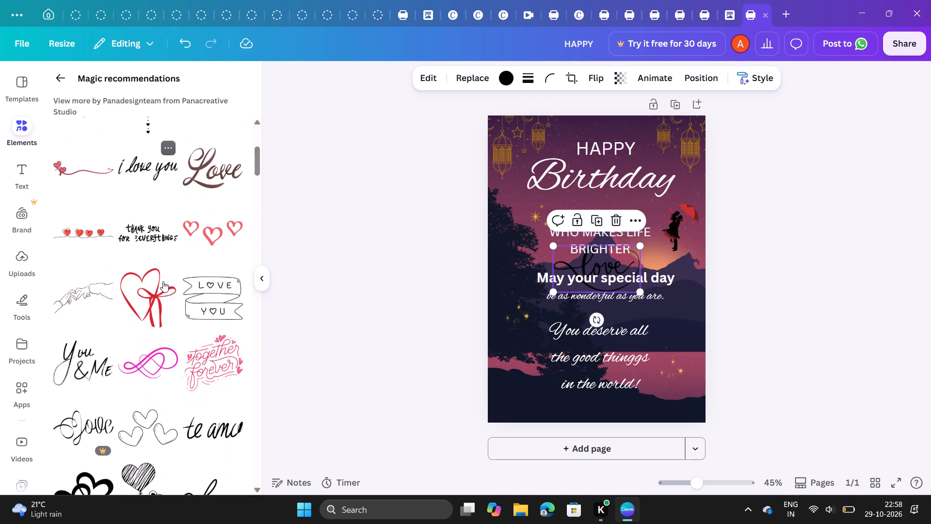
{"action": "scroll", "coordinate": [163, 281], "scroll_direction": "down", "scroll_amount": 2}
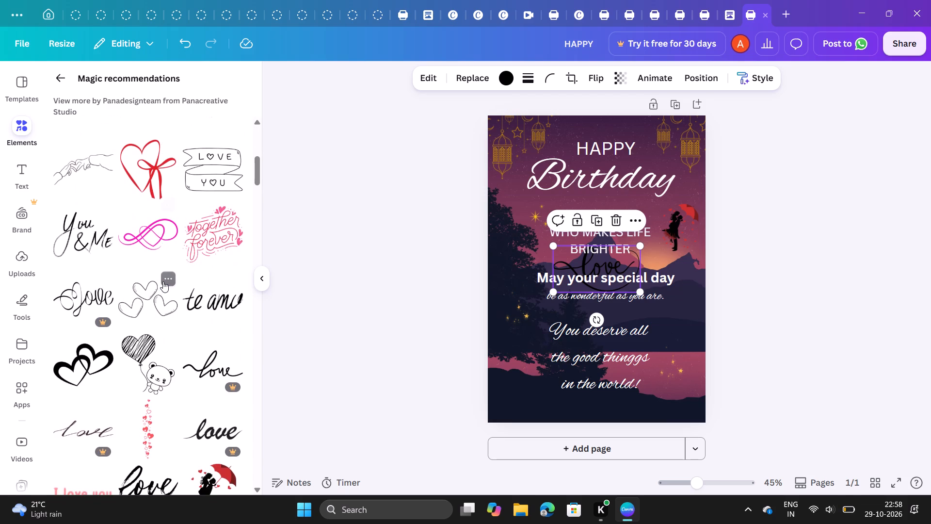
{"action": "scroll", "coordinate": [163, 281], "scroll_direction": "down", "scroll_amount": 2}
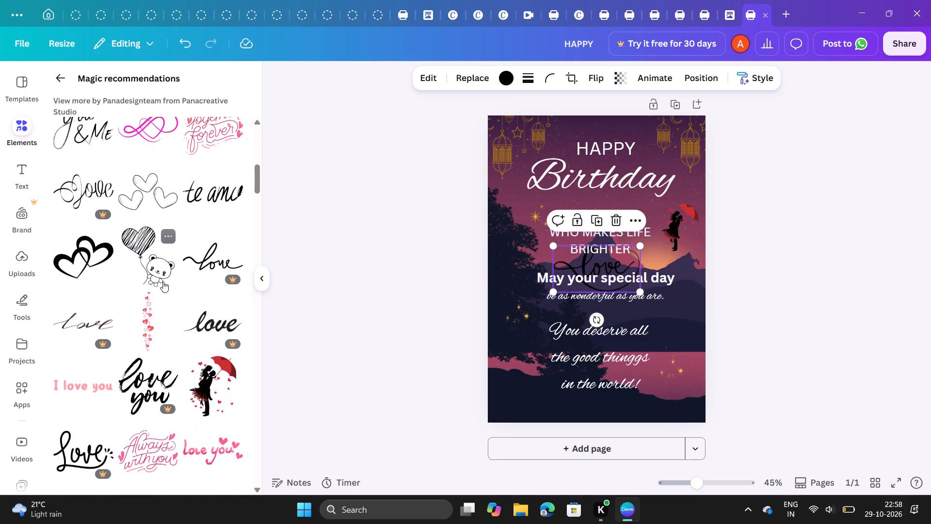
{"action": "scroll", "coordinate": [163, 281], "scroll_direction": "down", "scroll_amount": 4}
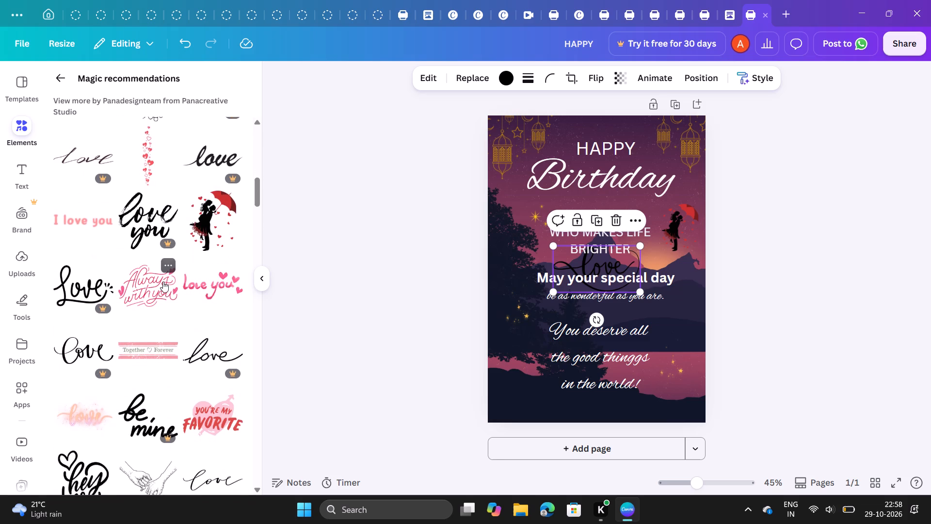
{"action": "scroll", "coordinate": [163, 281], "scroll_direction": "down", "scroll_amount": 4}
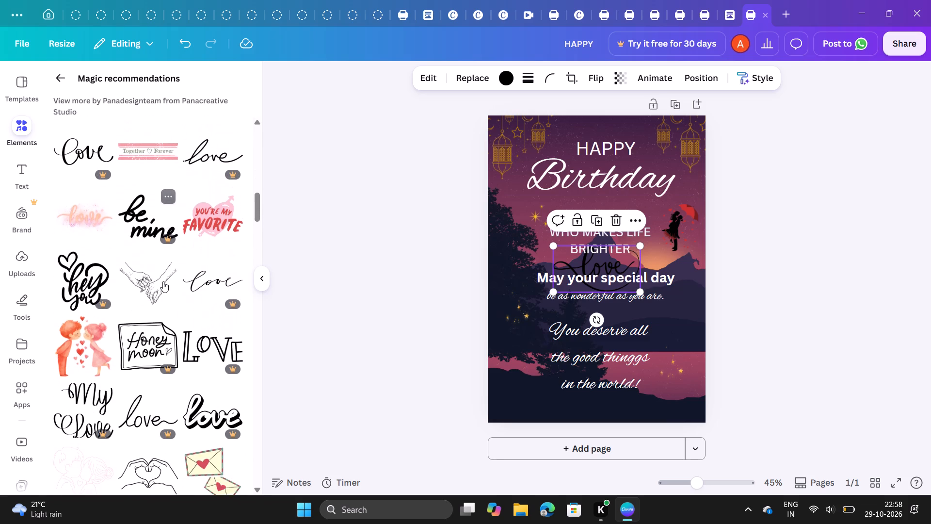
{"action": "scroll", "coordinate": [163, 281], "scroll_direction": "down", "scroll_amount": 3}
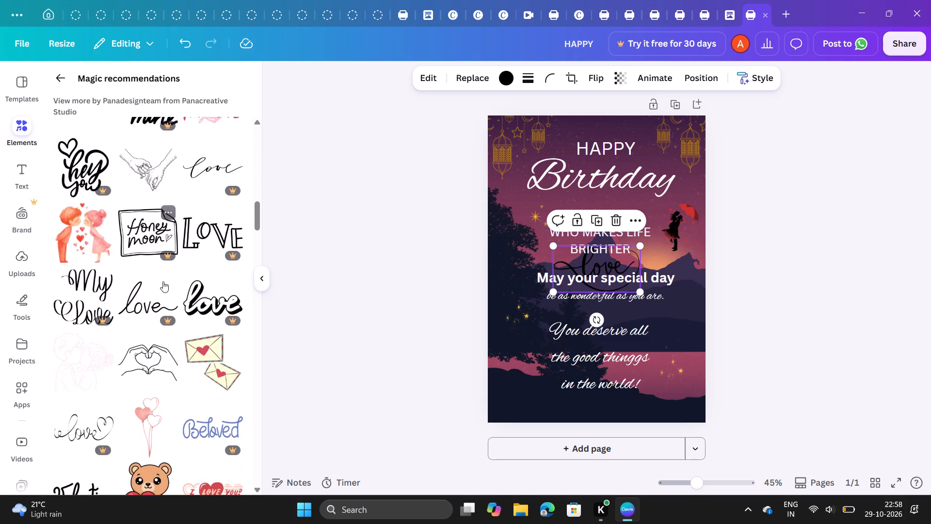
{"action": "scroll", "coordinate": [163, 281], "scroll_direction": "down", "scroll_amount": 2}
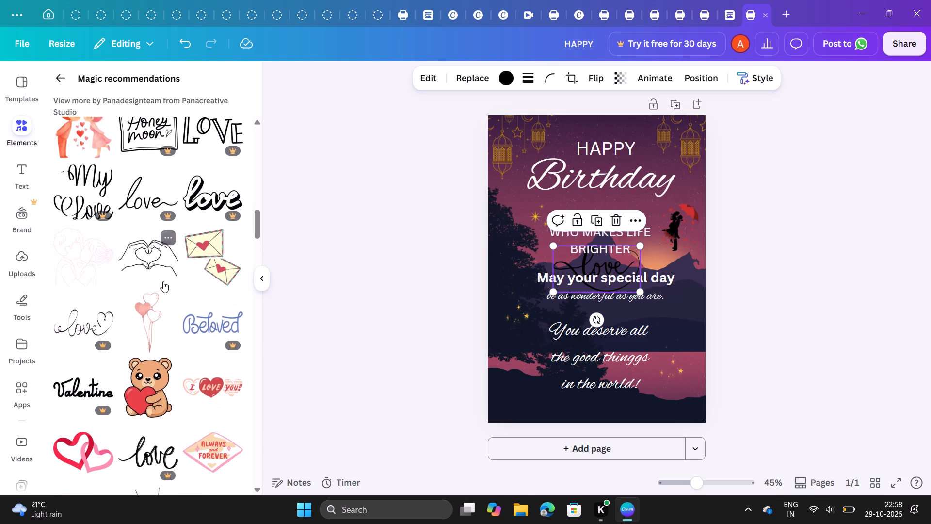
{"action": "scroll", "coordinate": [163, 281], "scroll_direction": "down", "scroll_amount": 3}
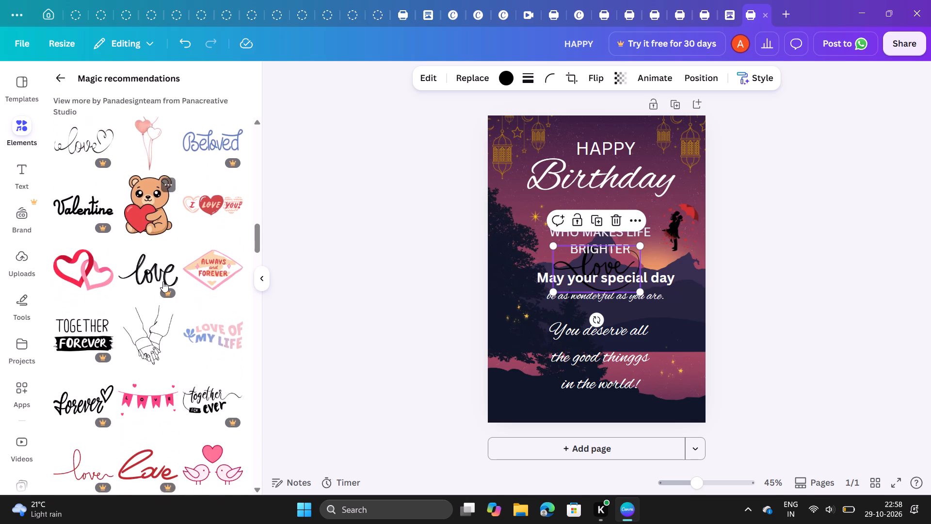
{"action": "scroll", "coordinate": [163, 281], "scroll_direction": "down", "scroll_amount": 6}
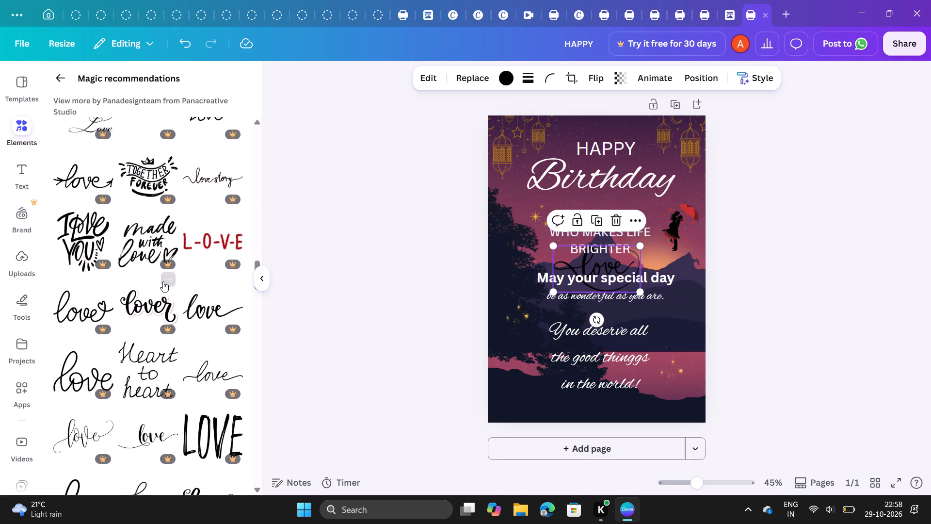
{"action": "scroll", "coordinate": [163, 281], "scroll_direction": "down", "scroll_amount": 2}
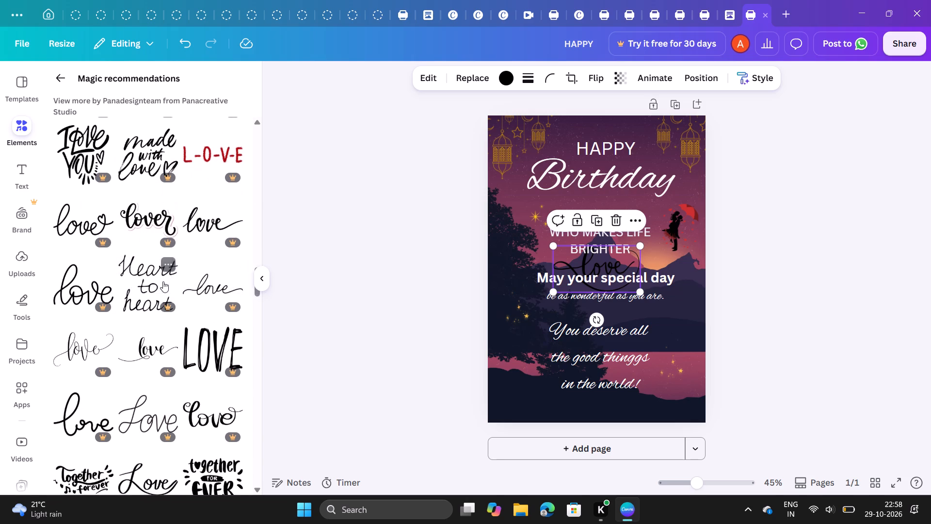
{"action": "scroll", "coordinate": [163, 281], "scroll_direction": "down", "scroll_amount": 1}
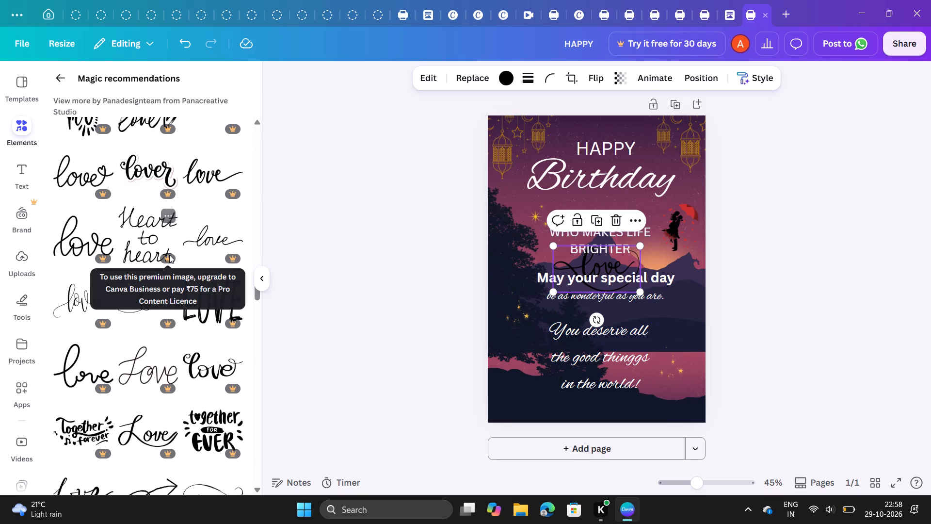
{"action": "scroll", "coordinate": [169, 255], "scroll_direction": "down", "scroll_amount": 3}
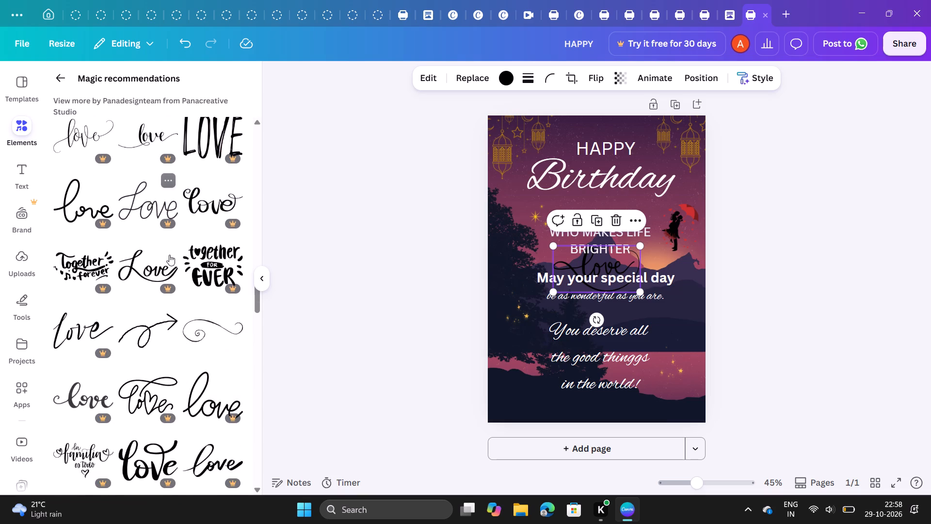
{"action": "scroll", "coordinate": [169, 255], "scroll_direction": "down", "scroll_amount": 1}
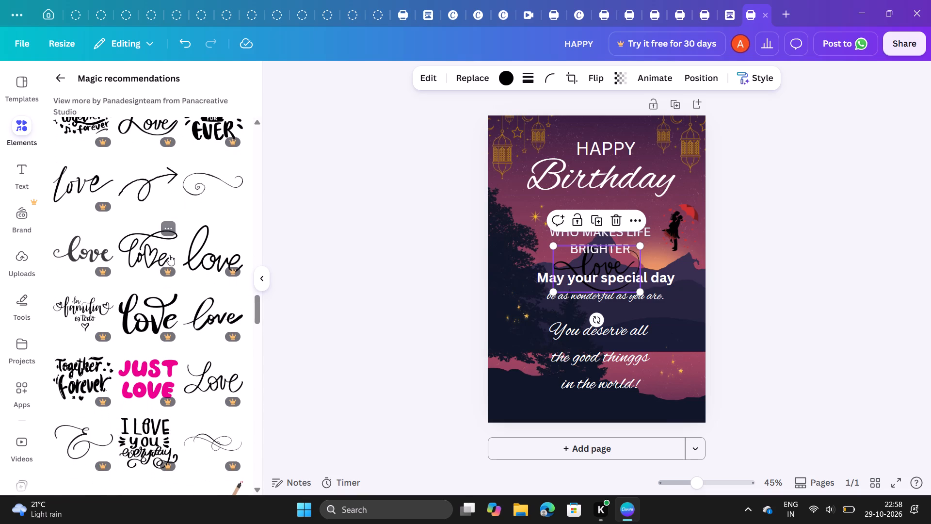
Recolour the "love" script bright red, using the last photo colour taken from the umbrella couple image.
{"action": "left_click", "coordinate": [504, 80]}
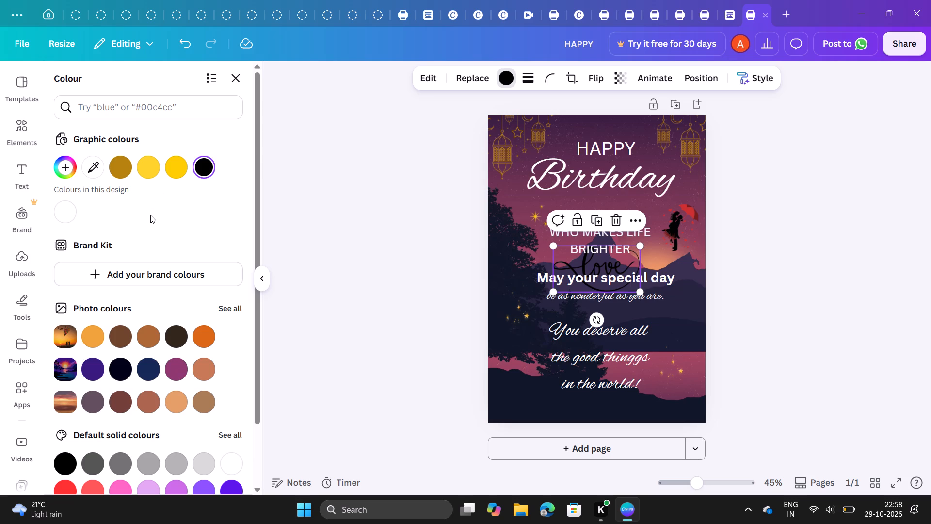
{"action": "left_click", "coordinate": [226, 305]}
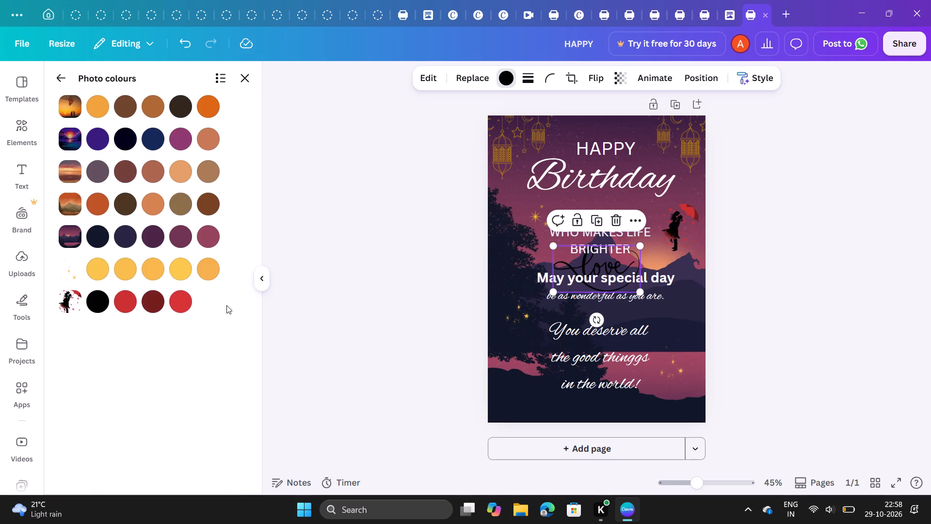
{"action": "left_click", "coordinate": [147, 300]}
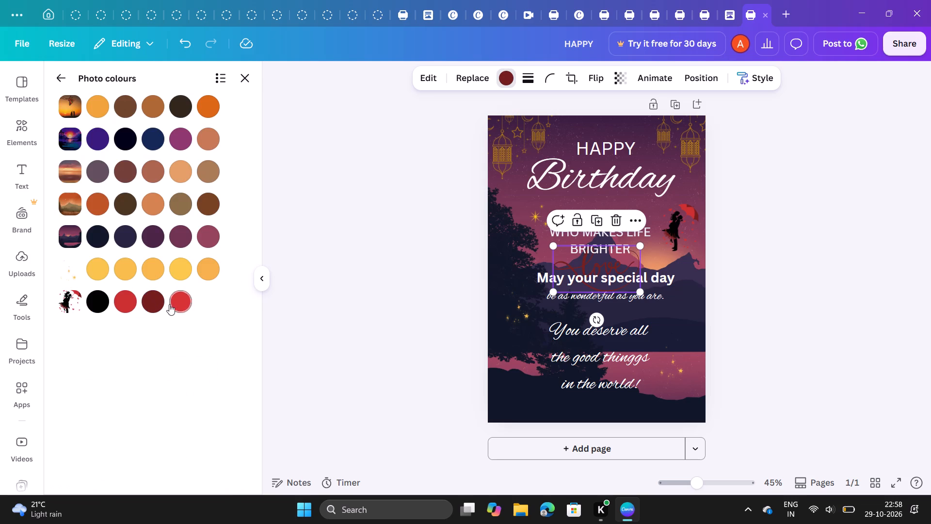
{"action": "left_click", "coordinate": [183, 302]}
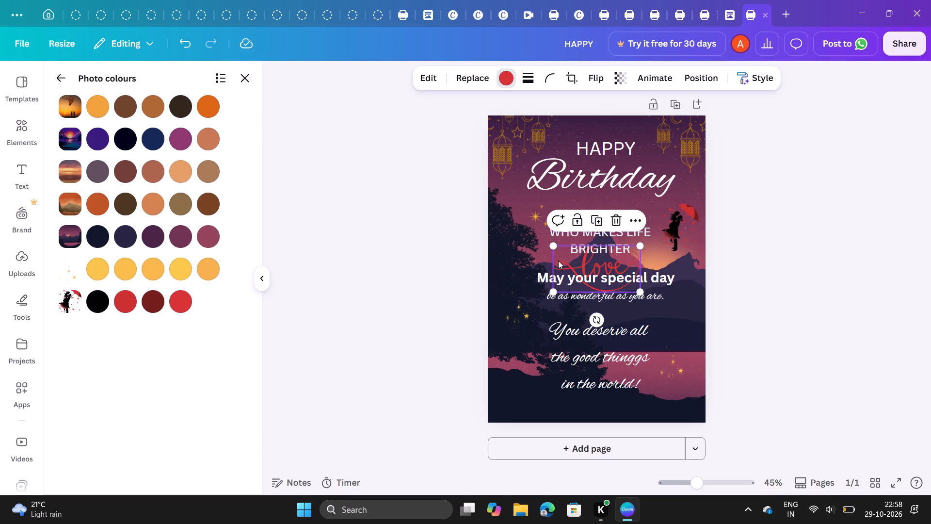
Move the red "love" script down to the bottom edge of the page, at the "in the world!" line.
{"action": "left_click_drag", "start_coordinate": [558, 261], "coordinate": [554, 378]}
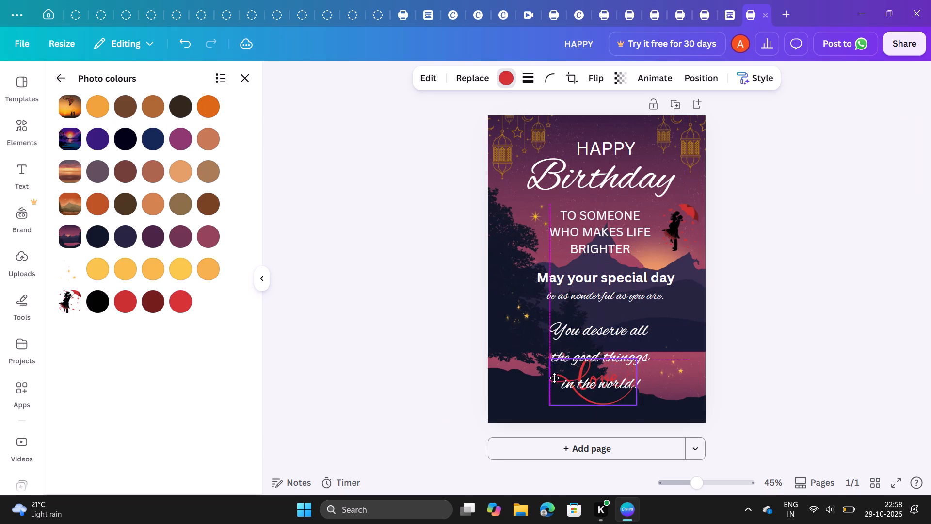
{"action": "left_click_drag", "start_coordinate": [554, 378], "coordinate": [554, 393]}
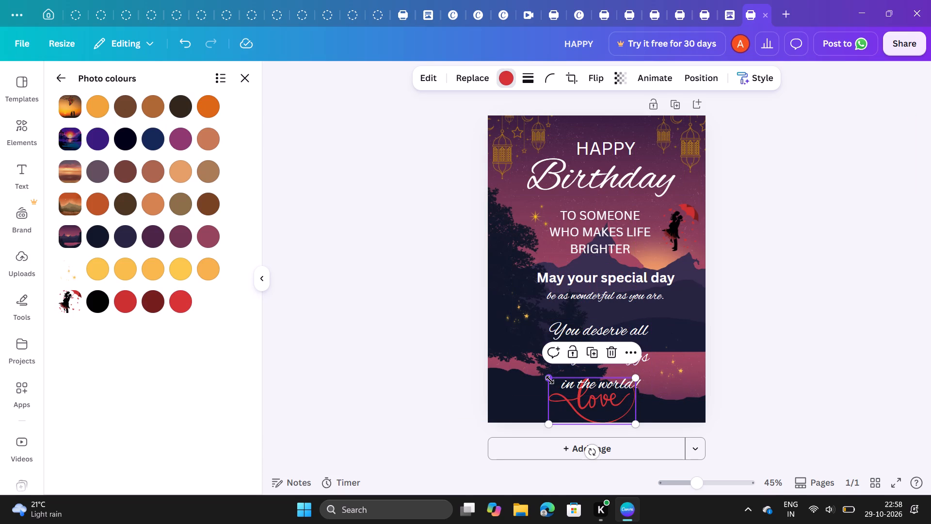
Shrink the red "love" script and centre it just beneath the "in the world!" line at the page bottom.
{"action": "left_click_drag", "start_coordinate": [550, 380], "coordinate": [574, 399]}
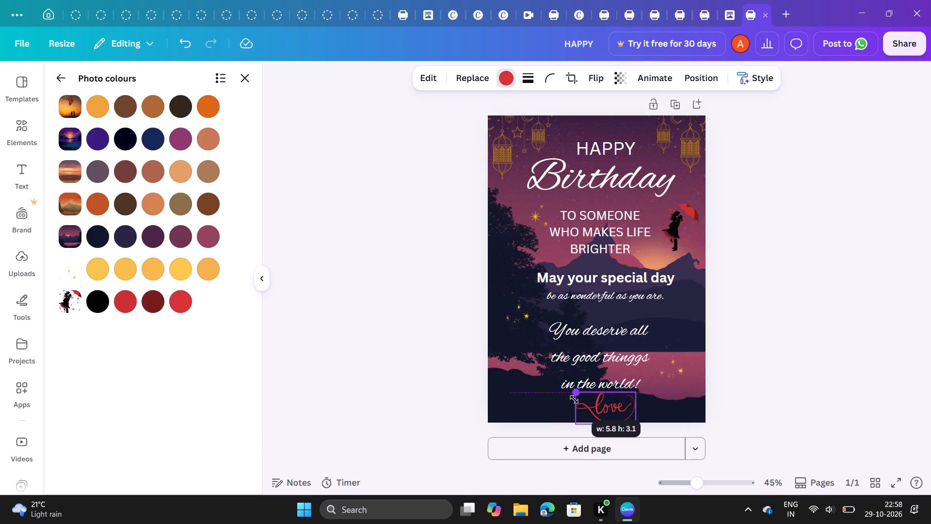
{"action": "left_click_drag", "start_coordinate": [574, 399], "coordinate": [586, 403]}
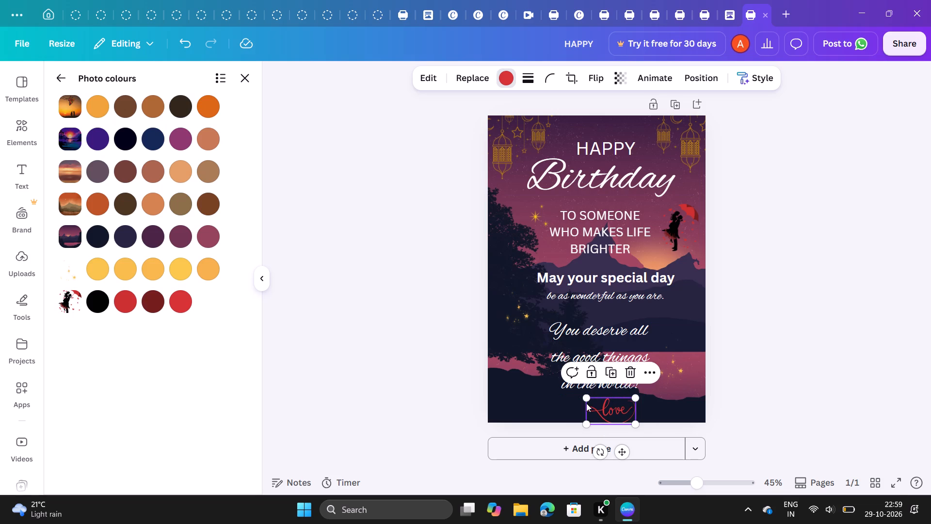
{"action": "left_click_drag", "start_coordinate": [597, 408], "coordinate": [584, 405]}
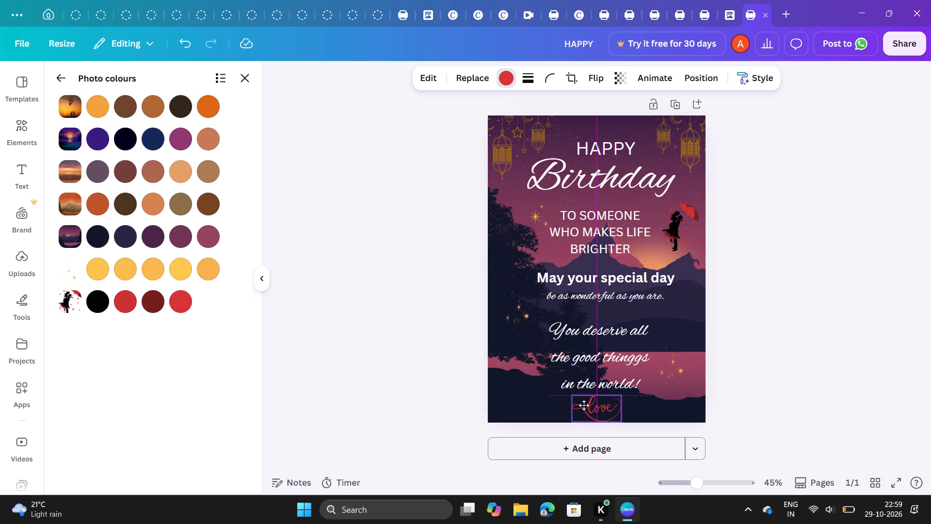
{"action": "left_click_drag", "start_coordinate": [584, 405], "coordinate": [584, 406]}
{"action": "left_click", "coordinate": [432, 396]}
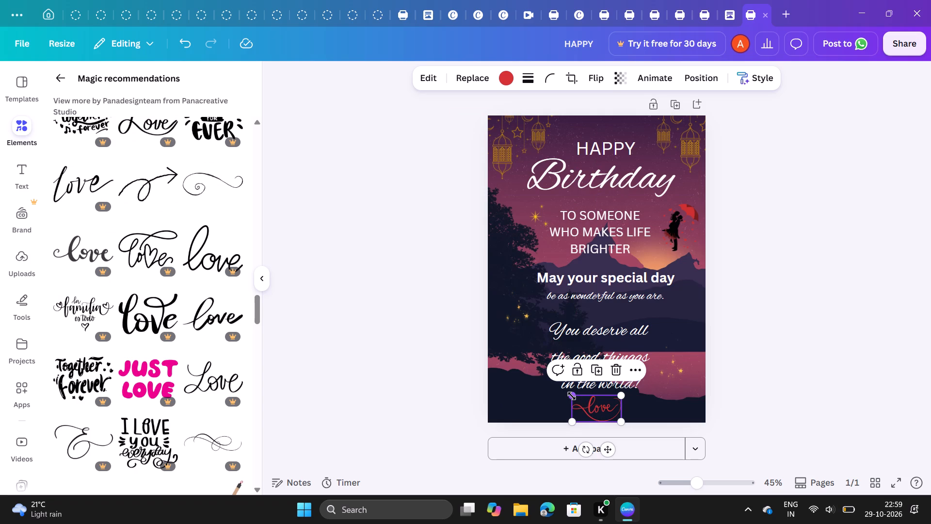
{"action": "left_click_drag", "start_coordinate": [572, 396], "coordinate": [578, 397]}
{"action": "left_click", "coordinate": [594, 405]}
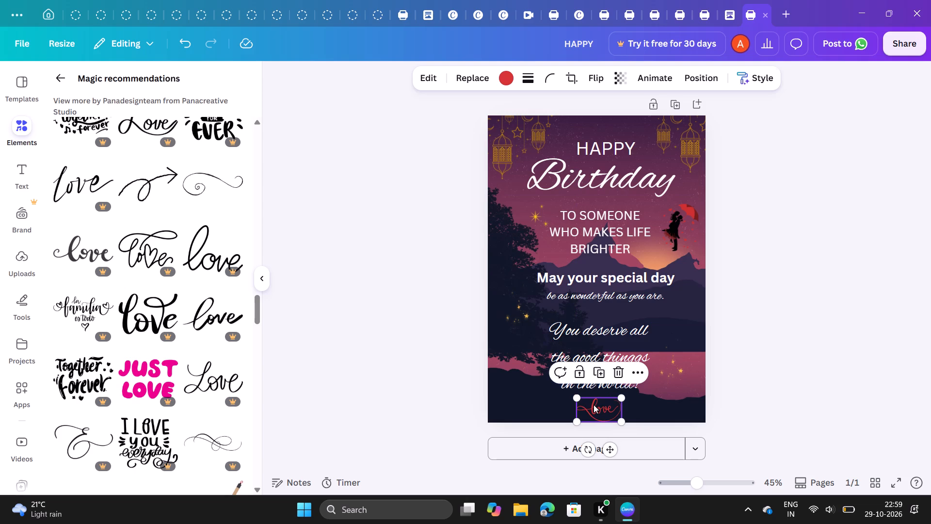
{"action": "left_click", "coordinate": [594, 405]}
{"action": "left_click_drag", "start_coordinate": [594, 405], "coordinate": [589, 401]}
{"action": "left_click", "coordinate": [739, 360]}
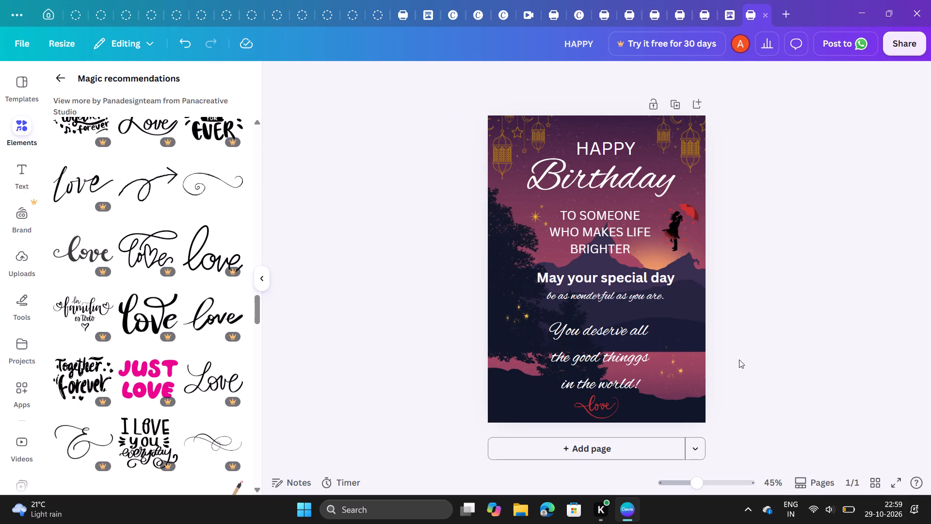
Reduce the font size of the "You deserve all the good thinggs in the world!" text to 51.
{"action": "left_click", "coordinate": [619, 360]}
{"action": "left_click", "coordinate": [420, 79]}
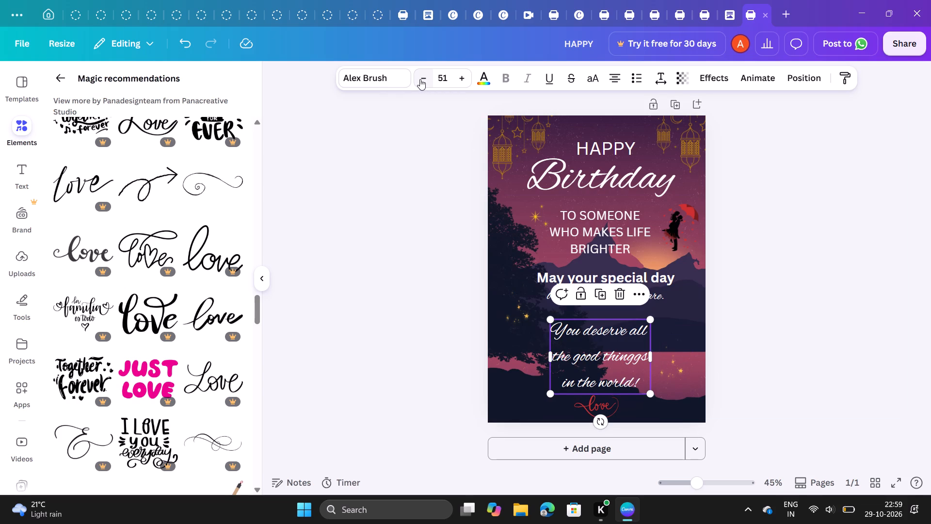
{"action": "left_click", "coordinate": [404, 167]}
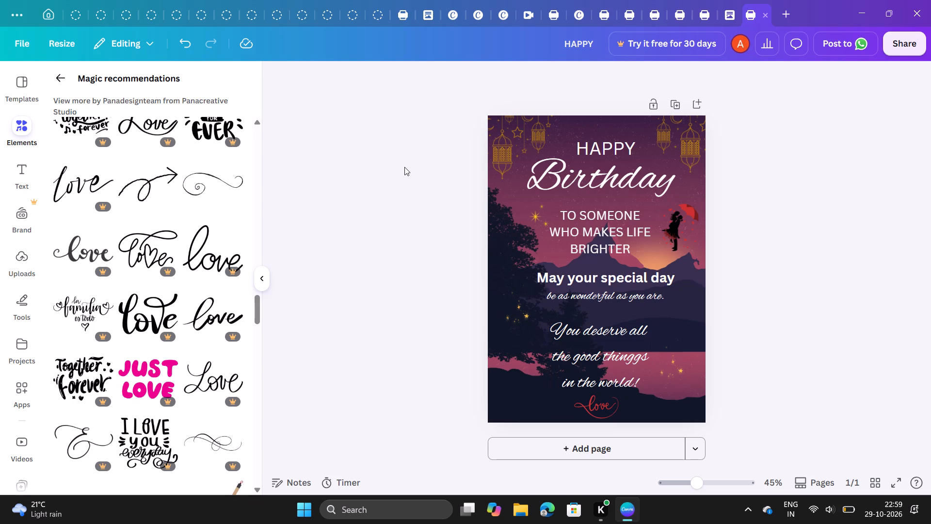
Enlarge the umbrella couple graphic slightly beside the "TO SOMEONE WHO MAKES LIFE BRIGHTER" text.
{"action": "left_click", "coordinate": [670, 230]}
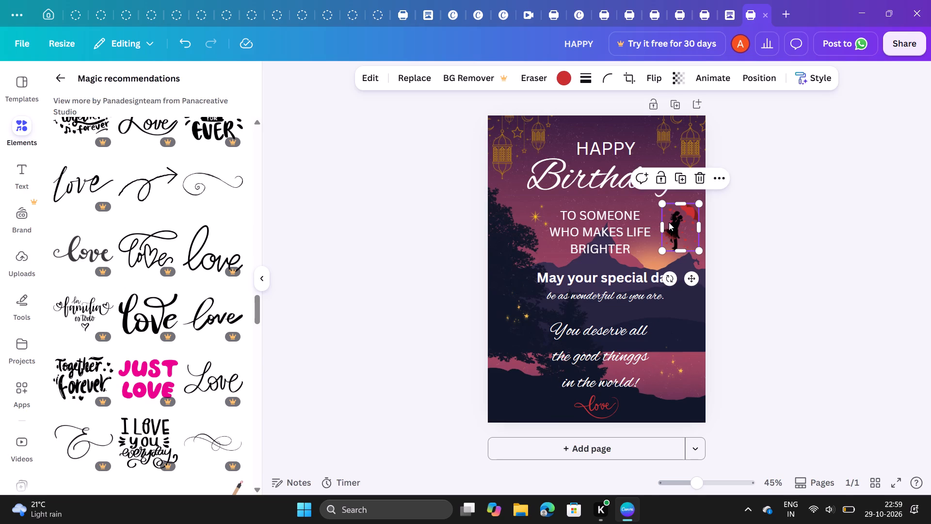
{"action": "left_click", "coordinate": [662, 202]}
{"action": "left_click_drag", "start_coordinate": [662, 202], "coordinate": [658, 202]}
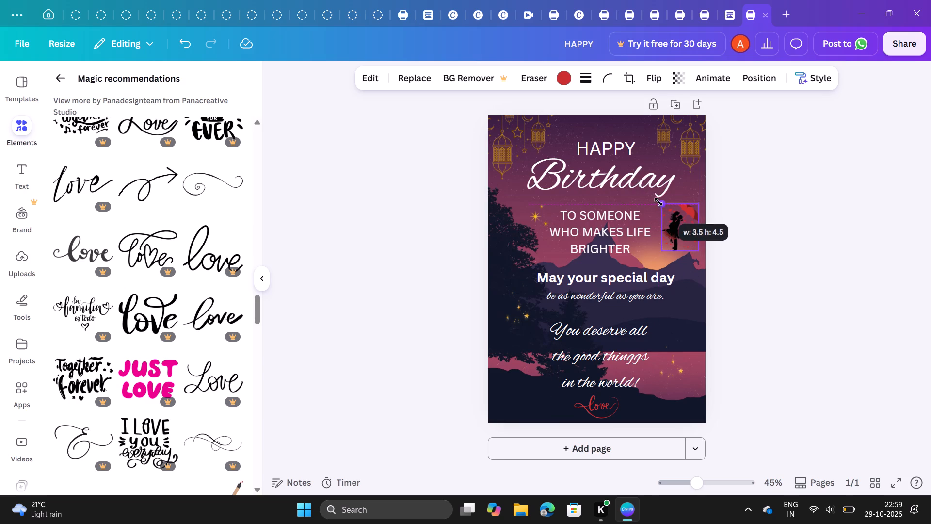
{"action": "left_click_drag", "start_coordinate": [658, 202], "coordinate": [652, 198]}
{"action": "left_click", "coordinate": [737, 213]}
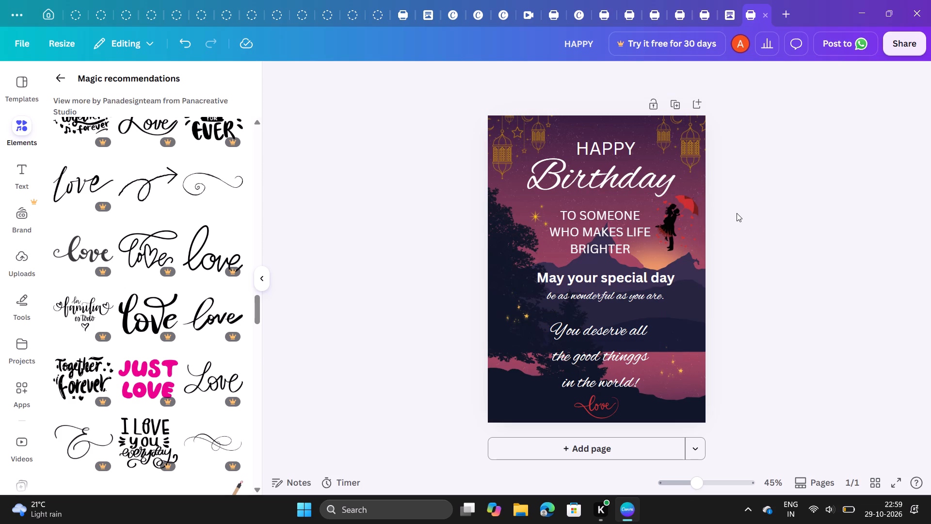
{"action": "left_click", "coordinate": [684, 221]}
{"action": "left_click", "coordinate": [684, 221]}
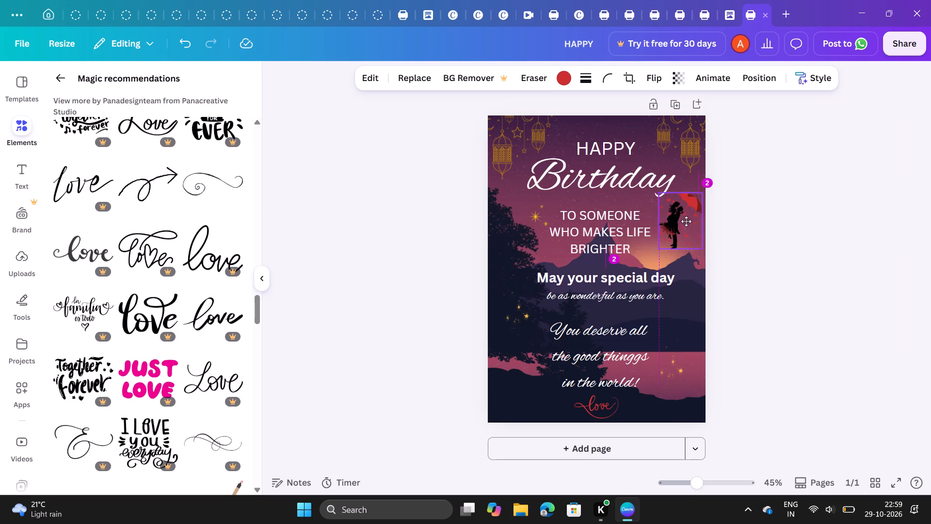
{"action": "left_click", "coordinate": [749, 216]}
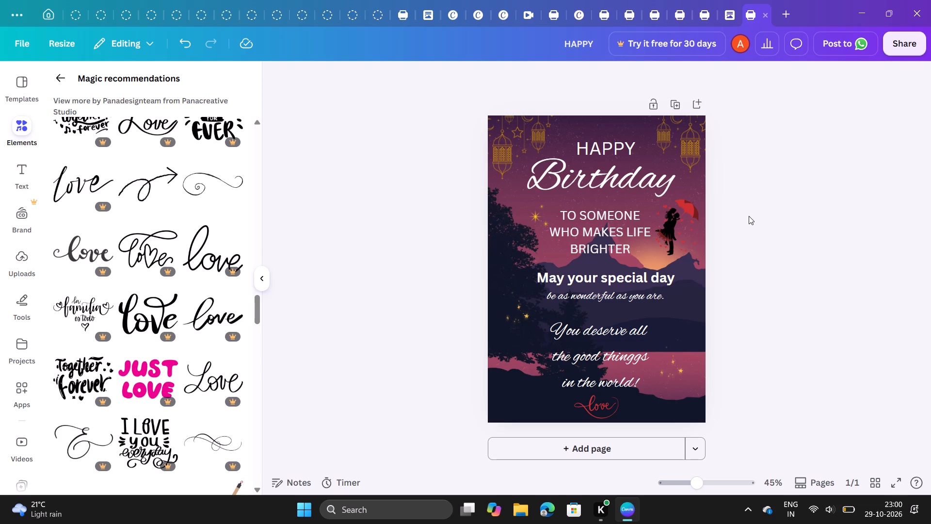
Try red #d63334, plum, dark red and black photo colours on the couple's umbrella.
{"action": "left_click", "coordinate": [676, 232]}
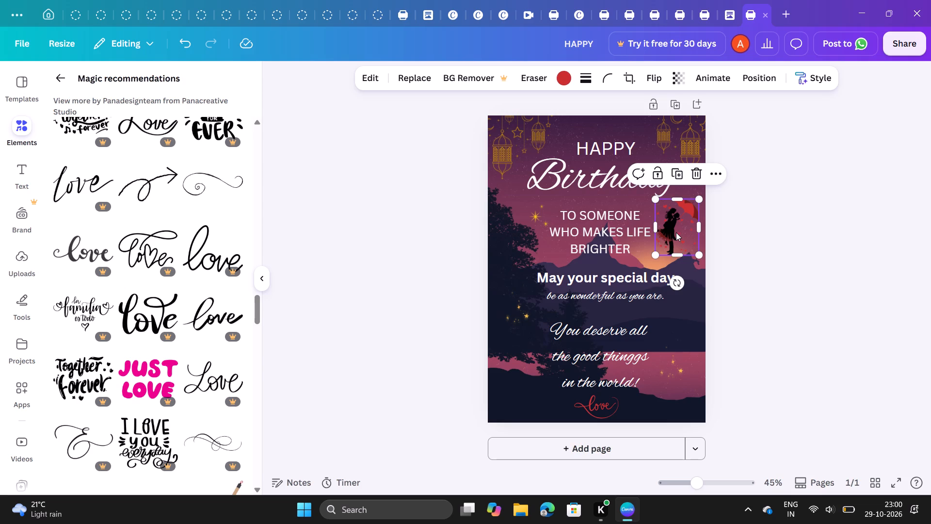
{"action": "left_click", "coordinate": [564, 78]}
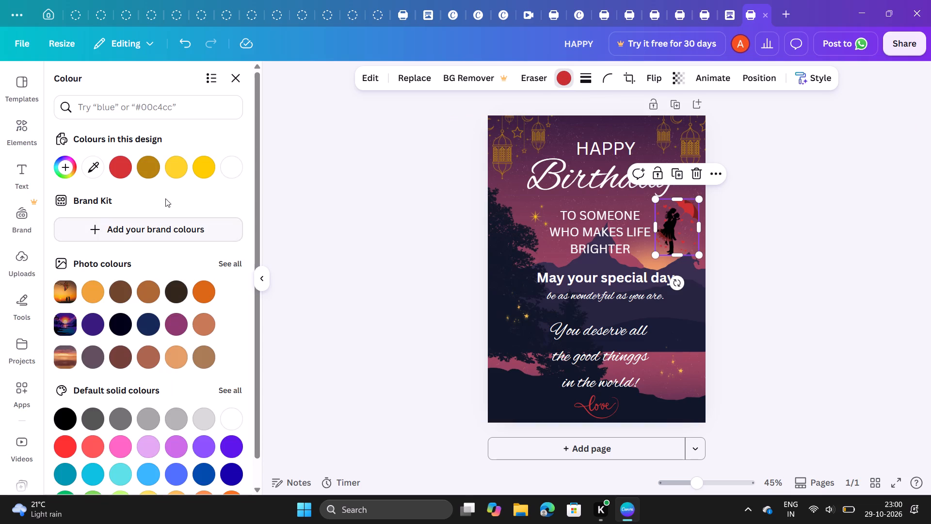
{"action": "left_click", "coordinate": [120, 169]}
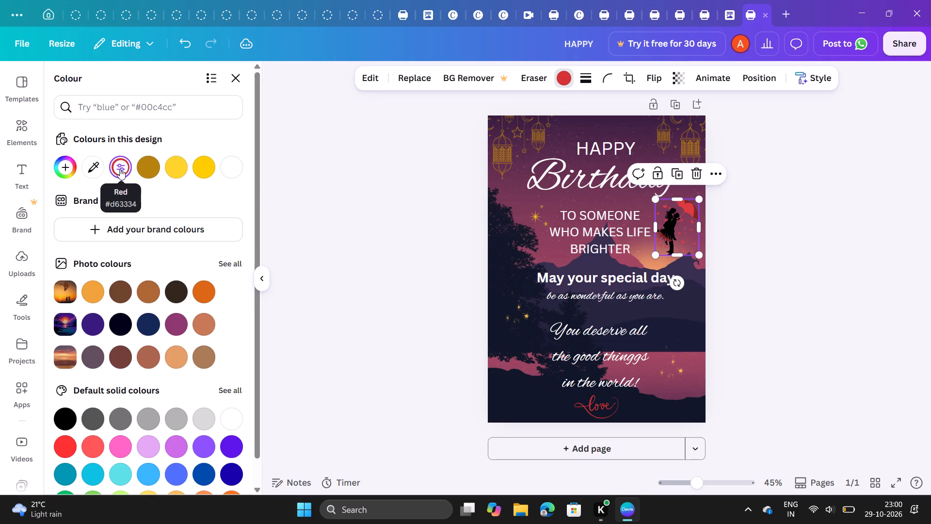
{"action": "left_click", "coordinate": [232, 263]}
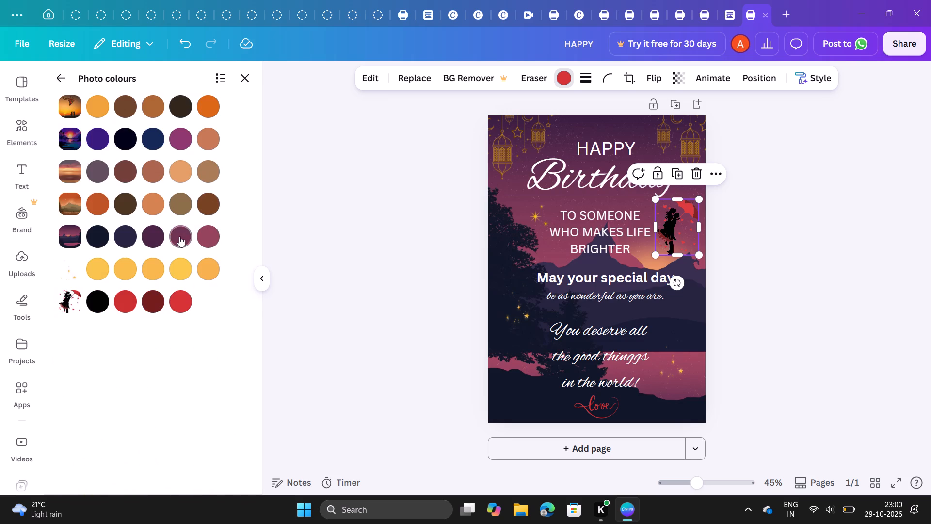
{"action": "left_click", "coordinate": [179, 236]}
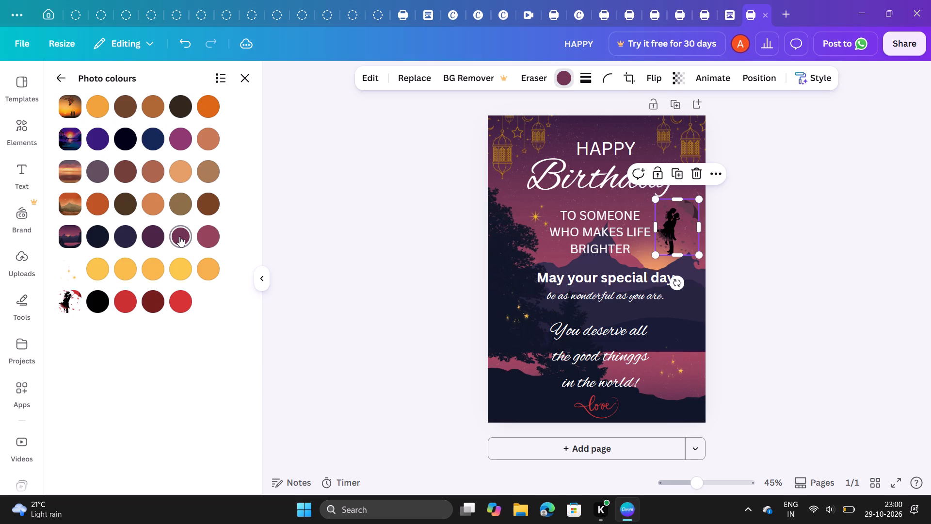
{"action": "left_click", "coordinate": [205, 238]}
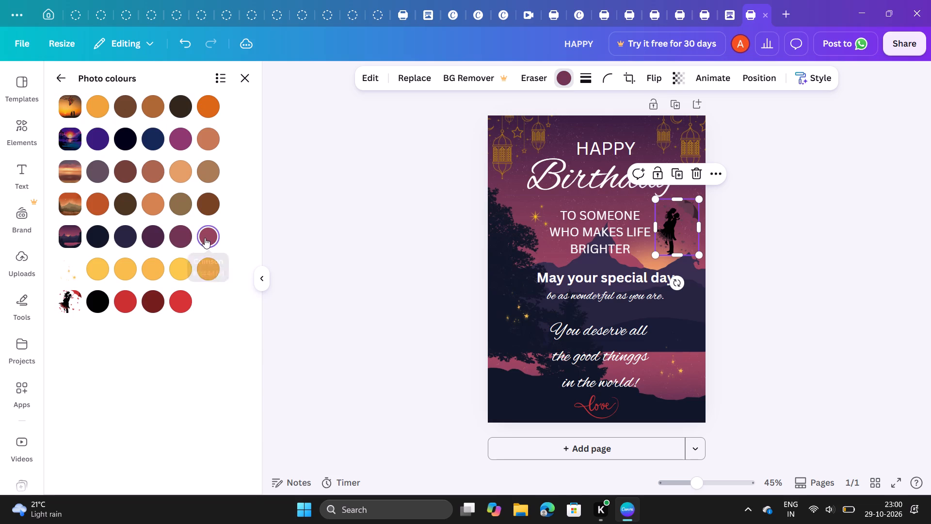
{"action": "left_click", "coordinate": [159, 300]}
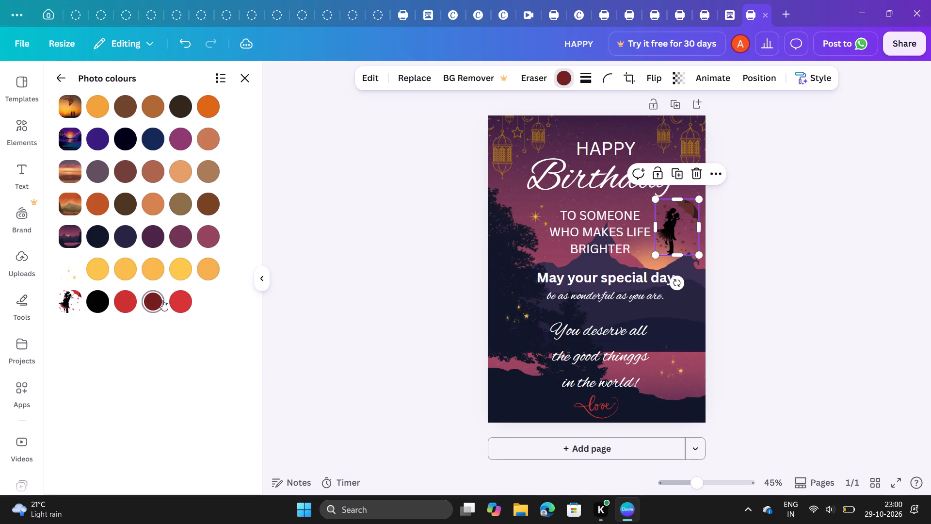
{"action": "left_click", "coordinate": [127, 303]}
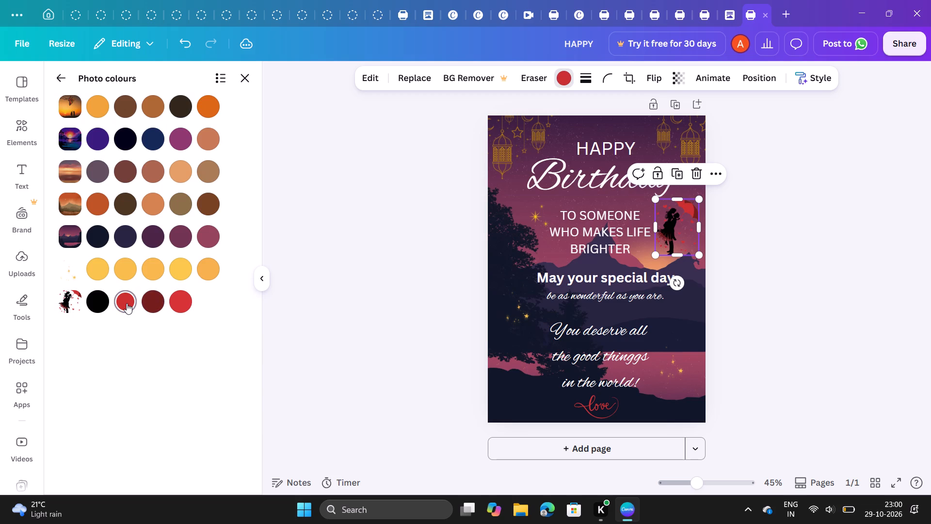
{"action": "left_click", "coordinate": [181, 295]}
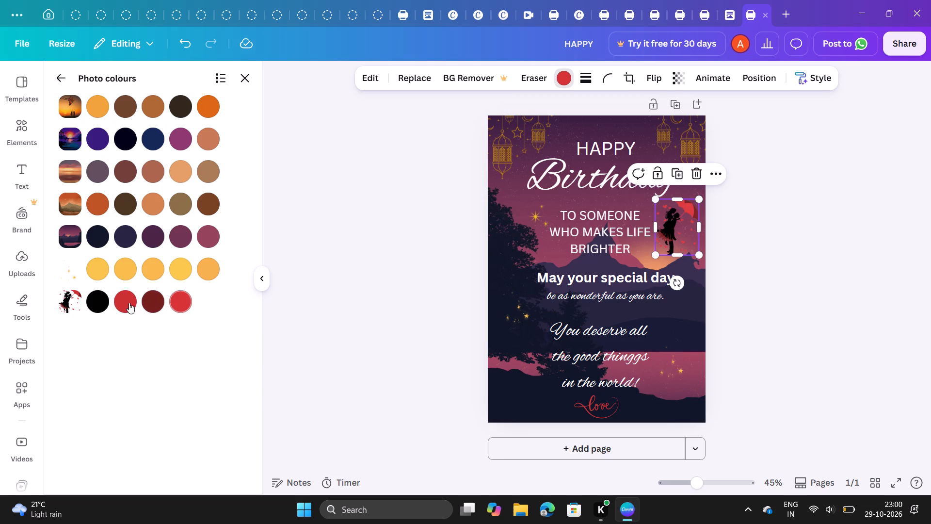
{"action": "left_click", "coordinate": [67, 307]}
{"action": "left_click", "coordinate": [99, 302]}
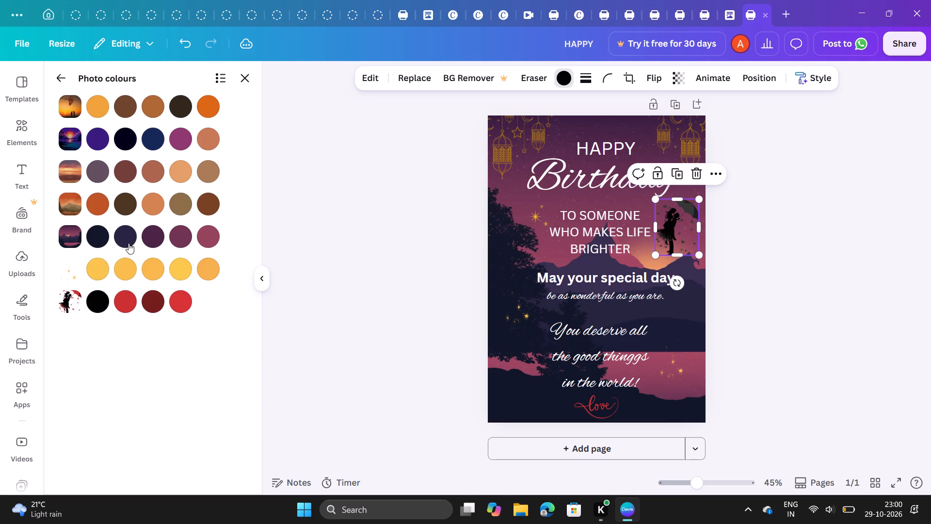
Try brown, magenta, tan and plum photo colours on the couple's umbrella, ending with the star image's last light orange.
{"action": "left_click", "coordinate": [123, 104]}
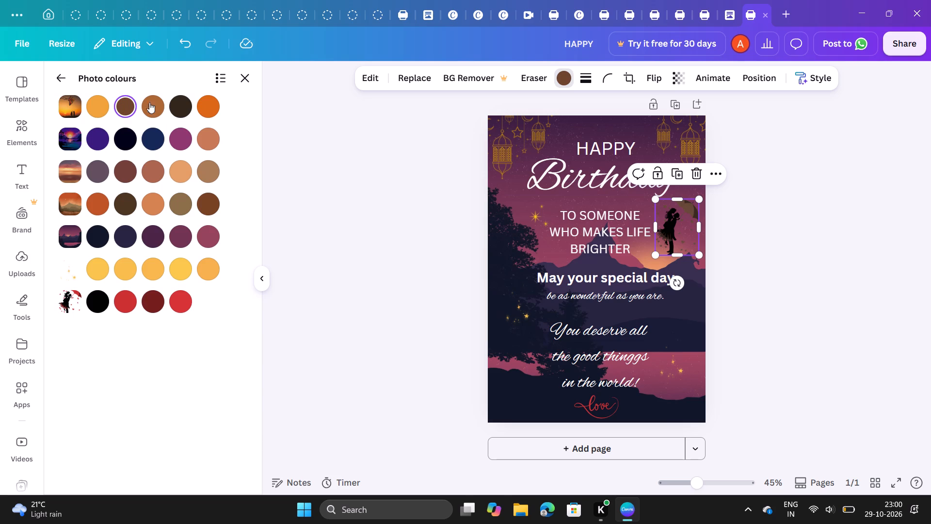
{"action": "left_click", "coordinate": [179, 140]}
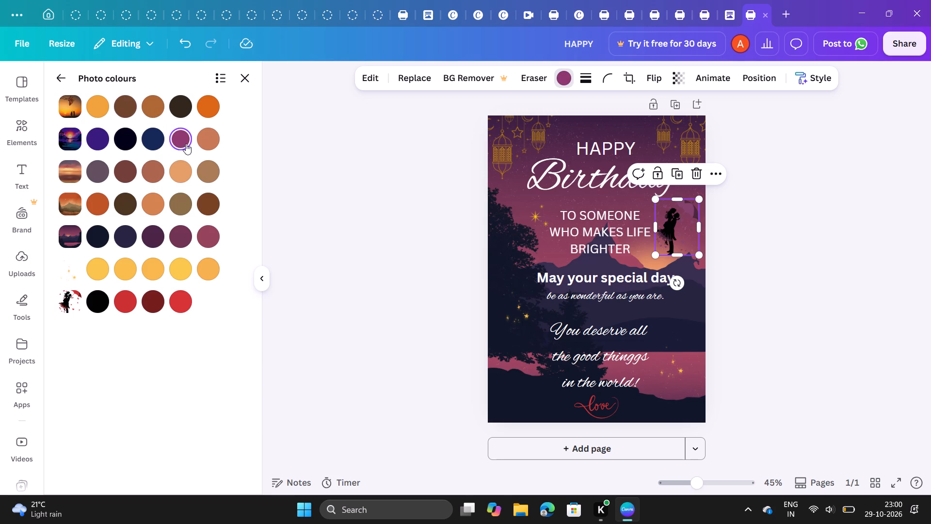
{"action": "left_click", "coordinate": [207, 169]}
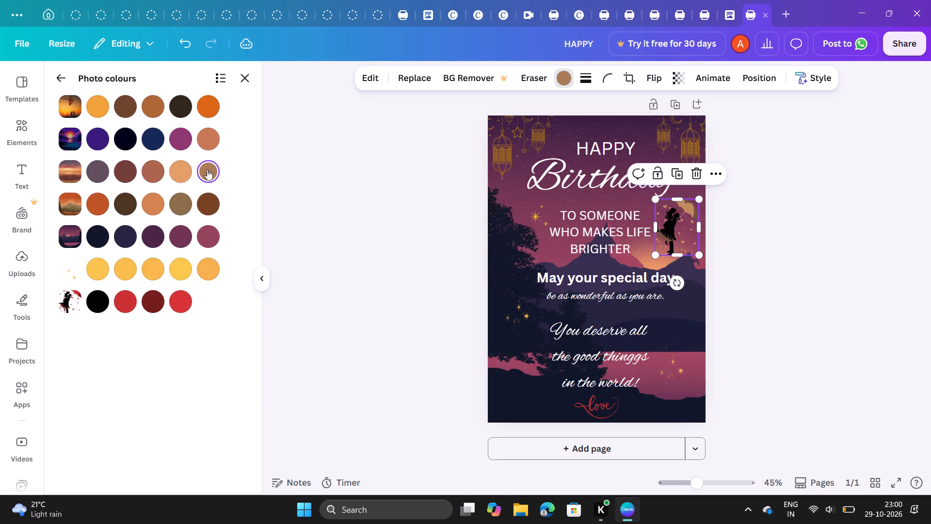
{"action": "left_click", "coordinate": [187, 175]}
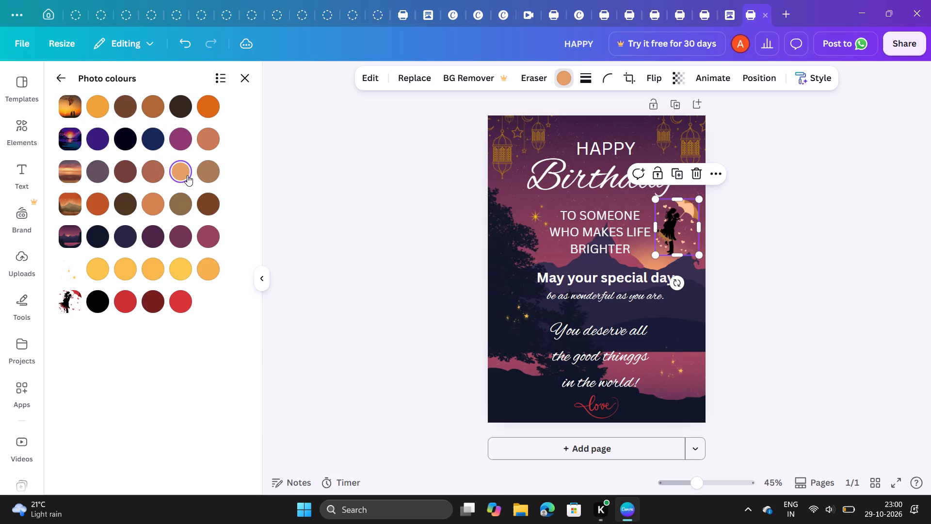
{"action": "left_click", "coordinate": [151, 170]}
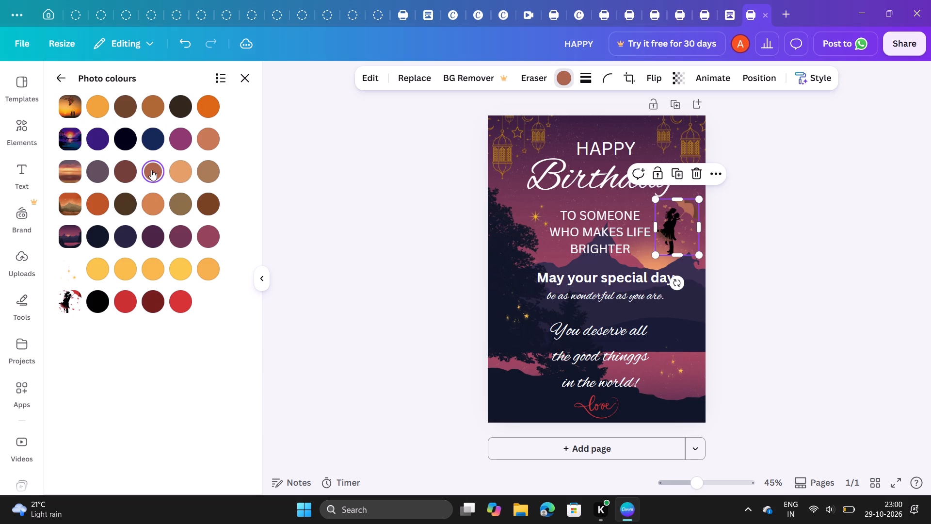
{"action": "left_click", "coordinate": [121, 172]}
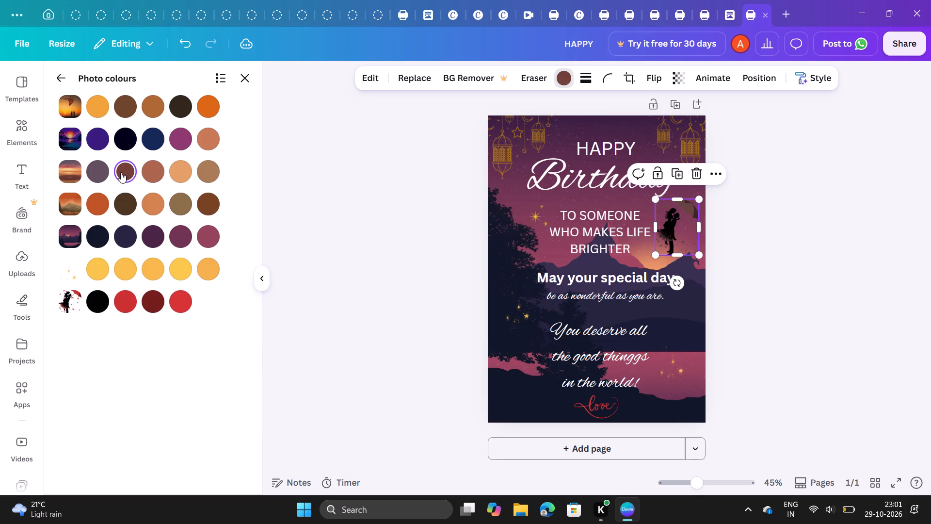
{"action": "left_click", "coordinate": [125, 203]}
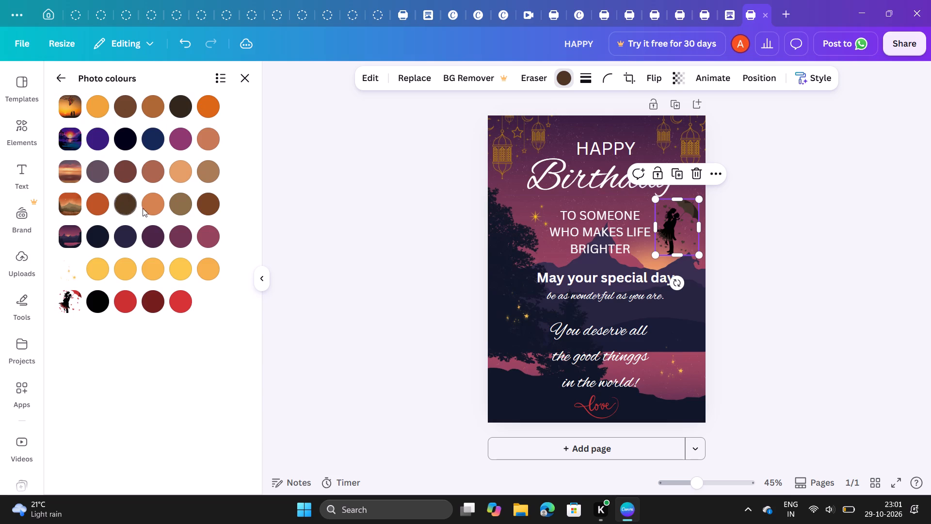
{"action": "left_click", "coordinate": [156, 203]}
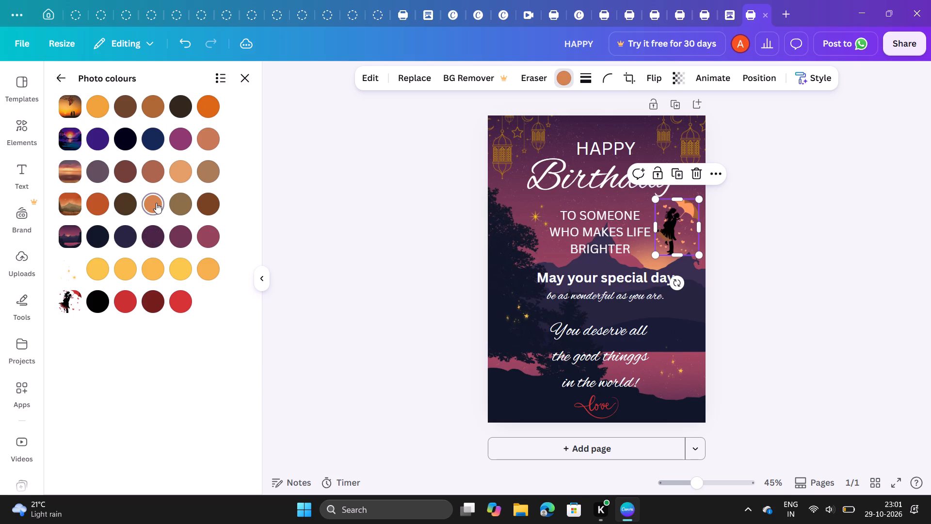
{"action": "left_click", "coordinate": [184, 238]}
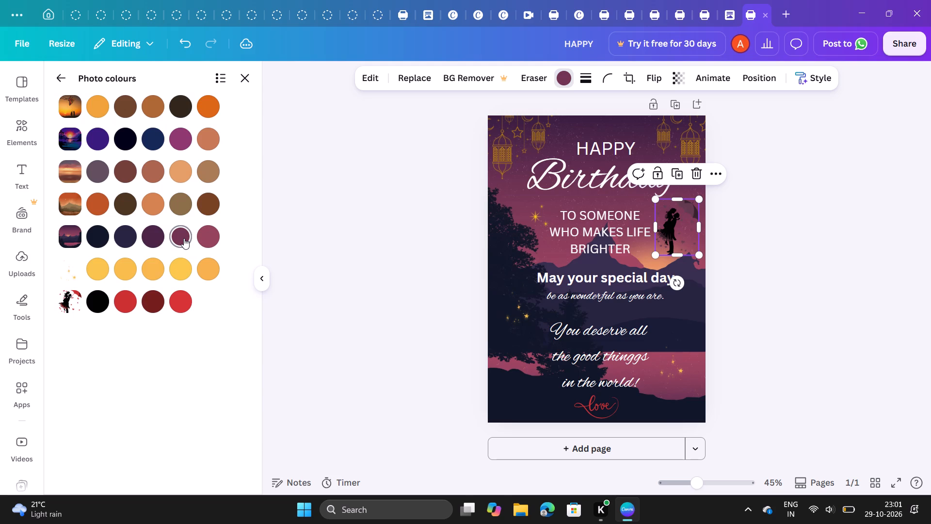
{"action": "left_click", "coordinate": [206, 268]}
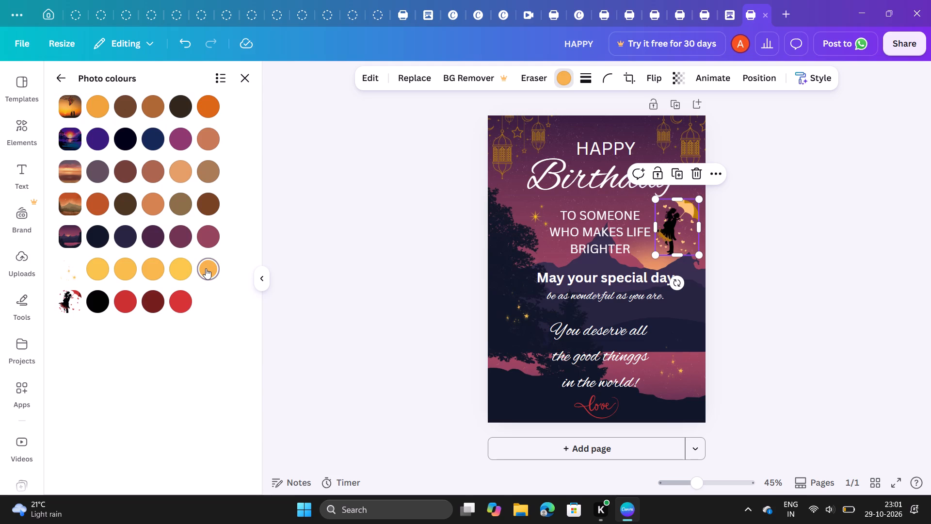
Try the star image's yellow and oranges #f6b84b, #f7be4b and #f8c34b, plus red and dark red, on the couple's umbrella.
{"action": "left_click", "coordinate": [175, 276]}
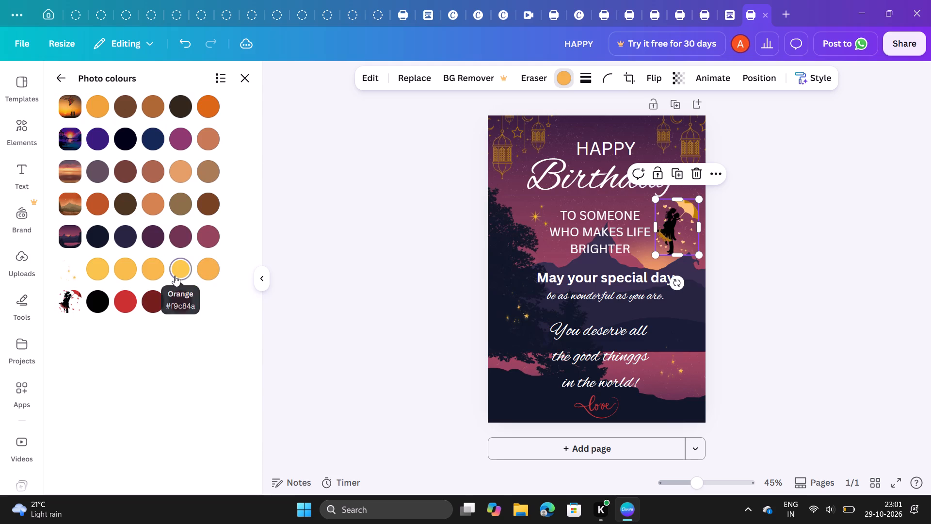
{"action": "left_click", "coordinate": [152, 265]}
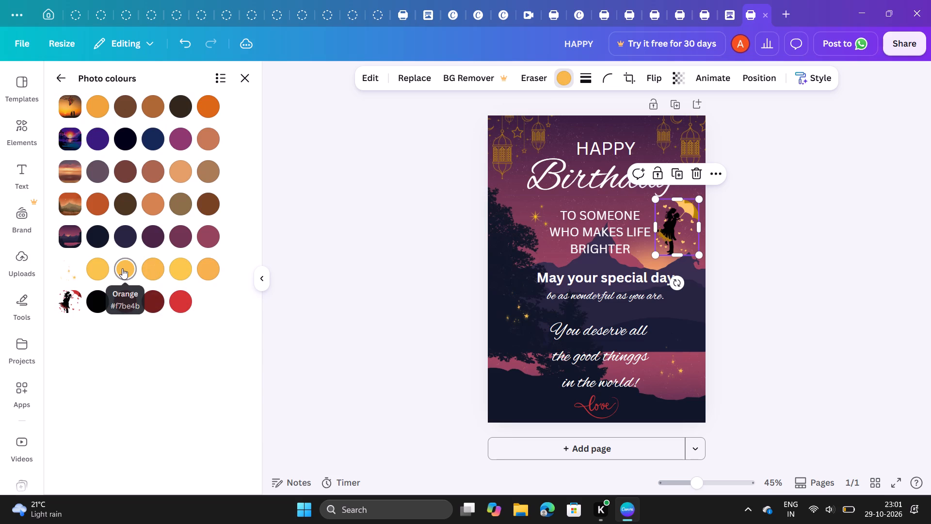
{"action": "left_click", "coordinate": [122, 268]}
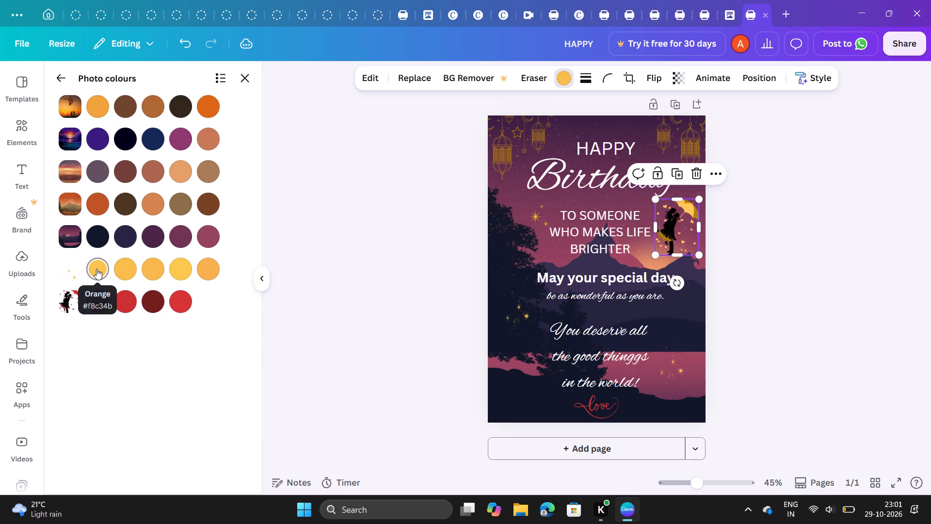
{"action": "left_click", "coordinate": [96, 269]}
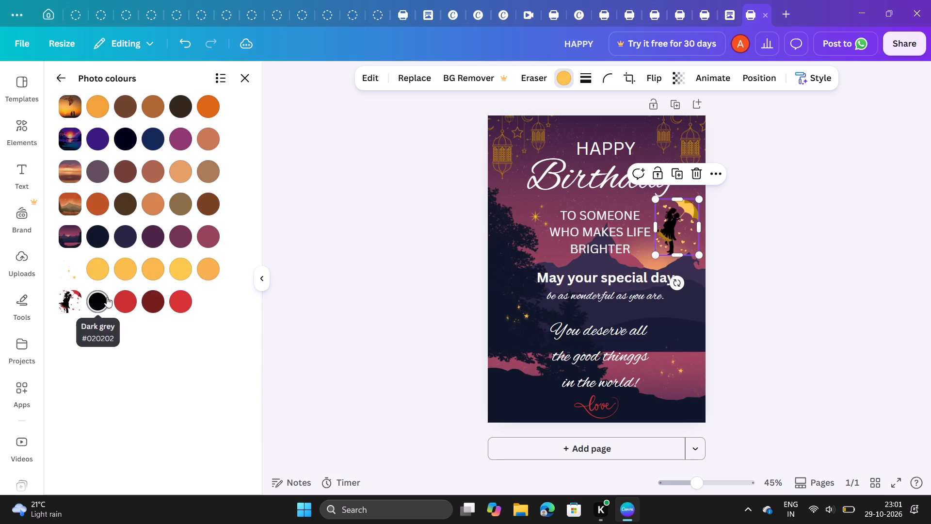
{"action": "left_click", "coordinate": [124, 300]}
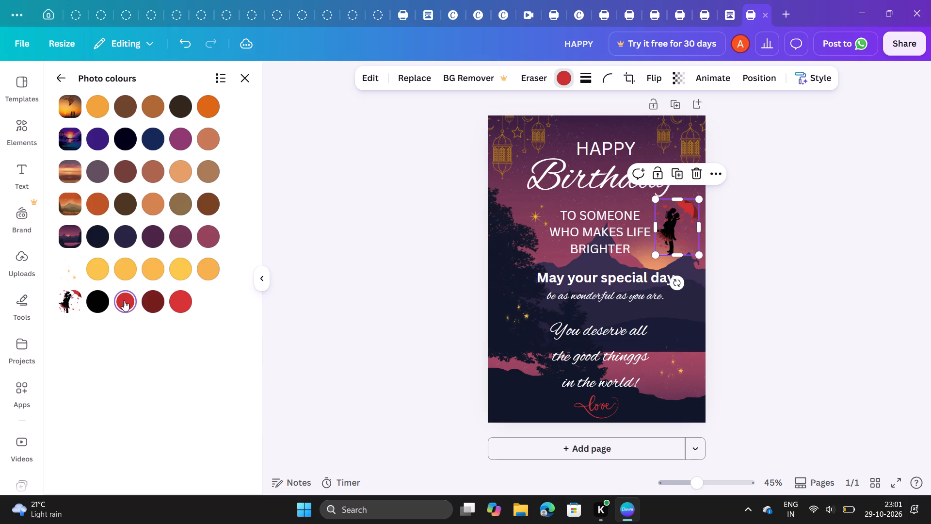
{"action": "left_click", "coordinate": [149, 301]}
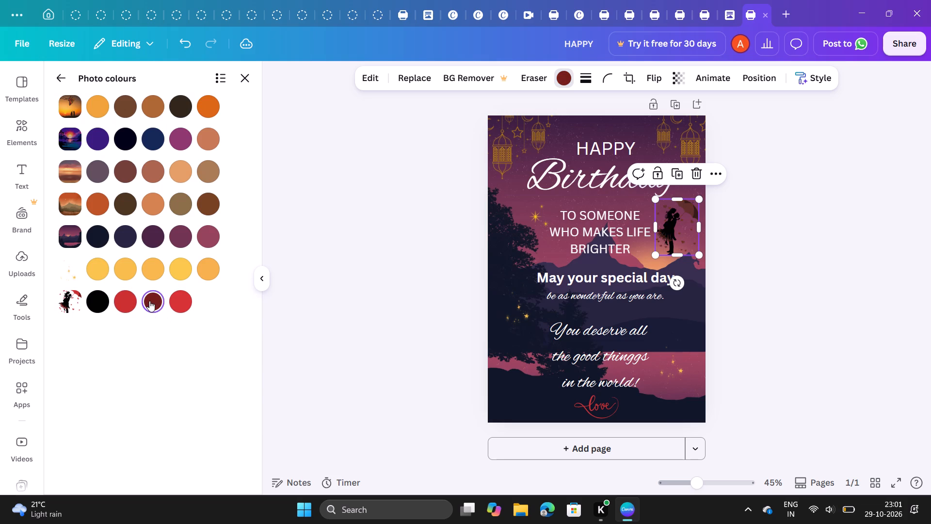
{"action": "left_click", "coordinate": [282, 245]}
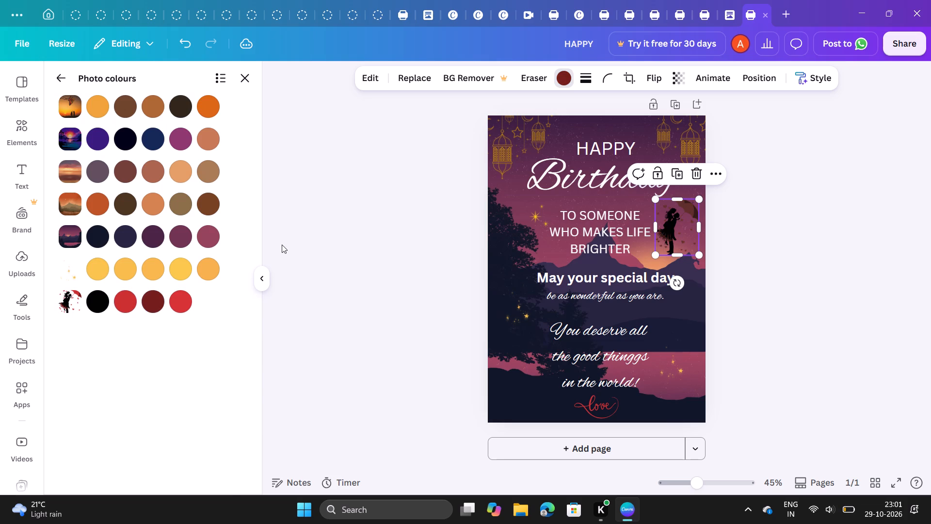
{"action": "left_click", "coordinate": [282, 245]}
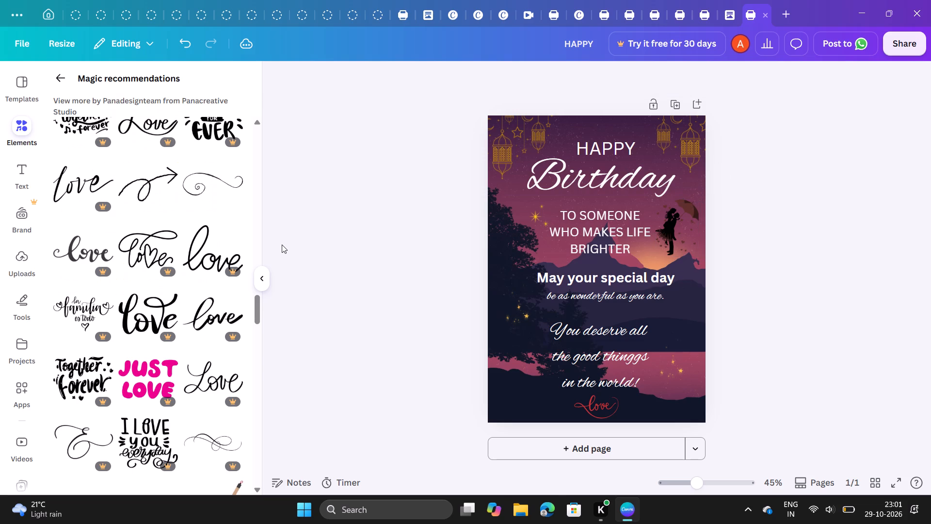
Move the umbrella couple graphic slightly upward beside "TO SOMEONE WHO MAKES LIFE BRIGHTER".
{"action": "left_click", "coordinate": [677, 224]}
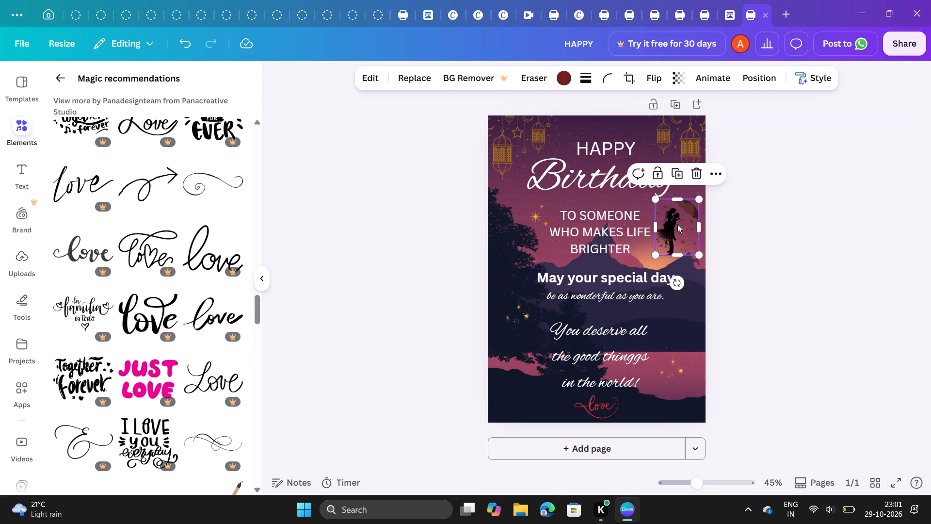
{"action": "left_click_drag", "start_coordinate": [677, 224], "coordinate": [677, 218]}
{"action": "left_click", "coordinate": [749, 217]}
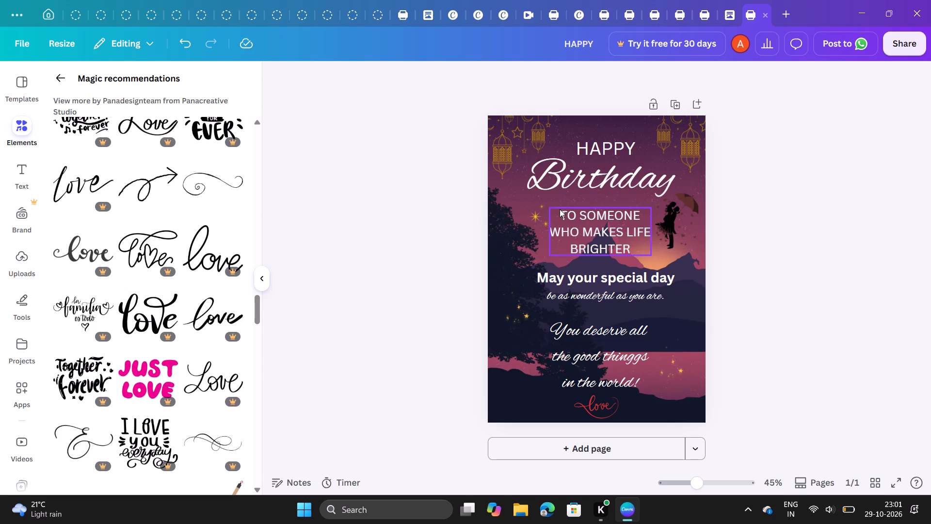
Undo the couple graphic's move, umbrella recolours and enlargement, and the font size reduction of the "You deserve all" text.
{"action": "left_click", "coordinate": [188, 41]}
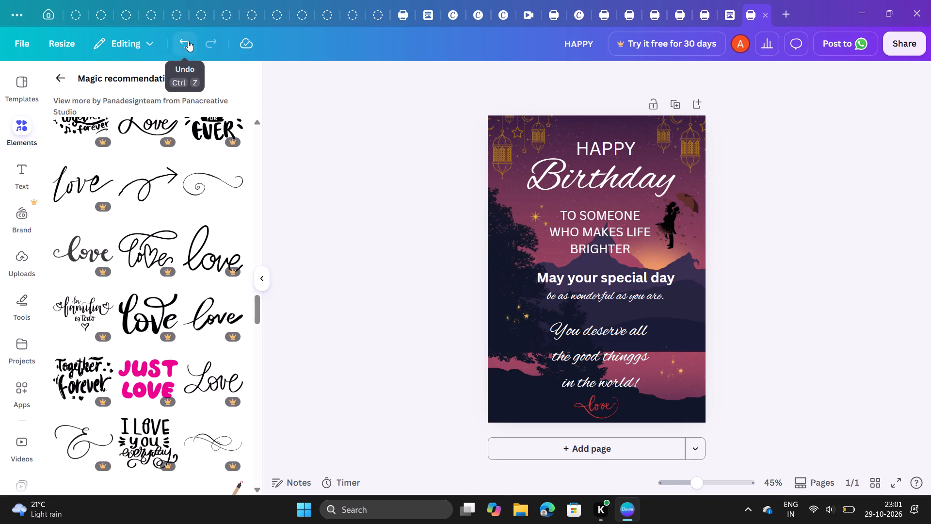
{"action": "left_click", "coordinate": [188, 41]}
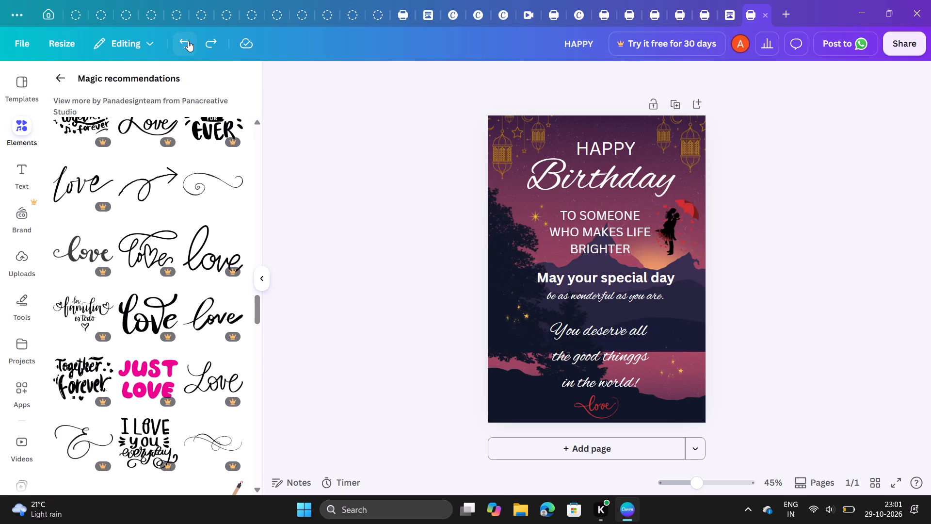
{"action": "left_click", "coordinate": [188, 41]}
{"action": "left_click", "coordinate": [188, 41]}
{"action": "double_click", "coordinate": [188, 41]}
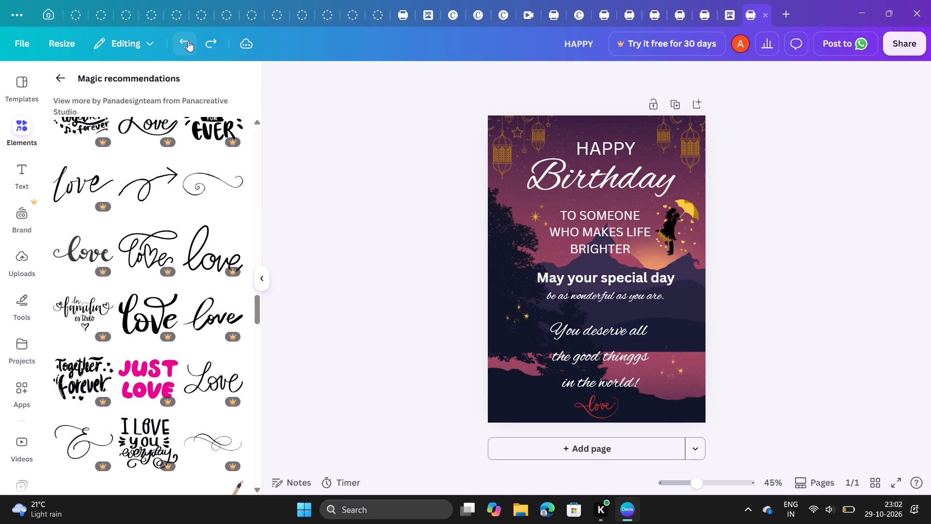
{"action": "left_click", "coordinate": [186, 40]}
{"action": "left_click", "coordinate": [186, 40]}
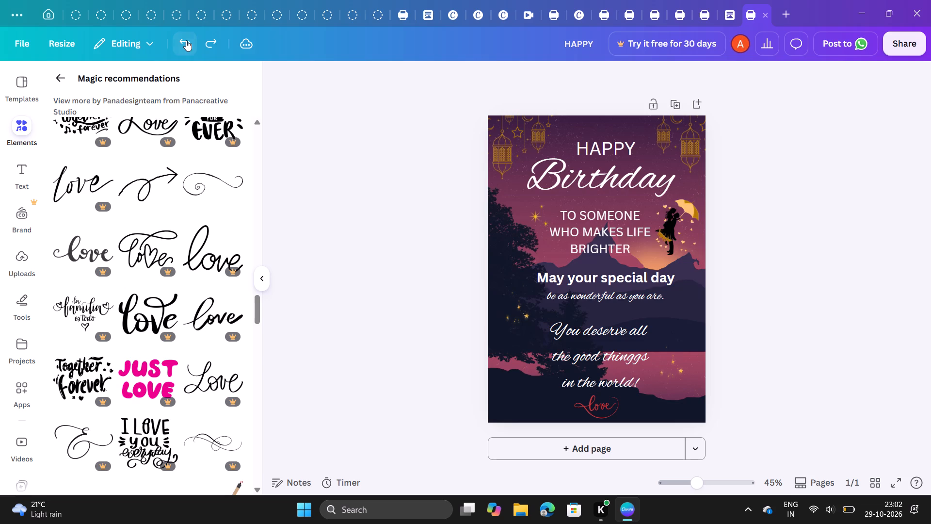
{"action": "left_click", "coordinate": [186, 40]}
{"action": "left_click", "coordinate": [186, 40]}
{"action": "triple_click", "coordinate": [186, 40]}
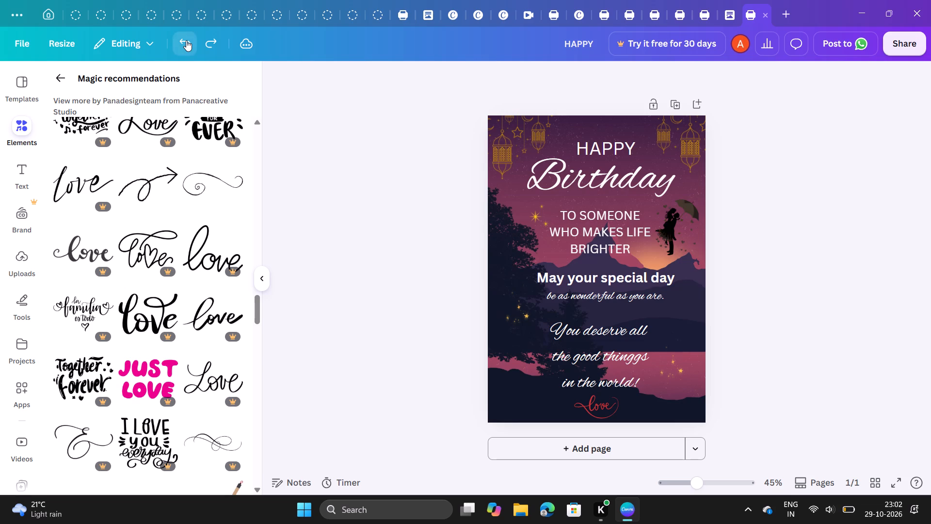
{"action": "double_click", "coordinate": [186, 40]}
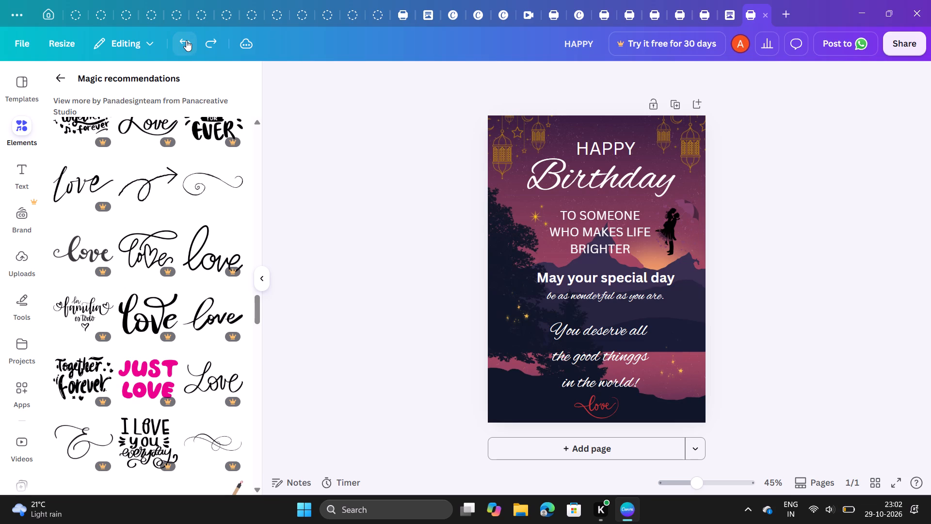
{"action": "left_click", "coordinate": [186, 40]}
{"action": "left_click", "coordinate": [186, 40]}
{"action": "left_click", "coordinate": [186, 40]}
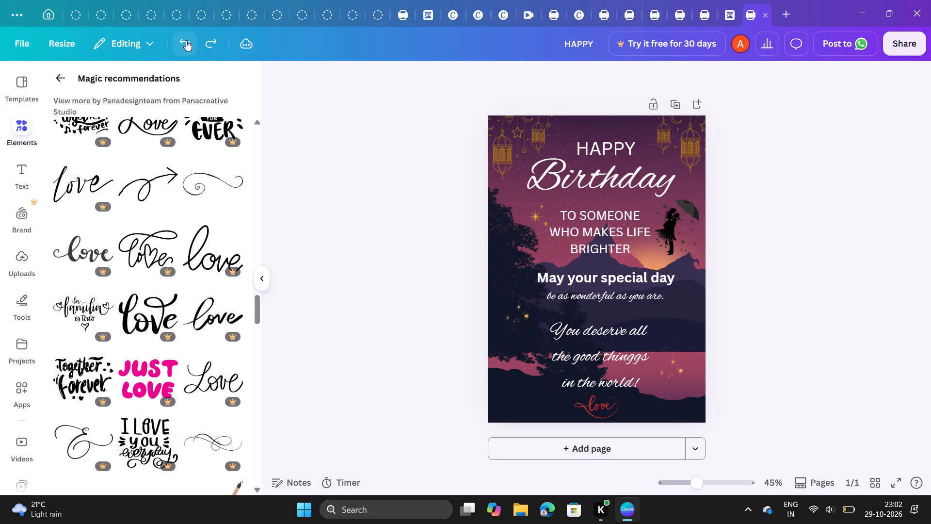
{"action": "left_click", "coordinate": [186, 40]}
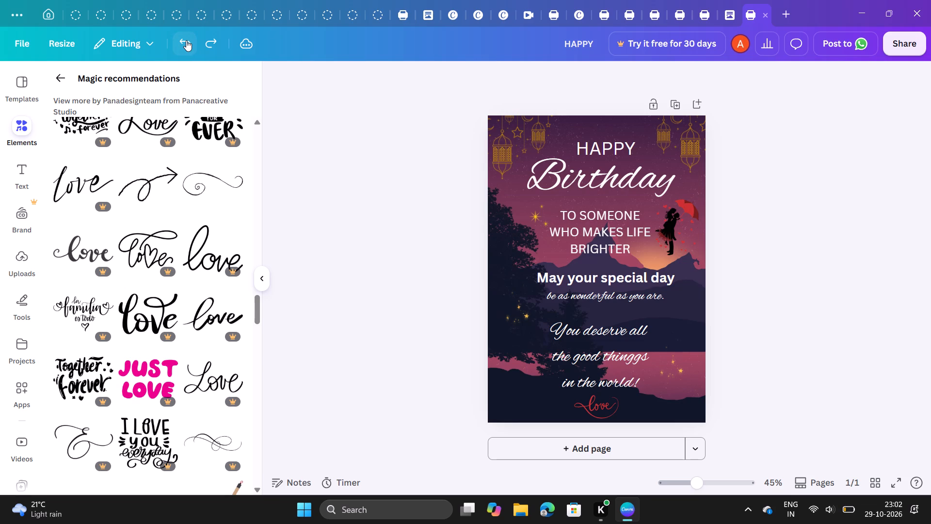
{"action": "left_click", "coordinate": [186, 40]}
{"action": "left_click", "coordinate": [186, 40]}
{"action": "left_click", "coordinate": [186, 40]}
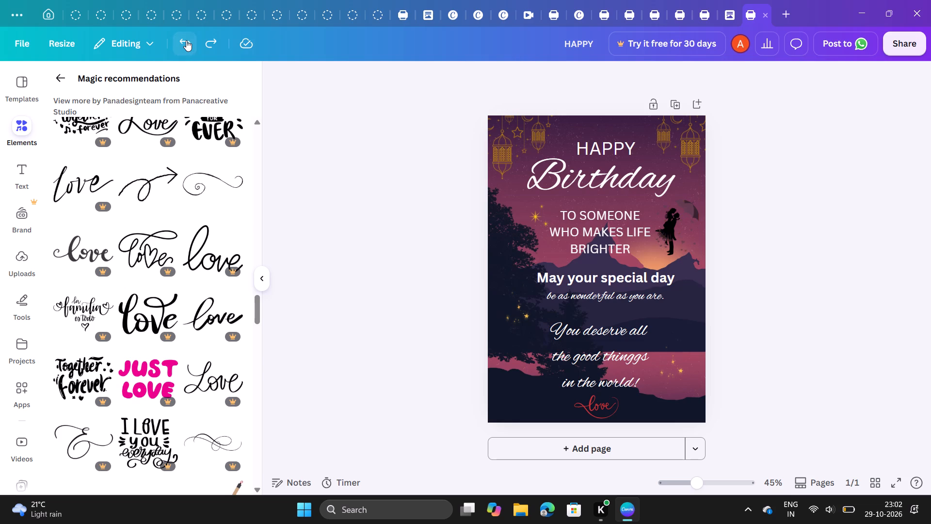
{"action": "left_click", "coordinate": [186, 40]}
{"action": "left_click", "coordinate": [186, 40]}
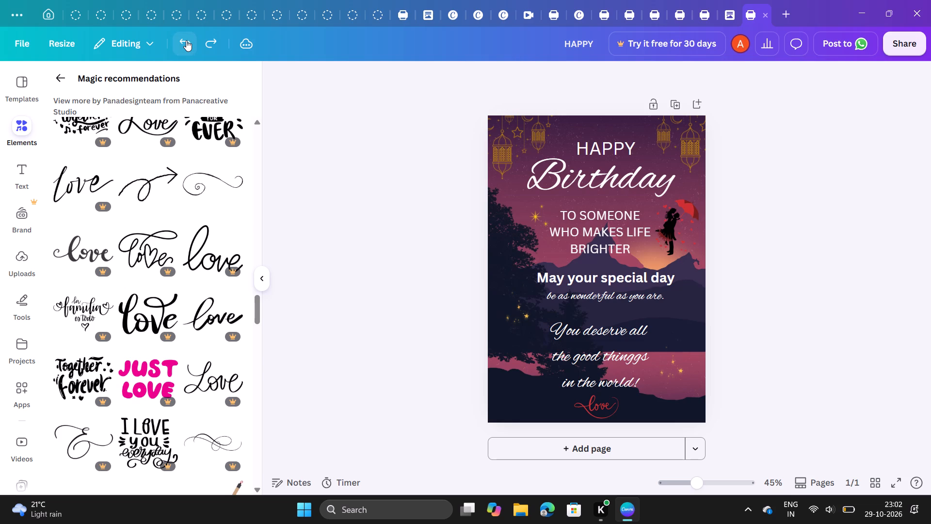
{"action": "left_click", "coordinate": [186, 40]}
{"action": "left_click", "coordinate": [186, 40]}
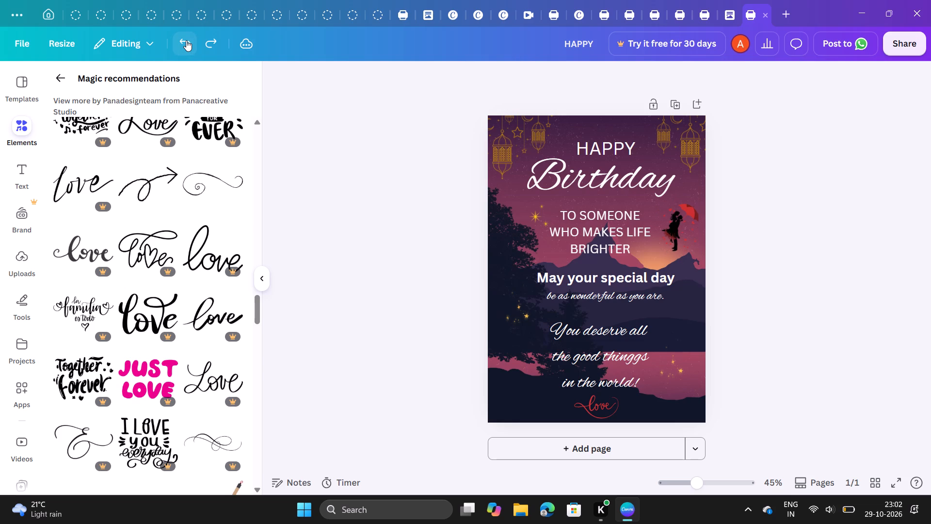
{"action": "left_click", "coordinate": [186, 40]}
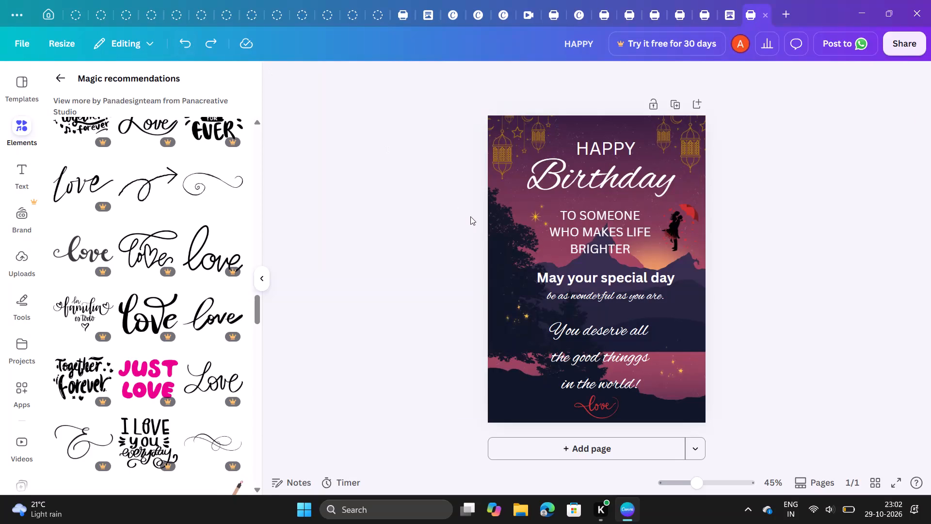
Set the font size of the "You deserve all the good thinggs in the world!" text to 51.
{"action": "left_click", "coordinate": [613, 342]}
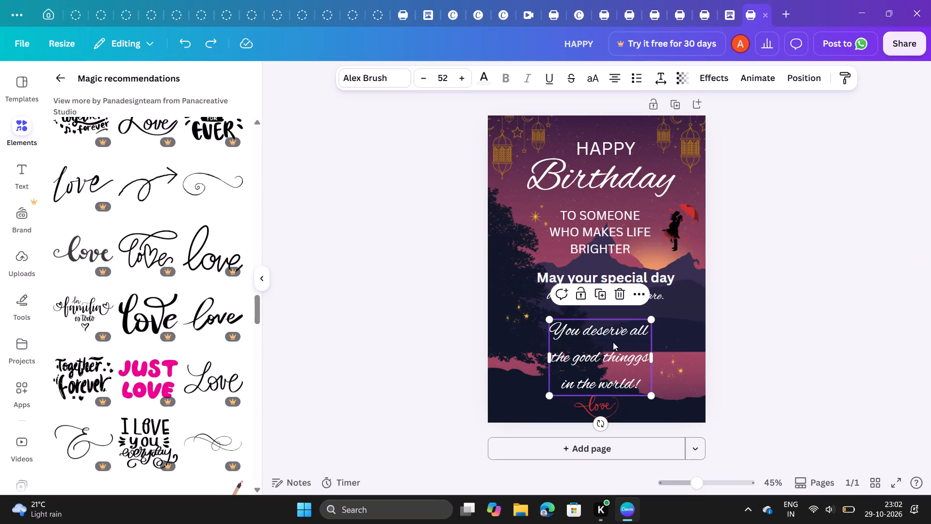
{"action": "left_click", "coordinate": [422, 76]}
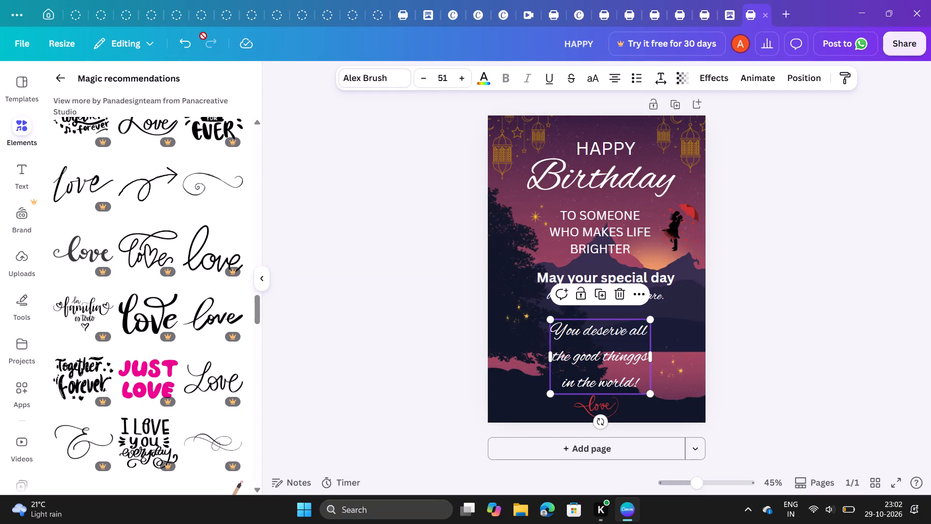
Enlarge the umbrella couple graphic slightly and move it up a little beside "TO SOMEONE WHO MAKES LIFE BRIGHTER".
{"action": "left_click", "coordinate": [690, 226]}
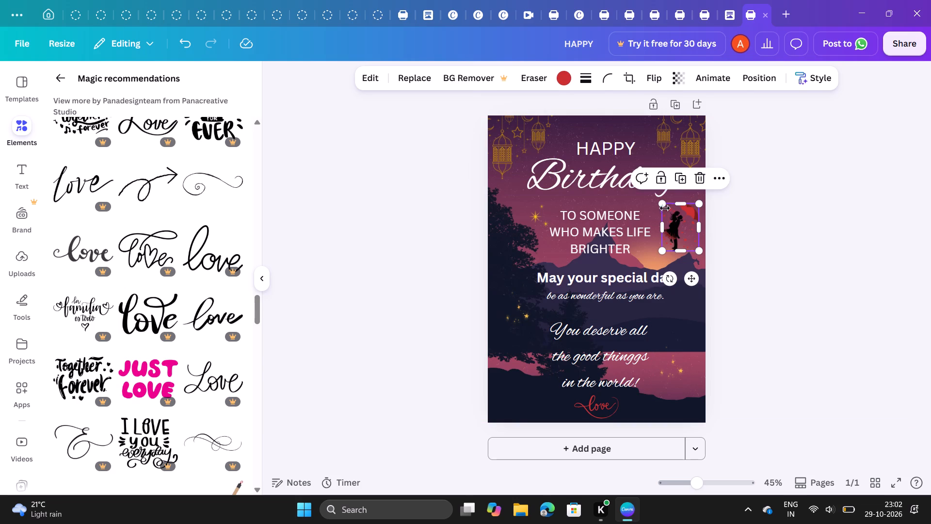
{"action": "left_click_drag", "start_coordinate": [662, 205], "coordinate": [658, 202]}
{"action": "left_click", "coordinate": [734, 203]}
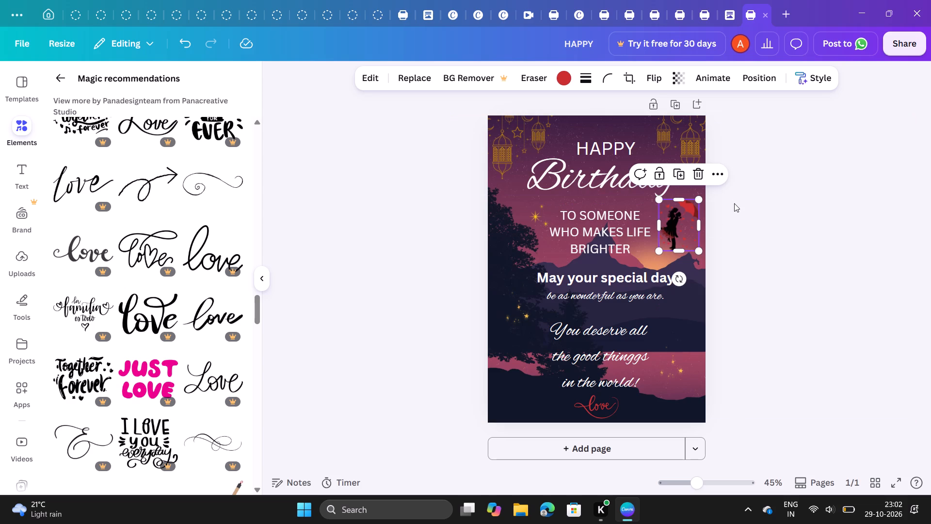
{"action": "left_click", "coordinate": [689, 224]}
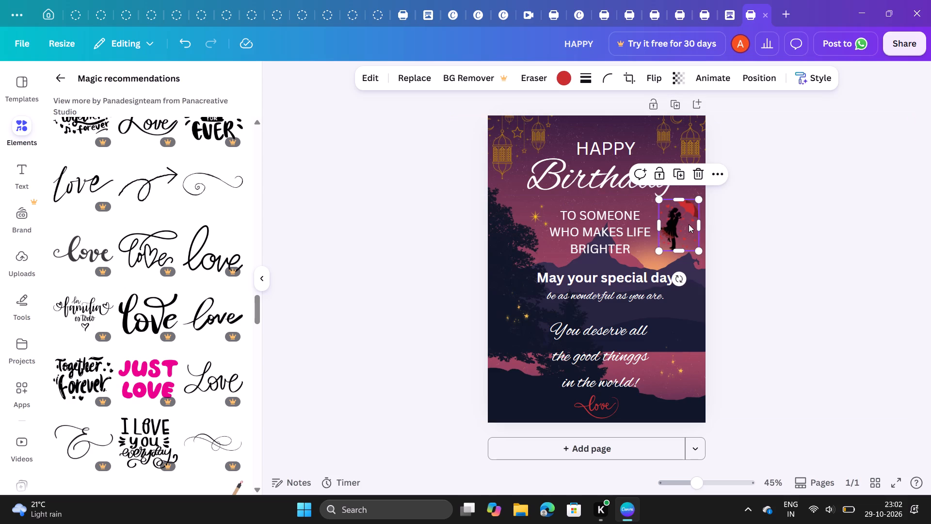
{"action": "left_click", "coordinate": [689, 224]}
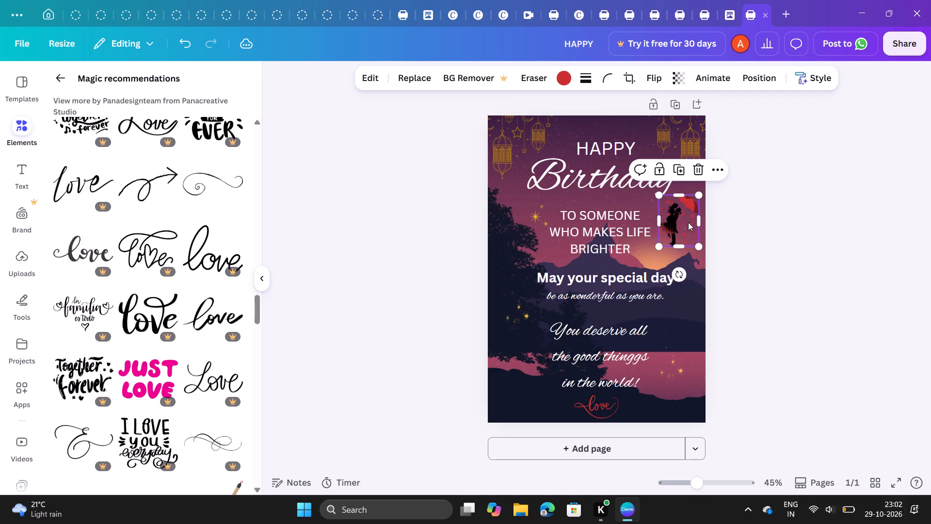
{"action": "left_click", "coordinate": [737, 218]}
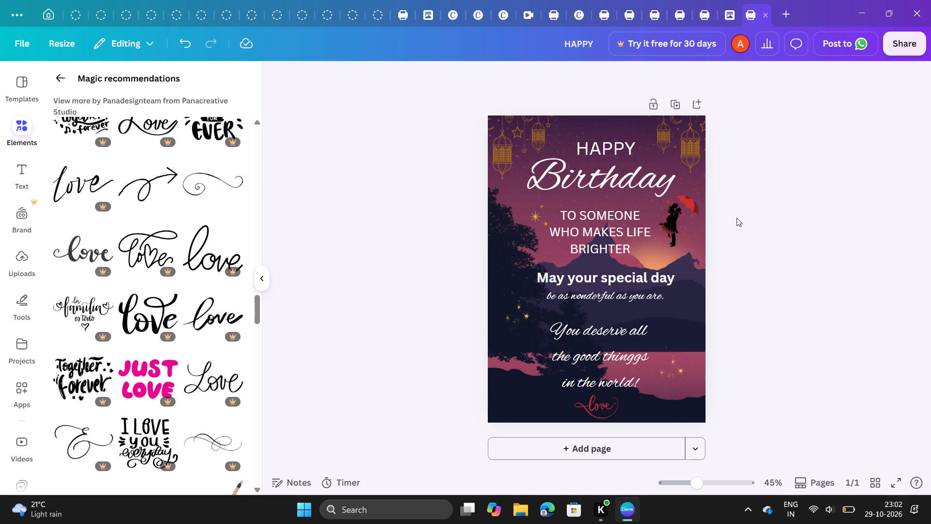
Try dark red on the couple's umbrella, and settle on the last bright red photo colour from the couple image.
{"action": "left_click", "coordinate": [677, 210]}
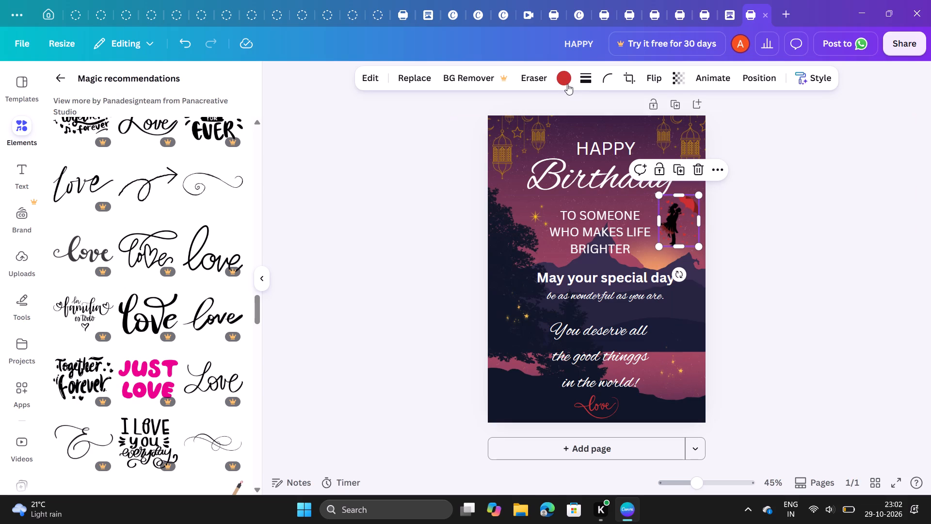
{"action": "left_click", "coordinate": [561, 78]}
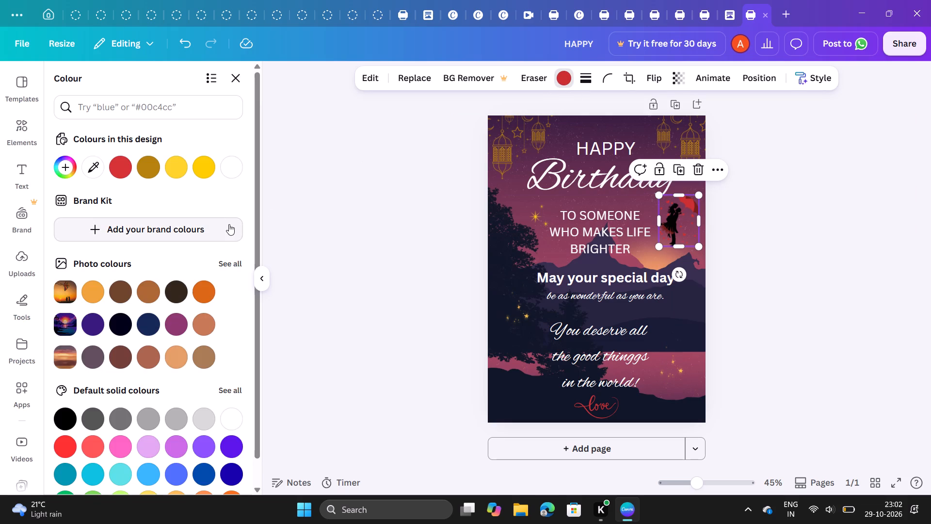
{"action": "left_click", "coordinate": [231, 265]}
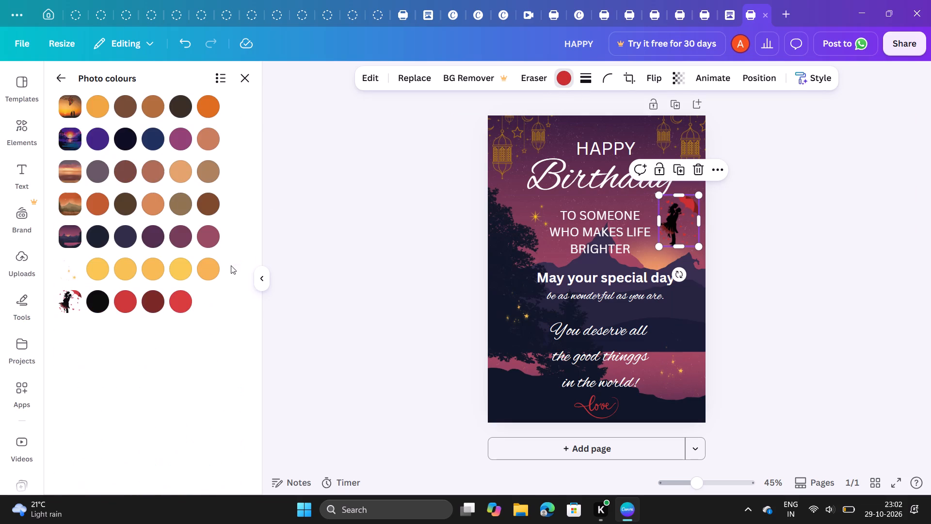
{"action": "left_click", "coordinate": [152, 301]}
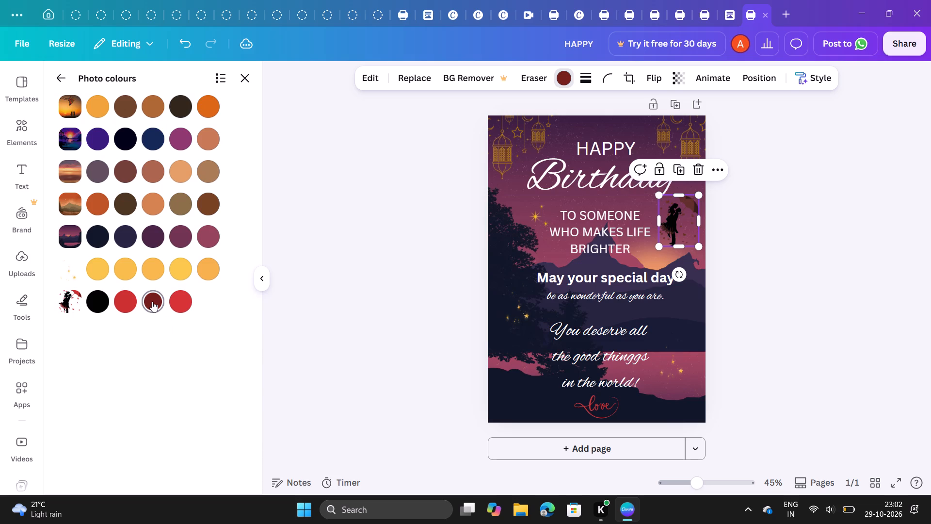
{"action": "left_click", "coordinate": [179, 299]}
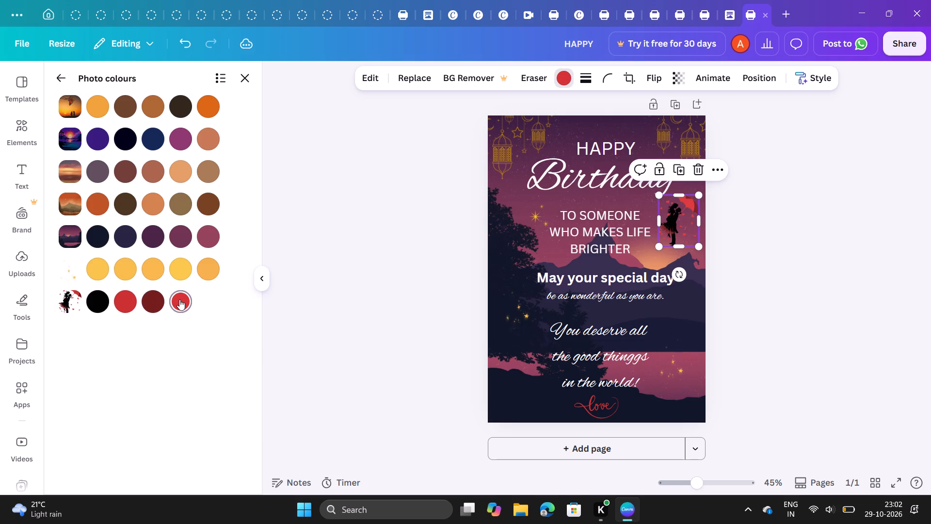
{"action": "left_click", "coordinate": [347, 202]}
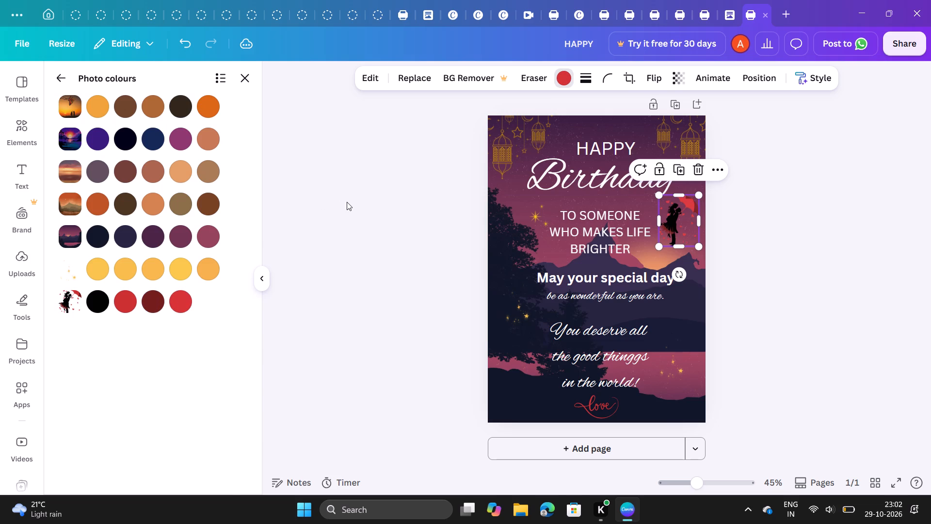
Insert a fresh copy of the red-umbrella couple graphic from the recently used elements.
{"action": "left_click", "coordinate": [347, 202]}
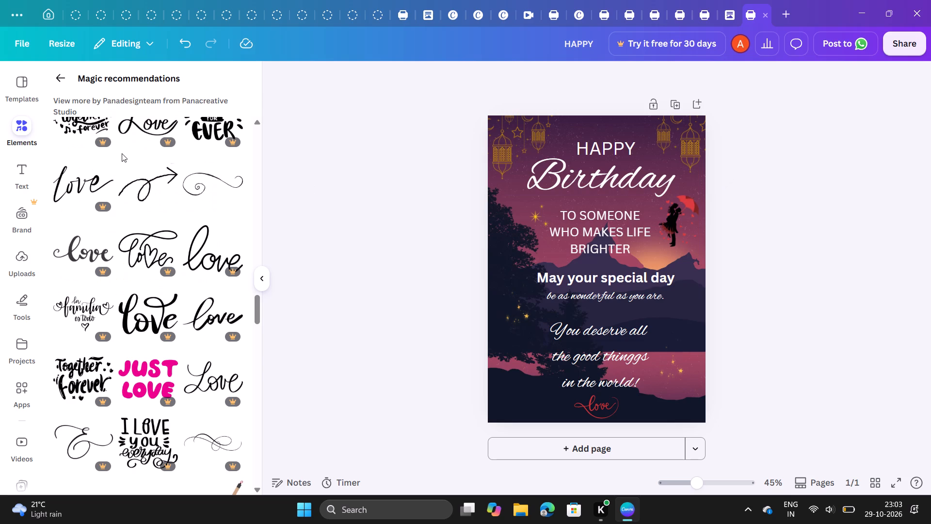
{"action": "left_click", "coordinate": [61, 71]}
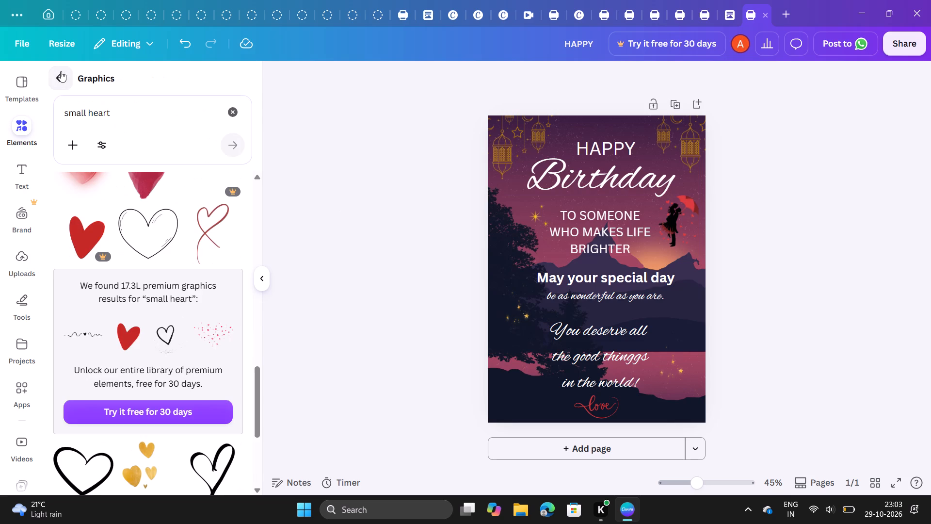
{"action": "left_click", "coordinate": [61, 71]}
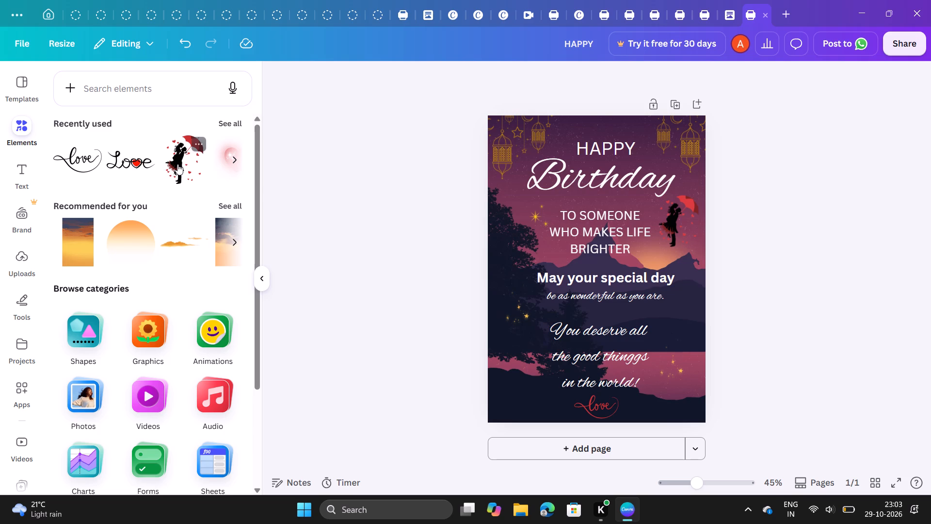
{"action": "left_click", "coordinate": [177, 164]}
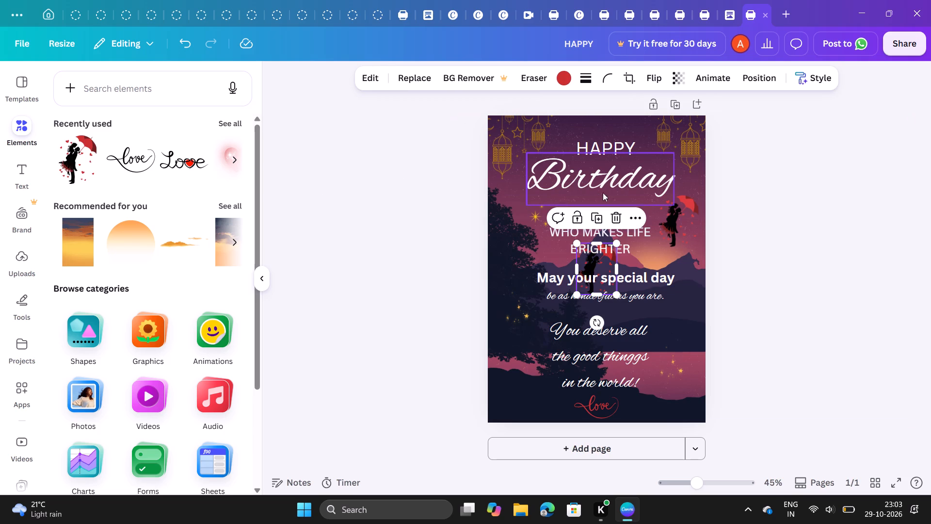
Delete the old recoloured umbrella couple graphic beside "TO SOMEONE WHO MAKES LIFE BRIGHTER".
{"action": "left_click", "coordinate": [676, 214]}
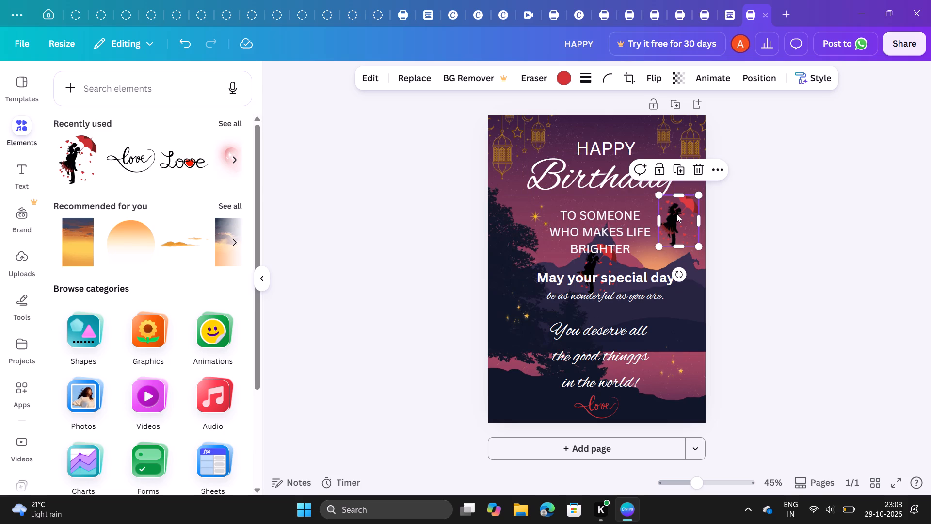
{"action": "left_click", "coordinate": [699, 169]}
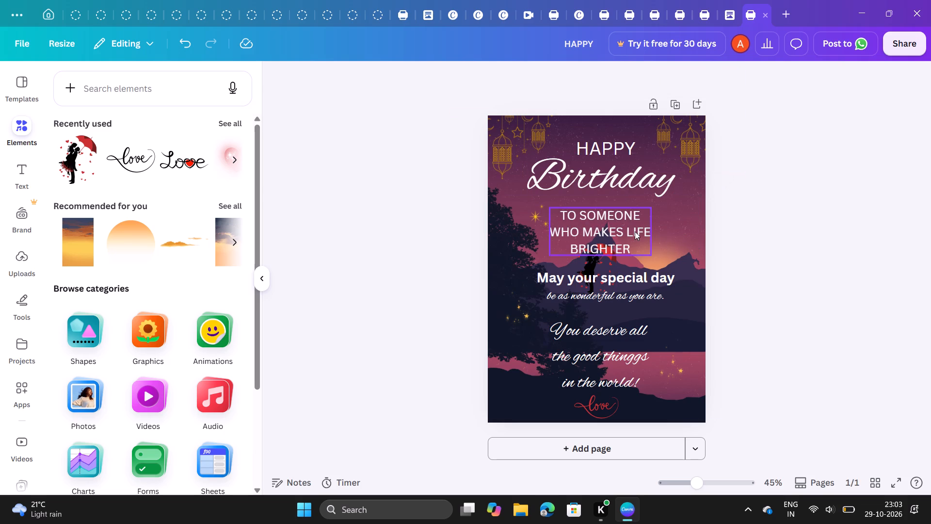
Move the new umbrella couple graphic from the page centre to just right of "TO SOMEONE WHO MAKES LIFE BRIGHTER", under the end of "Birthday".
{"action": "left_click", "coordinate": [598, 261]}
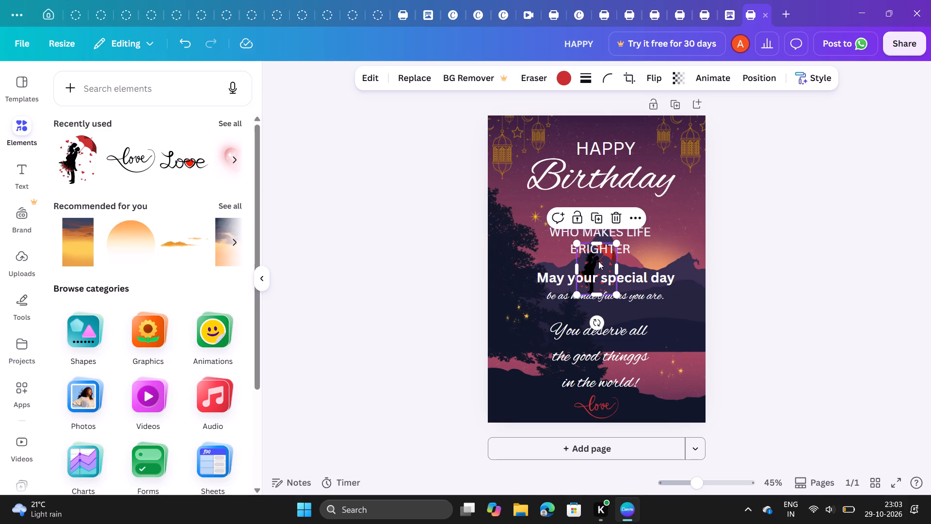
{"action": "left_click_drag", "start_coordinate": [598, 261], "coordinate": [666, 205]}
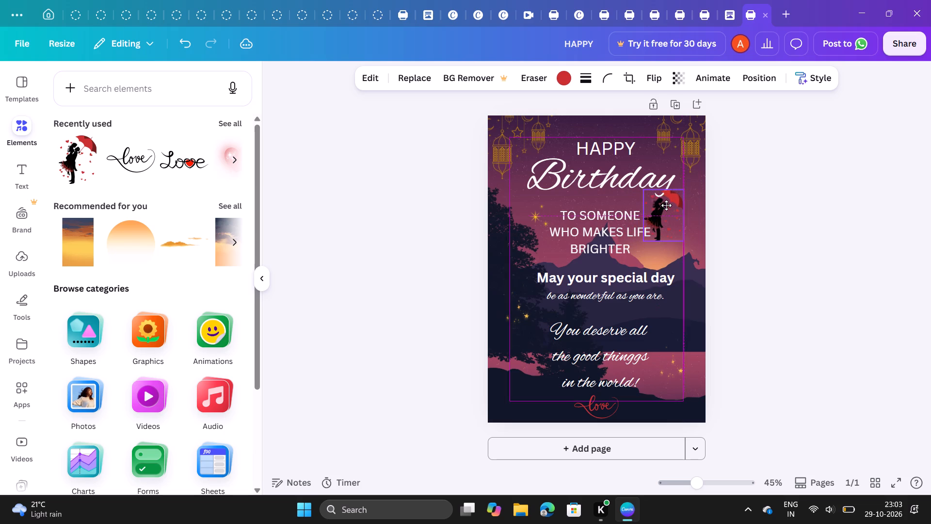
{"action": "left_click_drag", "start_coordinate": [666, 205], "coordinate": [678, 211]}
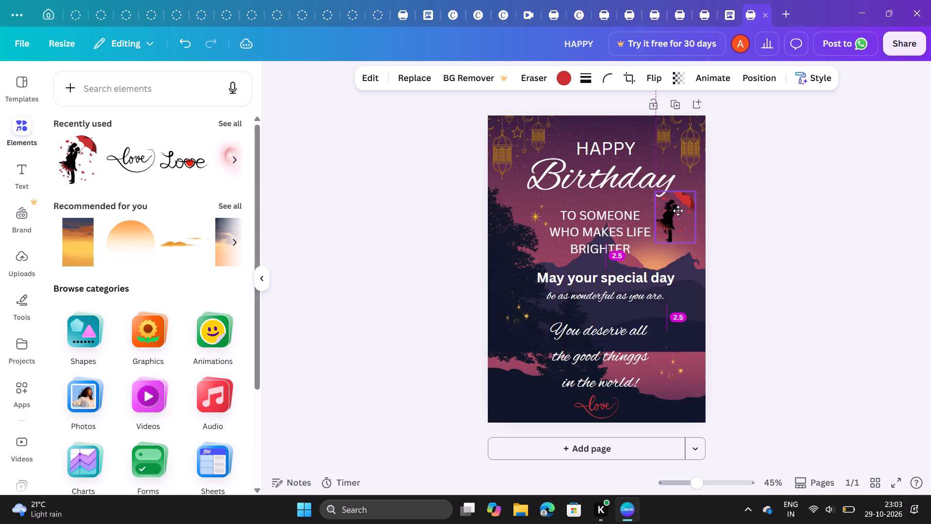
{"action": "left_click_drag", "start_coordinate": [678, 211], "coordinate": [679, 213]}
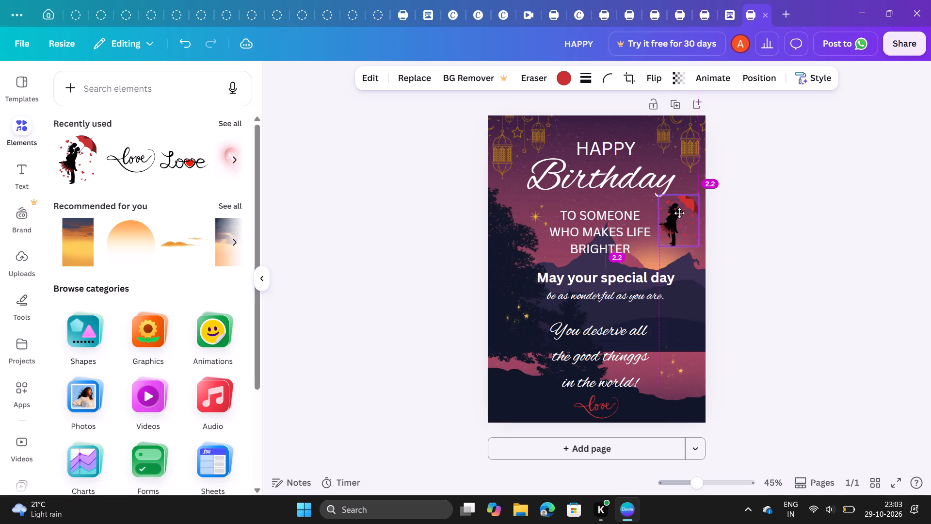
{"action": "left_click_drag", "start_coordinate": [679, 213], "coordinate": [679, 214]}
{"action": "left_click_drag", "start_coordinate": [679, 214], "coordinate": [679, 213]}
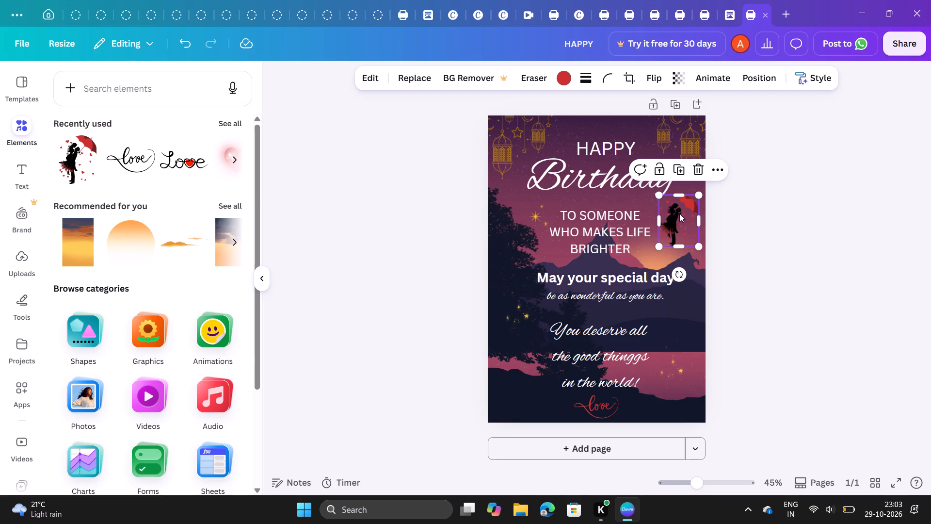
{"action": "left_click", "coordinate": [753, 206]}
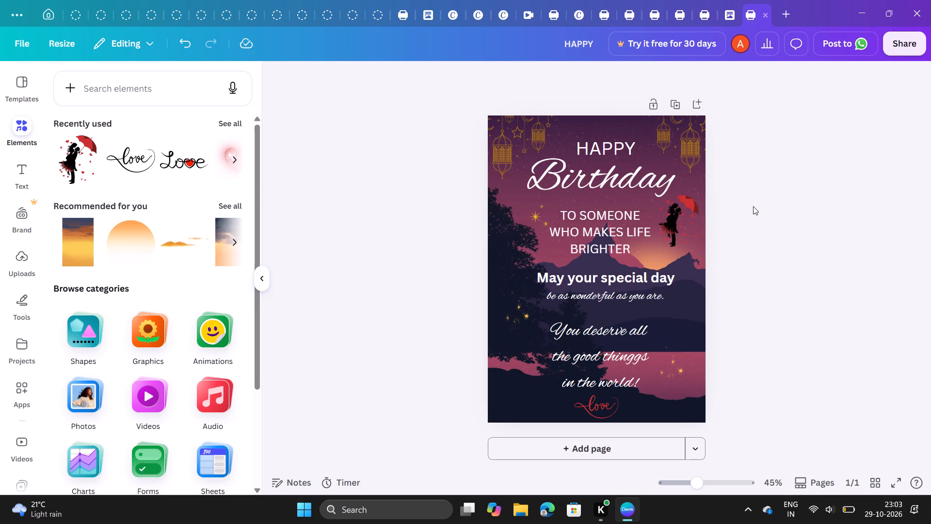
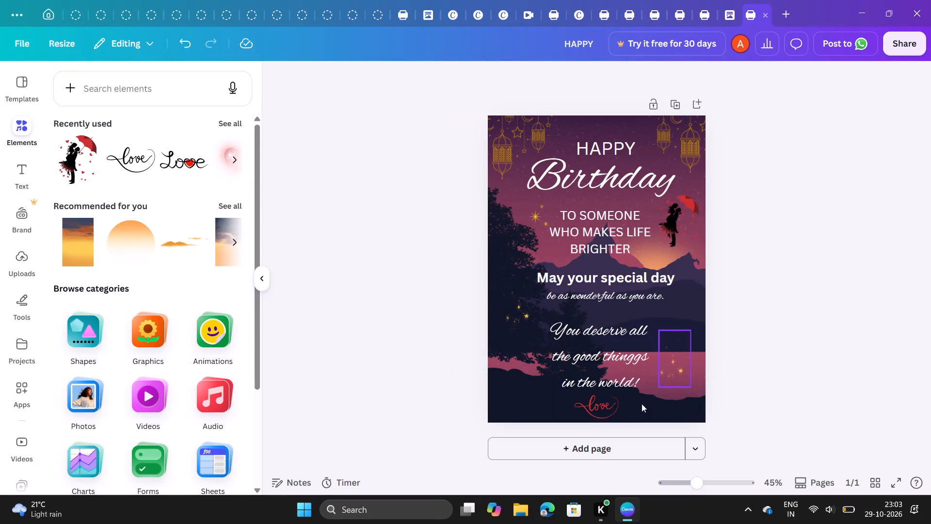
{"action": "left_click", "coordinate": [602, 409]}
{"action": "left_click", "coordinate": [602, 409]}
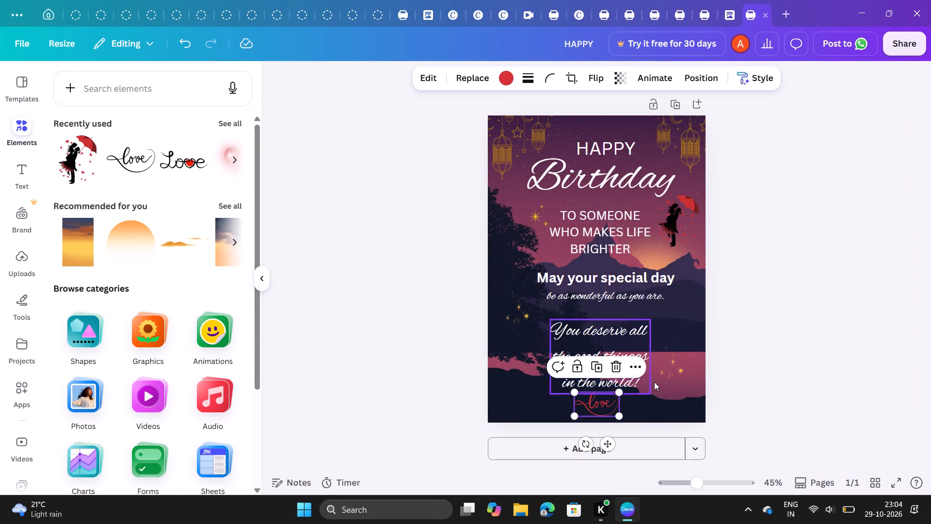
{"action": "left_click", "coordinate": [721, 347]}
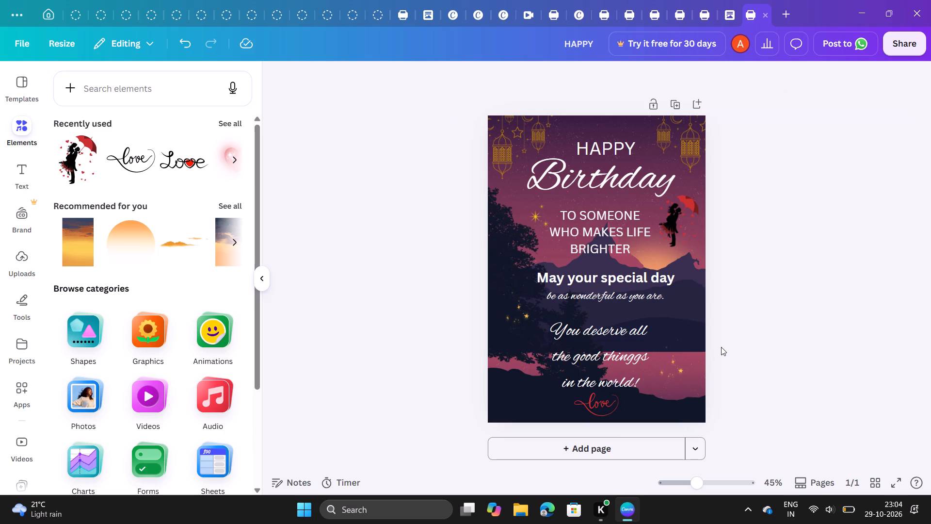
Move the "You deserve all the good thinggs in the world!" text block slightly up, closer to the line above it.
{"action": "left_click", "coordinate": [632, 354]}
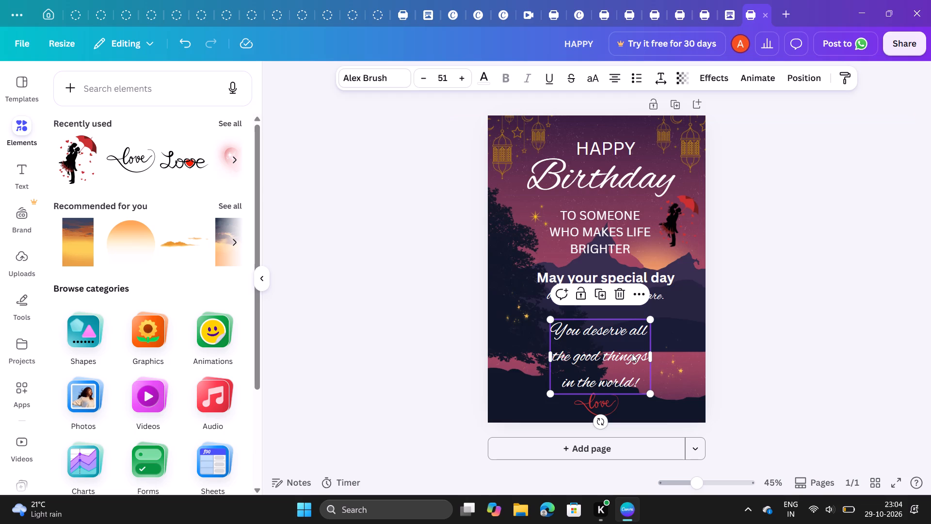
{"action": "left_click_drag", "start_coordinate": [632, 354], "coordinate": [632, 347]}
{"action": "left_click", "coordinate": [747, 325]}
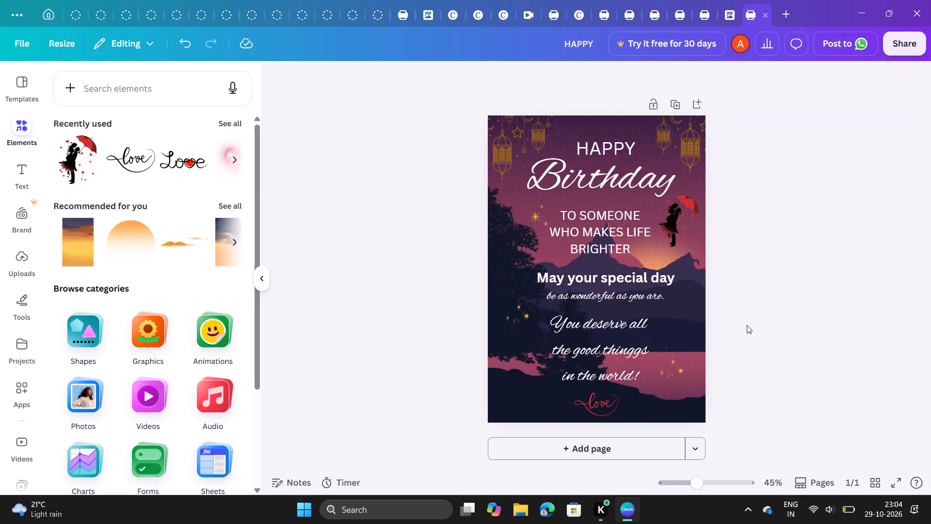
Move the red "love" graphic slightly up, keeping it just beneath "in the world!" and horizontally centred on the page.
{"action": "left_click", "coordinate": [604, 408]}
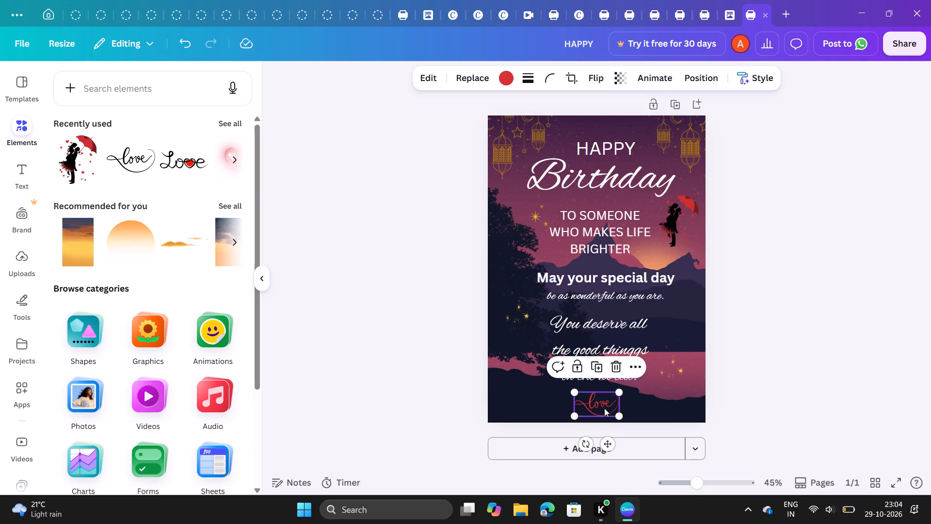
{"action": "left_click_drag", "start_coordinate": [604, 408], "coordinate": [603, 403]}
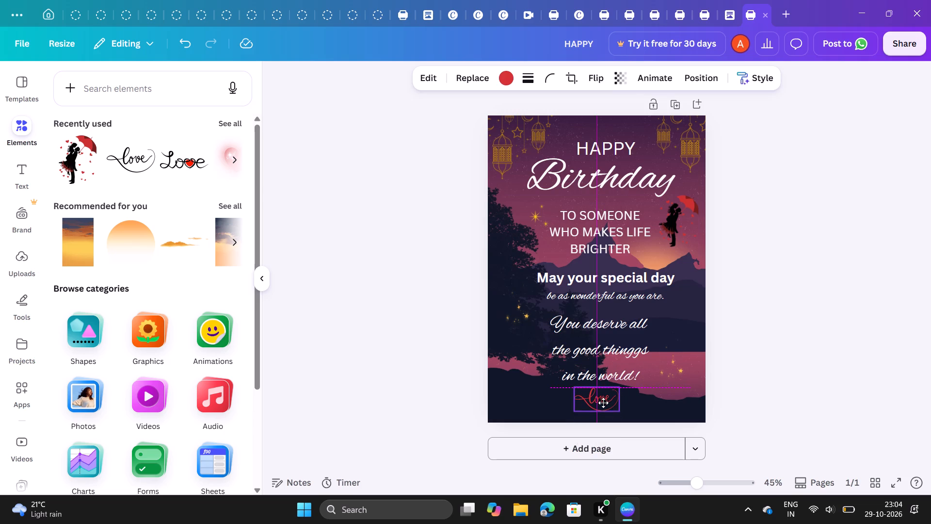
{"action": "left_click_drag", "start_coordinate": [603, 403], "coordinate": [603, 402]}
{"action": "left_click", "coordinate": [725, 349]}
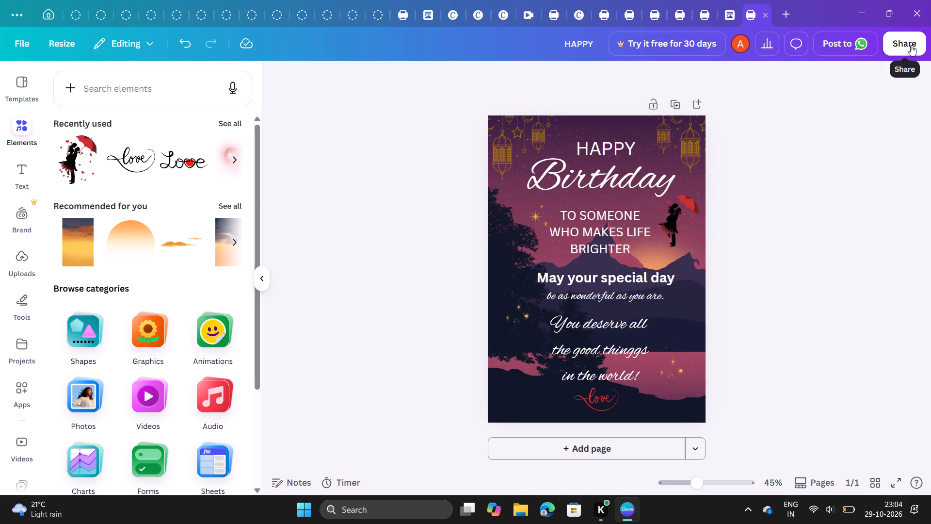
Download the birthday card design as a JPG file at size 1 and medium quality.
{"action": "left_click", "coordinate": [899, 40]}
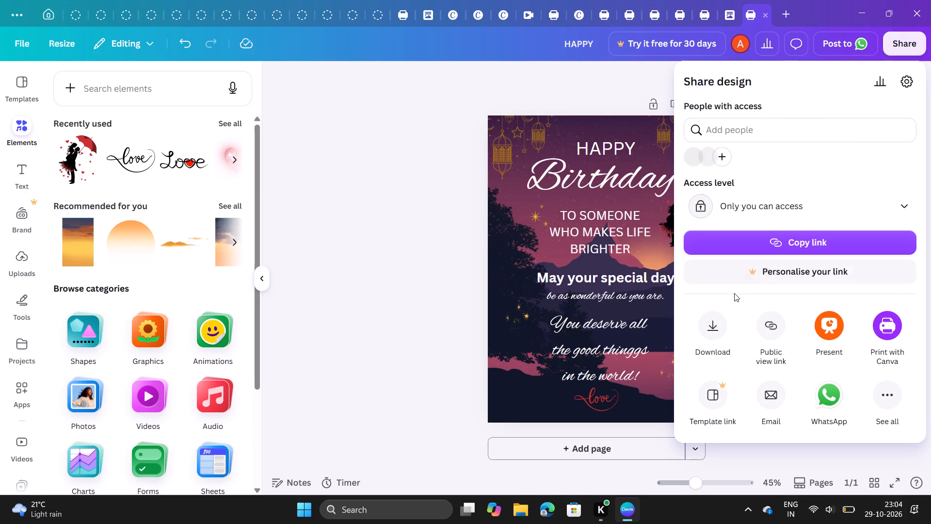
{"action": "left_click", "coordinate": [714, 333]}
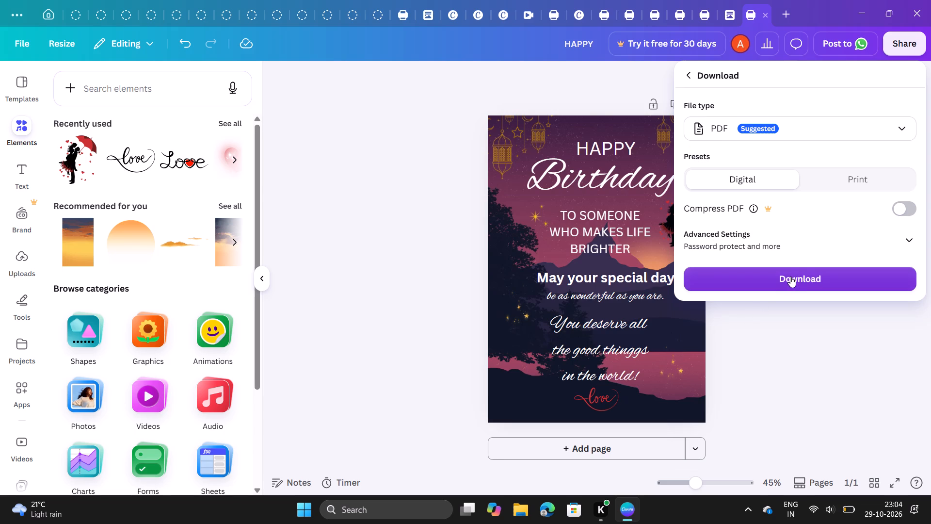
{"action": "left_click", "coordinate": [899, 128]}
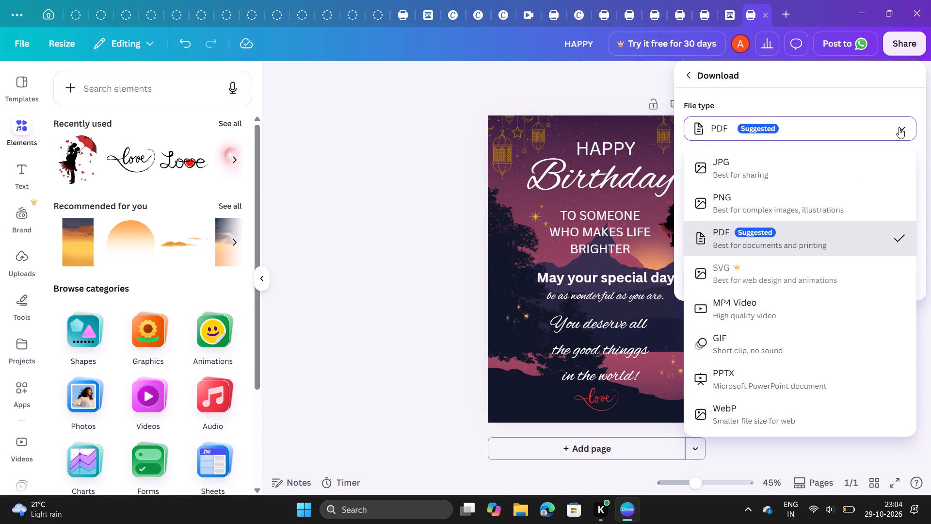
{"action": "left_click", "coordinate": [798, 166]}
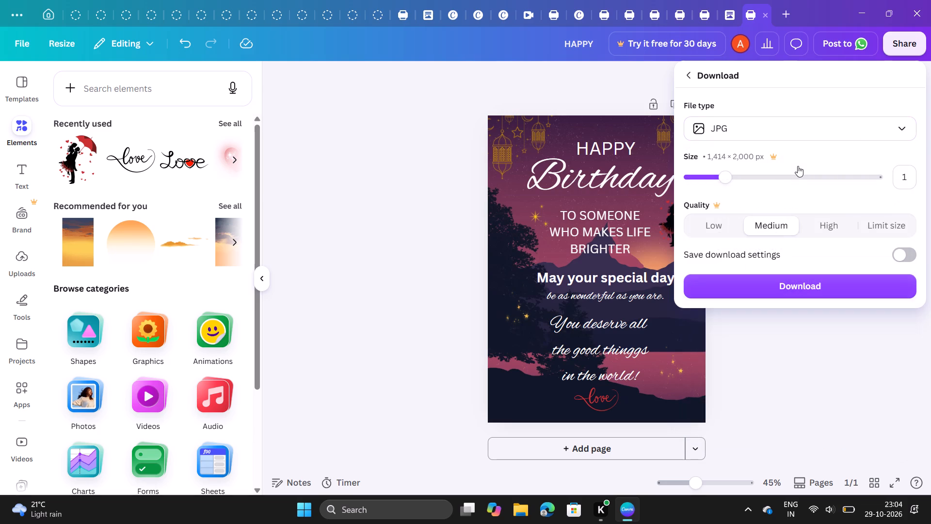
{"action": "left_click", "coordinate": [808, 290]}
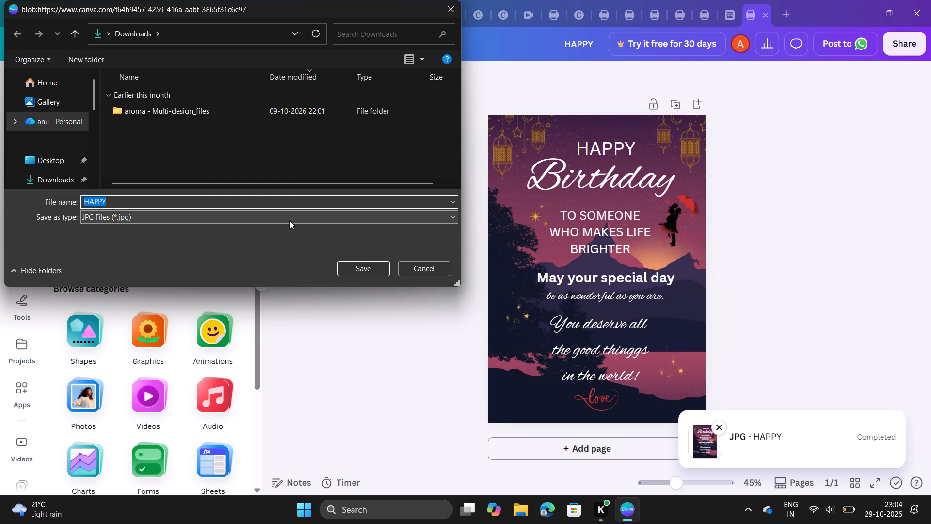
Clear the suggested file name "HAPPY" for the JPG being saved in the Downloads folder.
{"action": "key", "text": "space"}
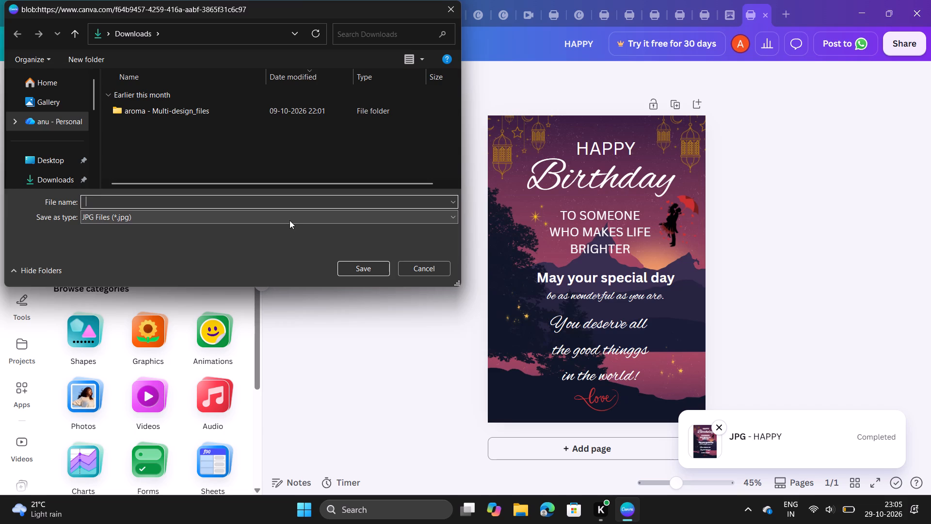
Save the birthday card JPG in the Downloads folder under the file name "birthday love".
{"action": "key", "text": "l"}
{"action": "key", "text": "BackSpace"}
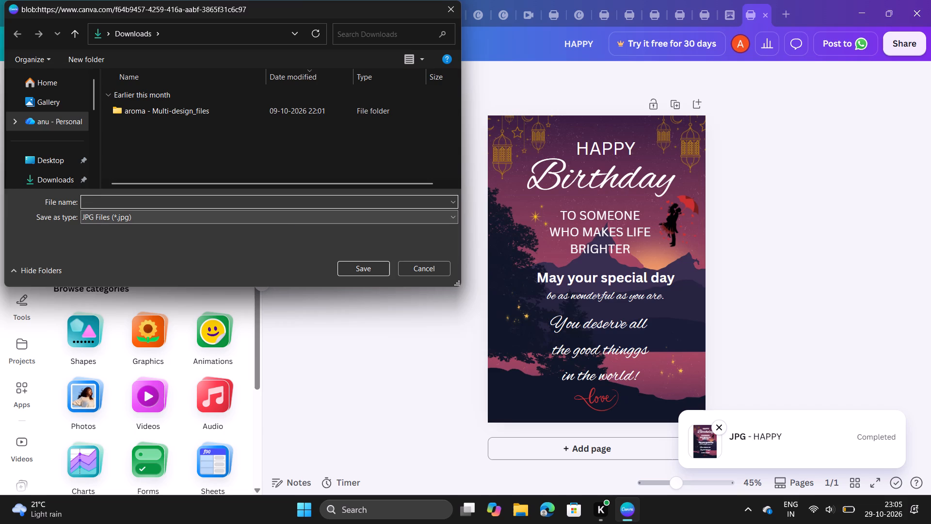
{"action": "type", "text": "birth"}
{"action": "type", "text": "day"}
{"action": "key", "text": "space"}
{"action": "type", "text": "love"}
{"action": "left_click", "coordinate": [367, 266]}
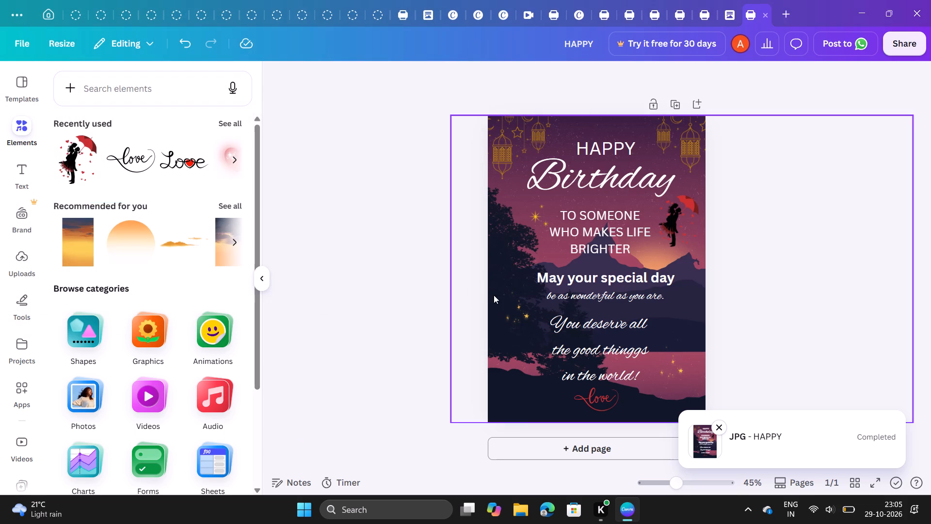
{"action": "left_click", "coordinate": [754, 227]}
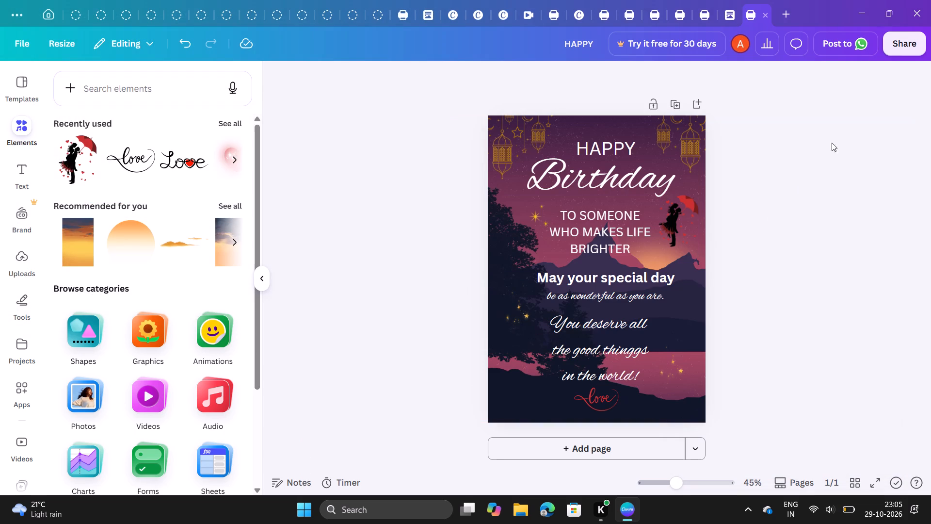
View the WhatsApp sharing option for the birthday card design, then close it.
{"action": "left_click", "coordinate": [858, 40]}
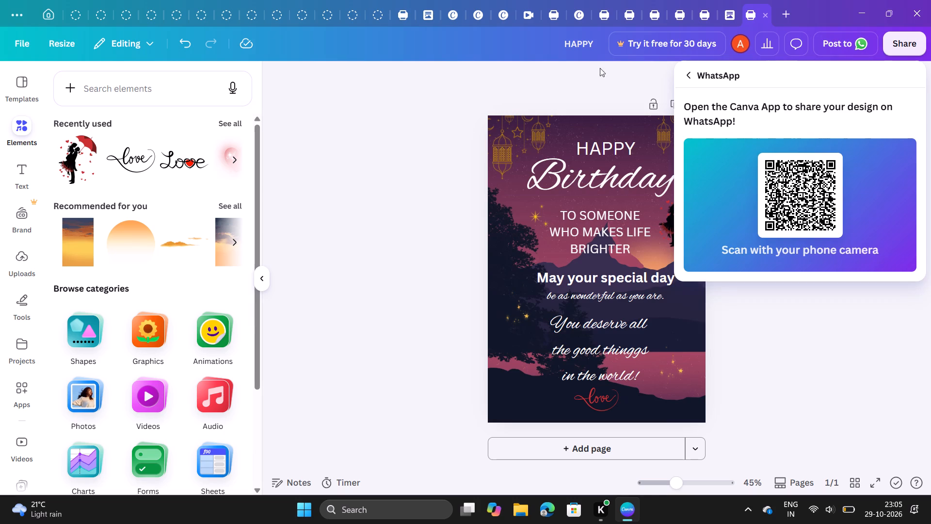
{"action": "left_click", "coordinate": [422, 153]}
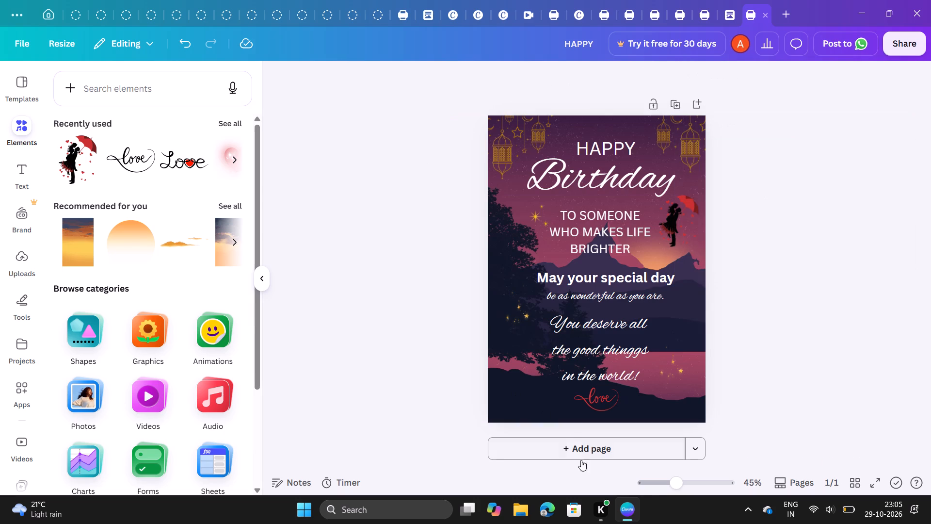
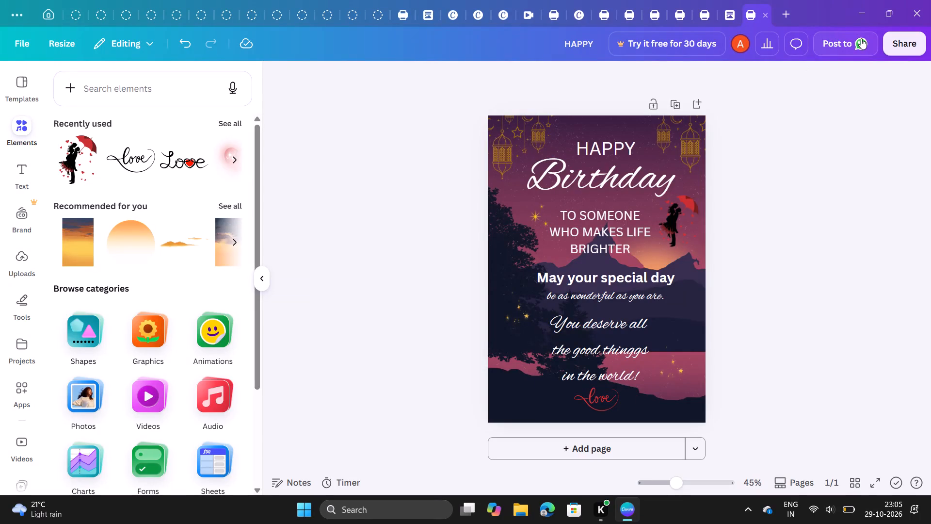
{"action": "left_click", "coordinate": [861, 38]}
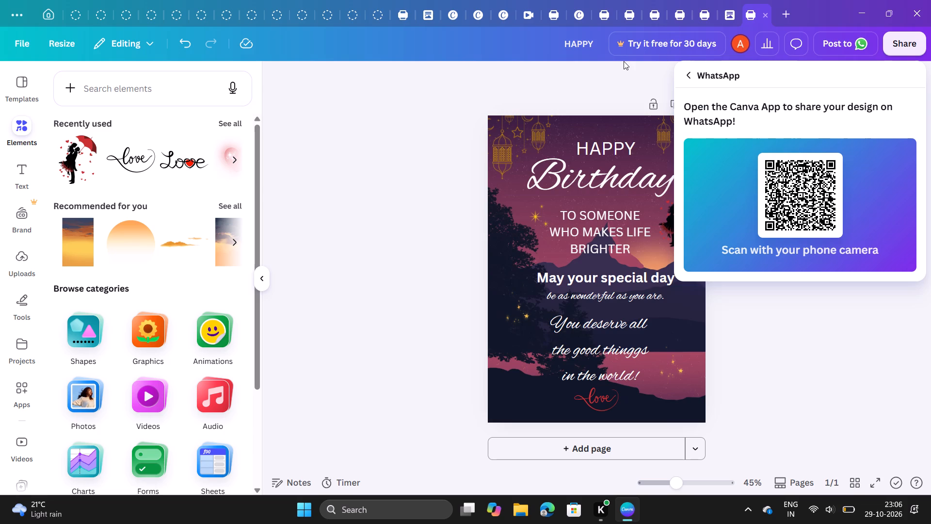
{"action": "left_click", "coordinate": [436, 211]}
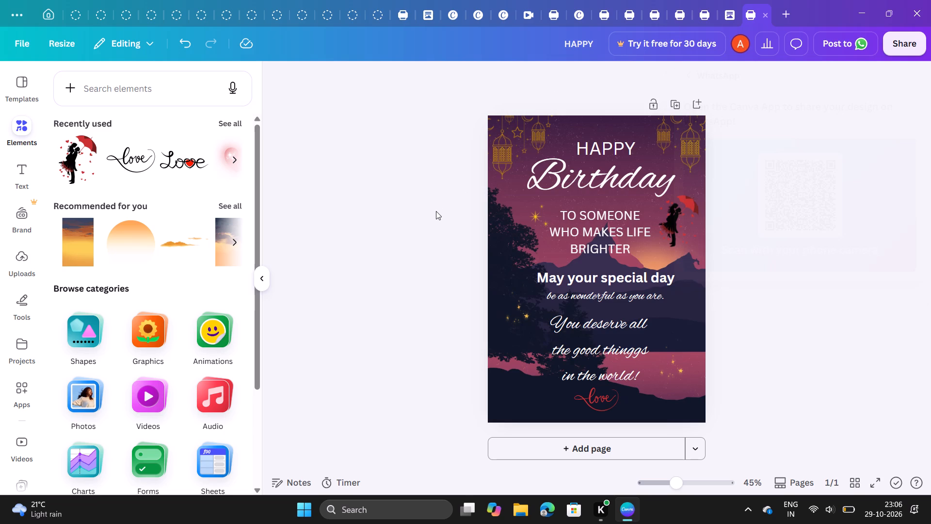